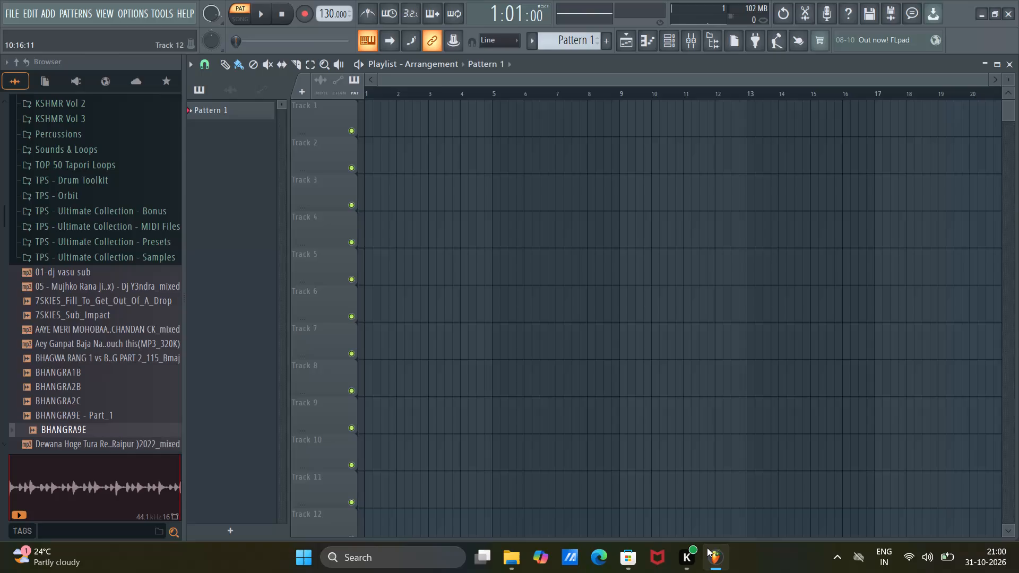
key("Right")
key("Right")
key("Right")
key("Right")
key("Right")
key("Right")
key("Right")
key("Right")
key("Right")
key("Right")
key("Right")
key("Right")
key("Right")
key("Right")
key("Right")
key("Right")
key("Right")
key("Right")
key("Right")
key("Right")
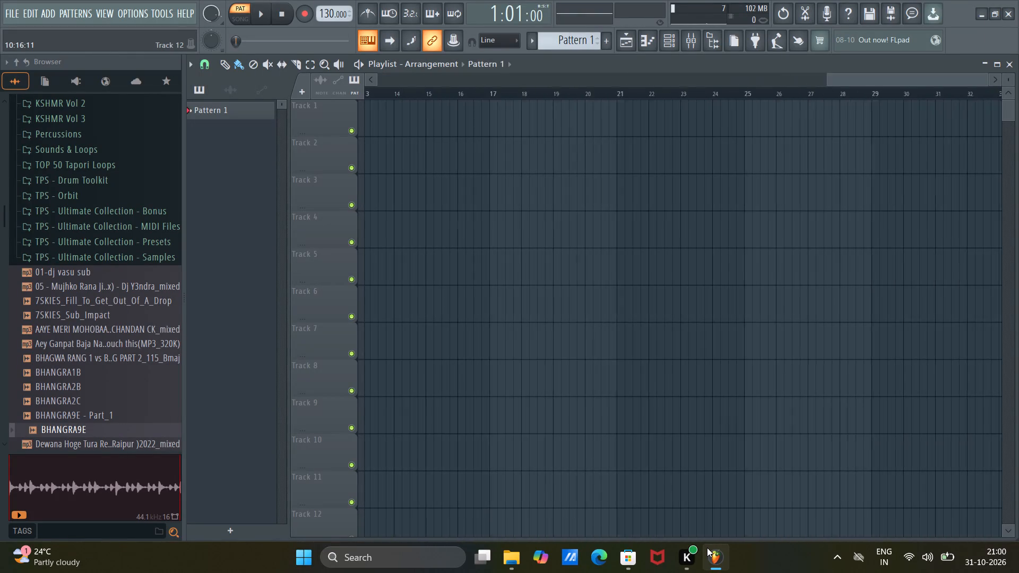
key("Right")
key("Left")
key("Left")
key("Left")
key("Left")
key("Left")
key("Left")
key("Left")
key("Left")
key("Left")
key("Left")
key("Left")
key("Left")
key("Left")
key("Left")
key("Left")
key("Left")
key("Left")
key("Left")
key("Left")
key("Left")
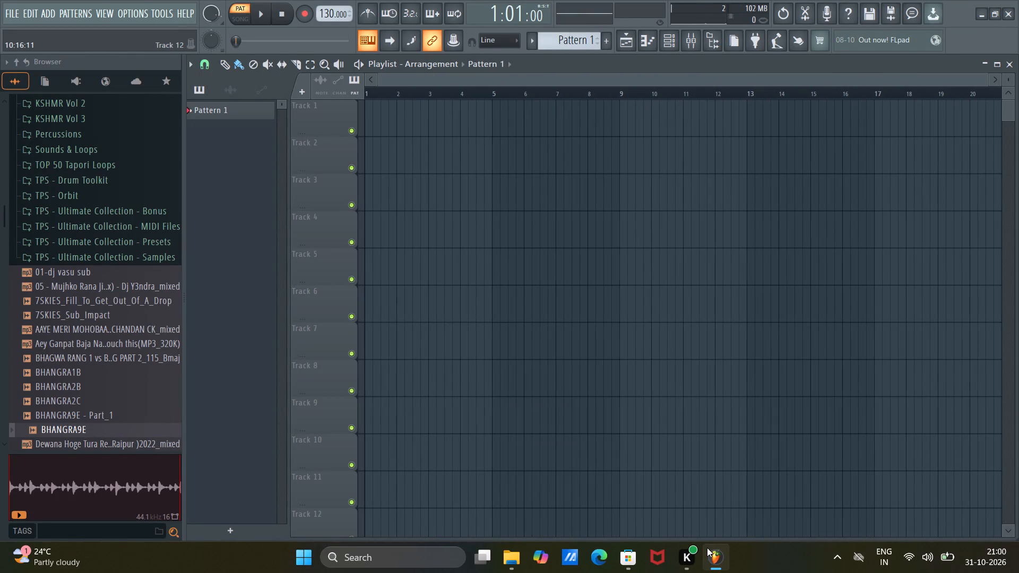
Collapse the expanded PACKS folder in the browser's folder list.
scroll(109, 249, "up", 7)
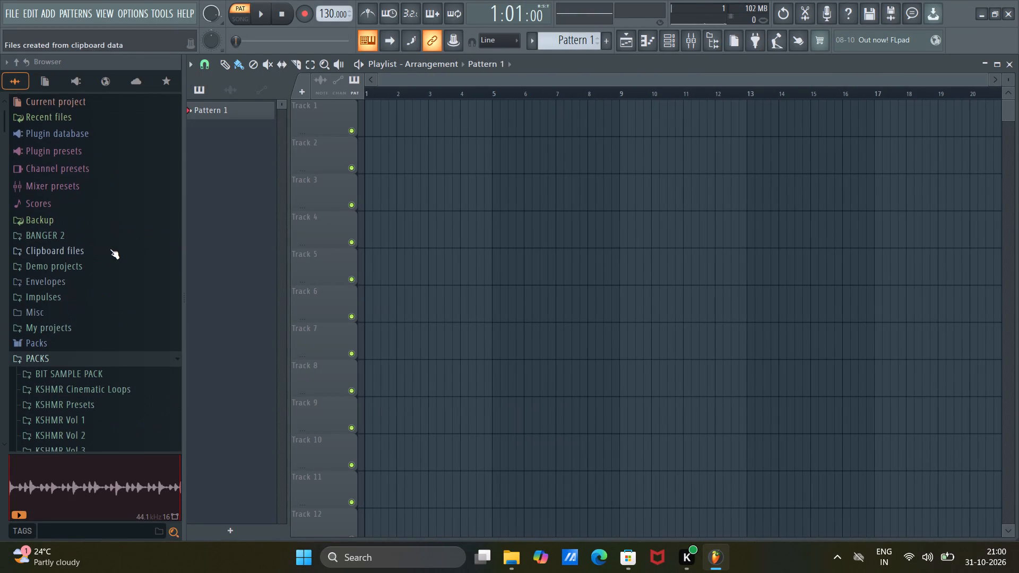
scroll(110, 249, "up", 4)
left_click(68, 362)
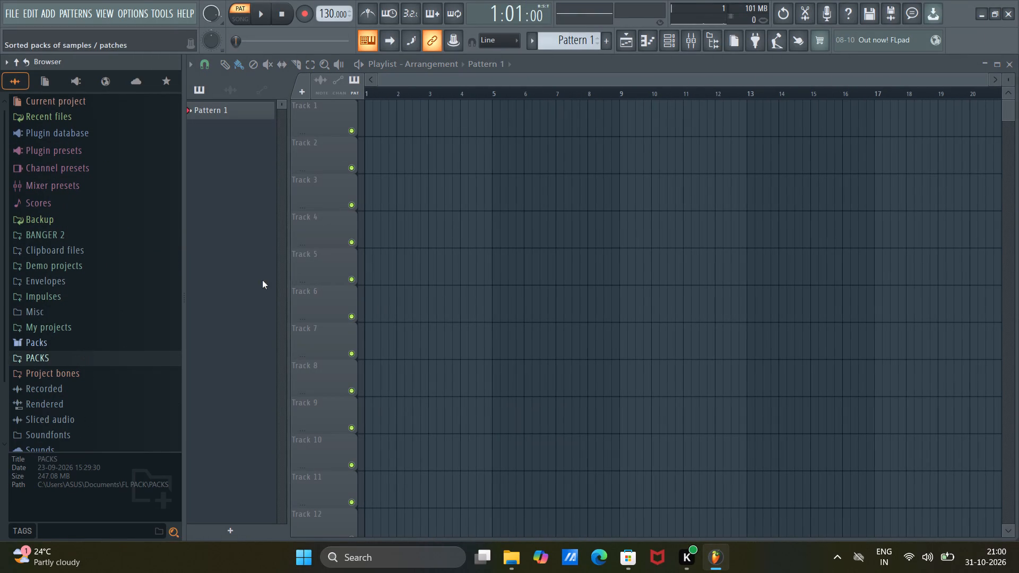
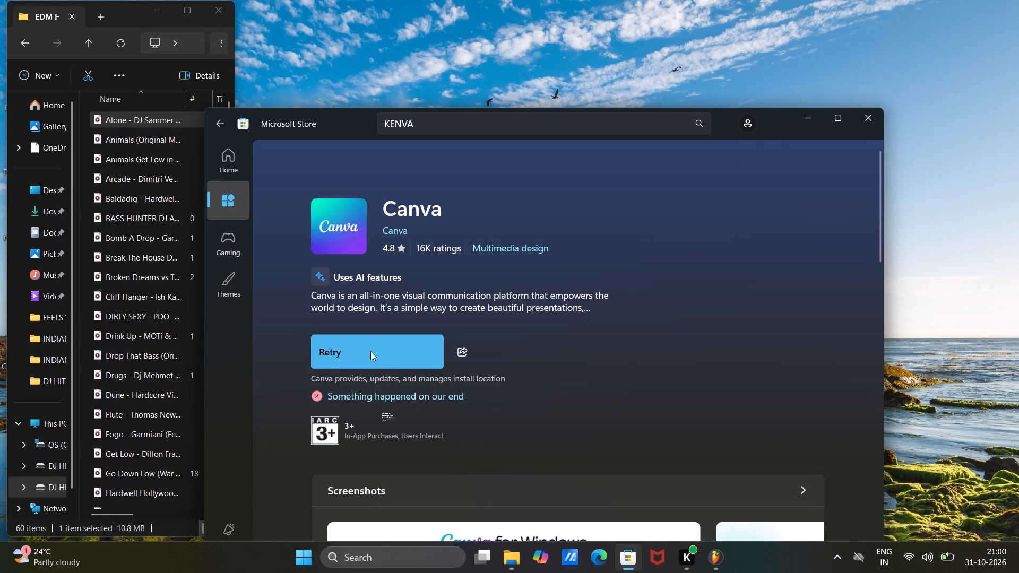
Close the File Explorer window showing the EDM music folder.
left_click(232, 10)
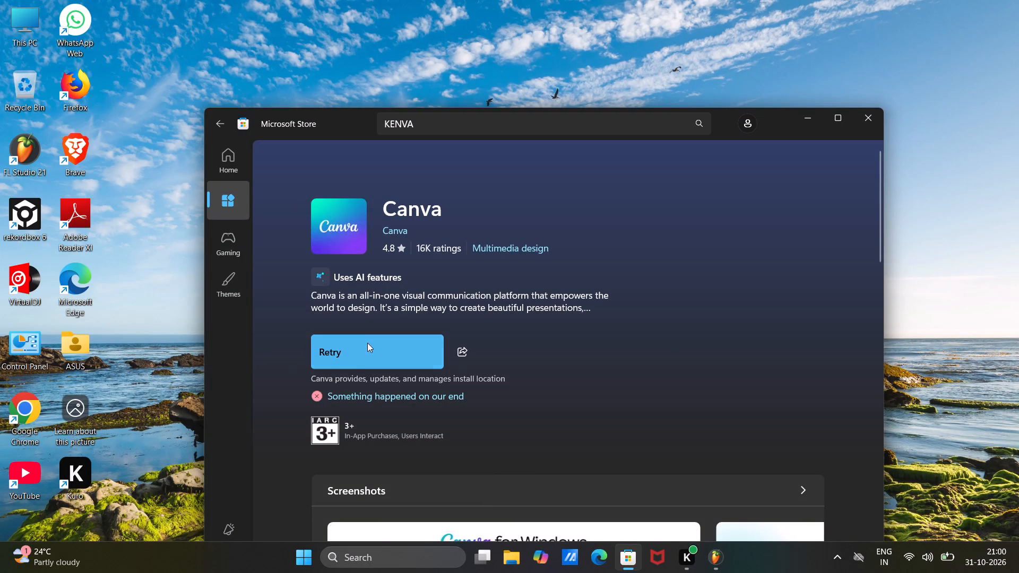
Retry the installation of Canva in the Microsoft Store.
left_click(357, 355)
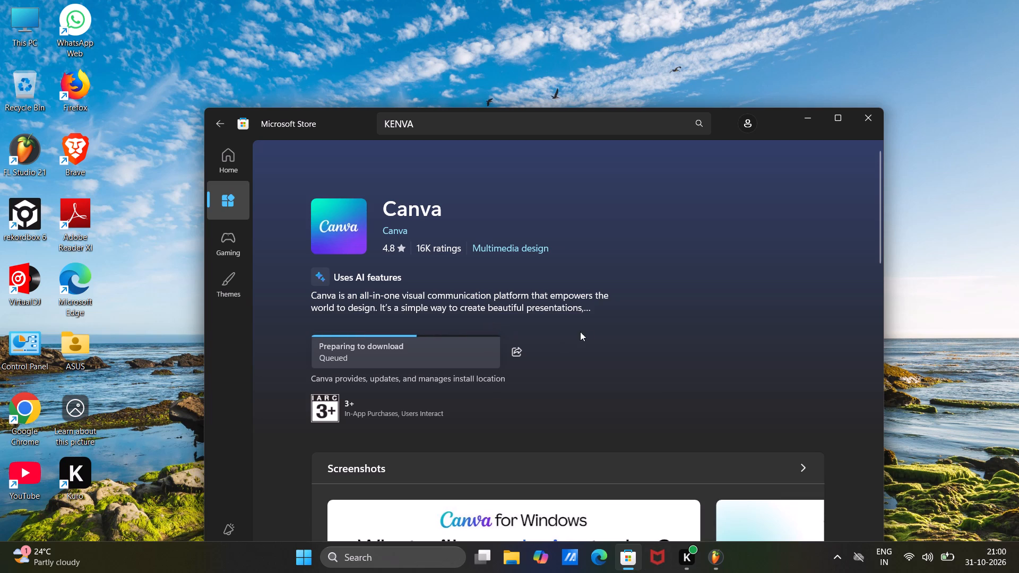
Look through Canva's store page, from its description to the publisher and legal details, and return to its download status.
scroll(587, 332, "down", 3)
scroll(587, 332, "up", 3)
scroll(587, 332, "down", 3)
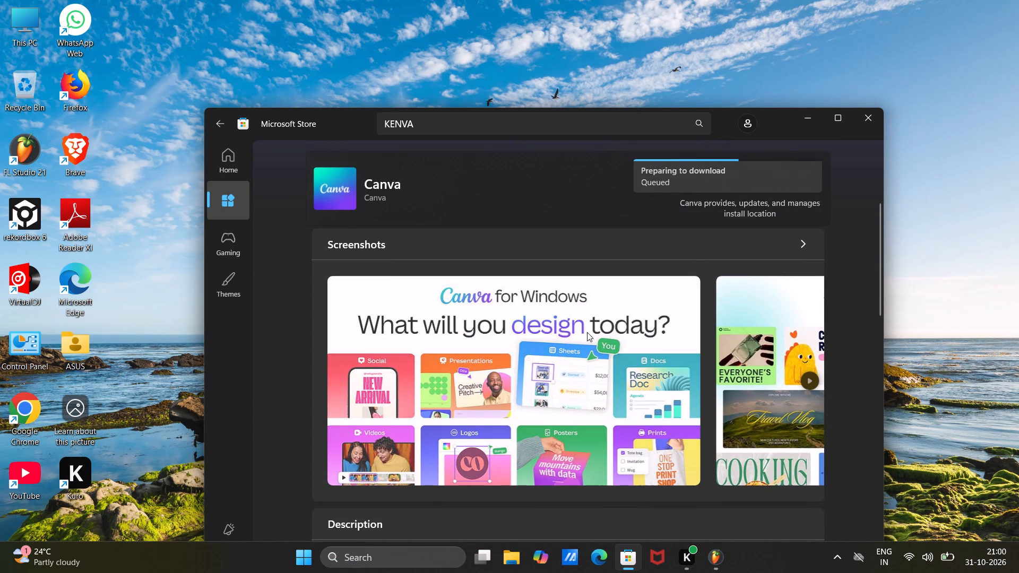
scroll(587, 332, "up", 1)
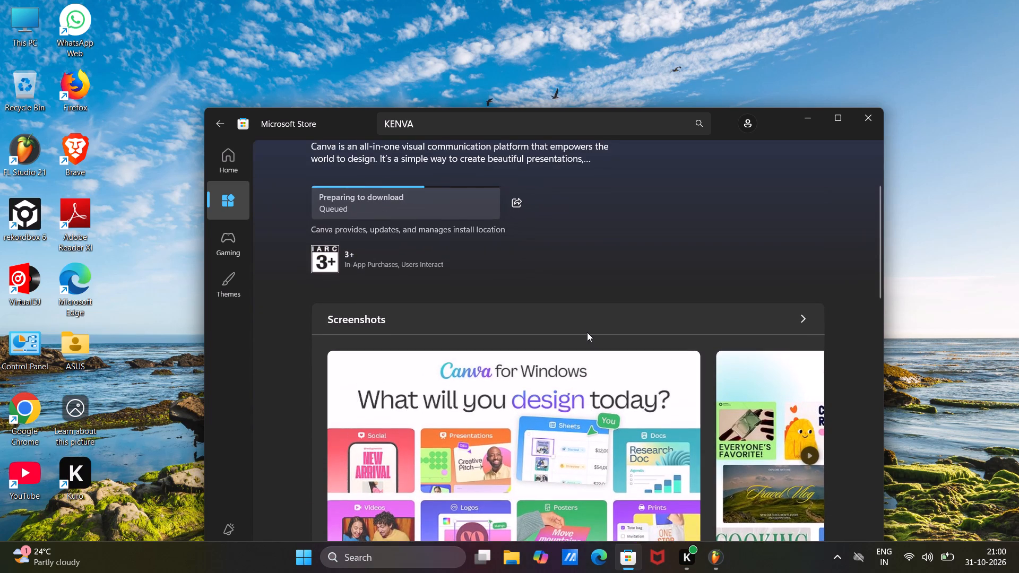
scroll(587, 332, "up", 2)
scroll(587, 332, "down", 5)
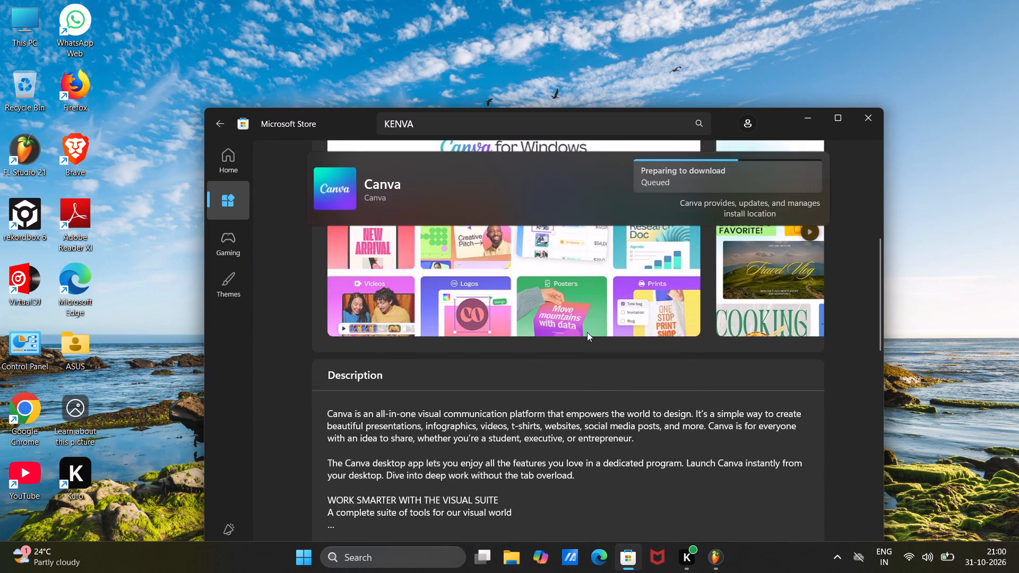
scroll(587, 332, "down", 14)
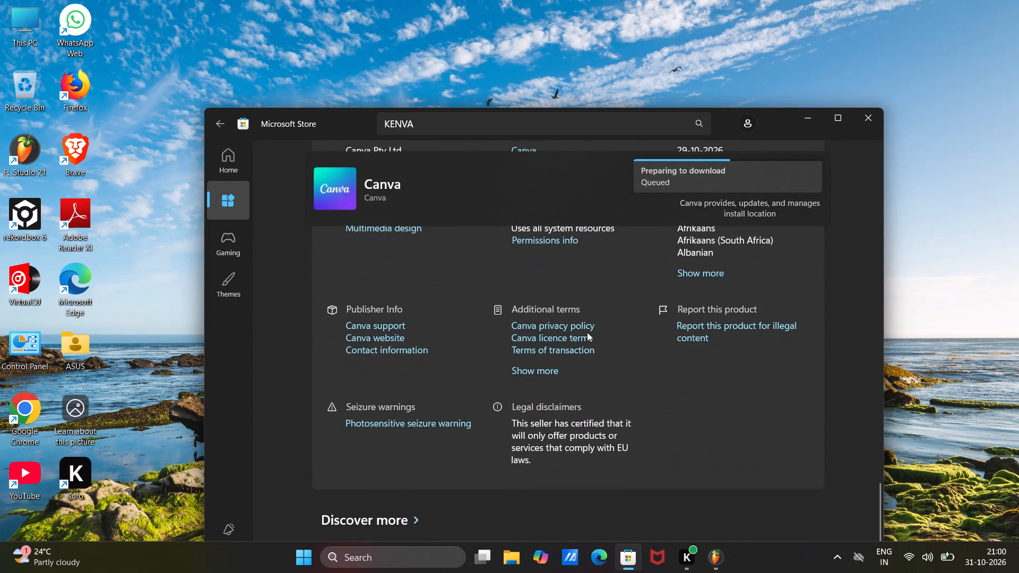
left_click(702, 169)
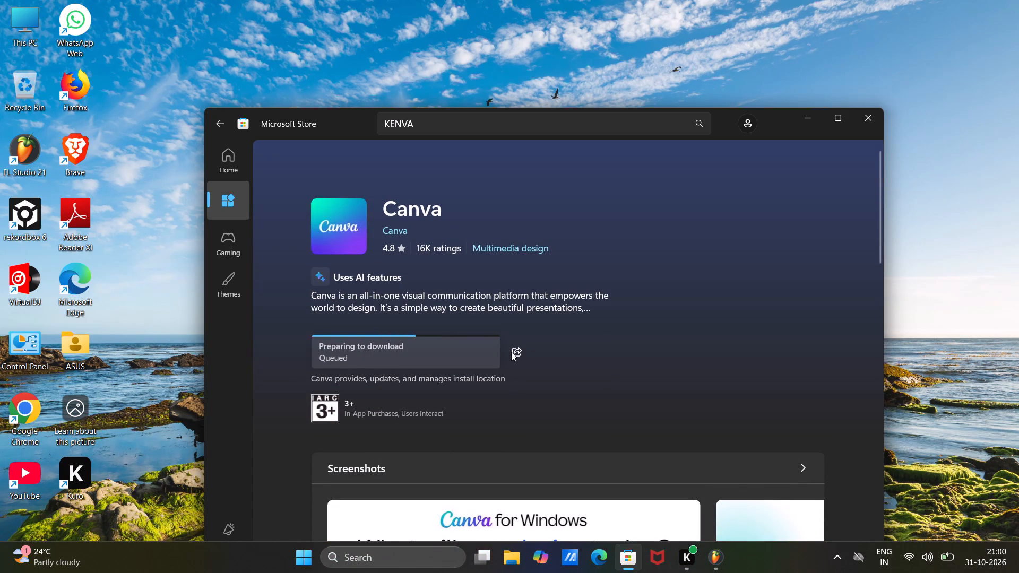
right_click(420, 363)
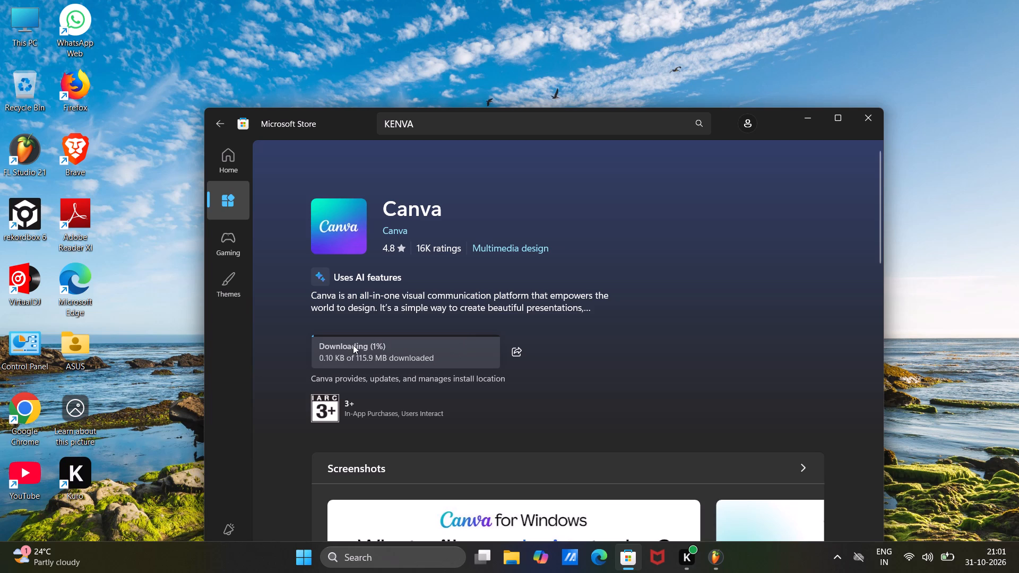
Look through the preview images in the Screenshots gallery on Canva's store page, and return to the page's start.
scroll(611, 379, "down", 4)
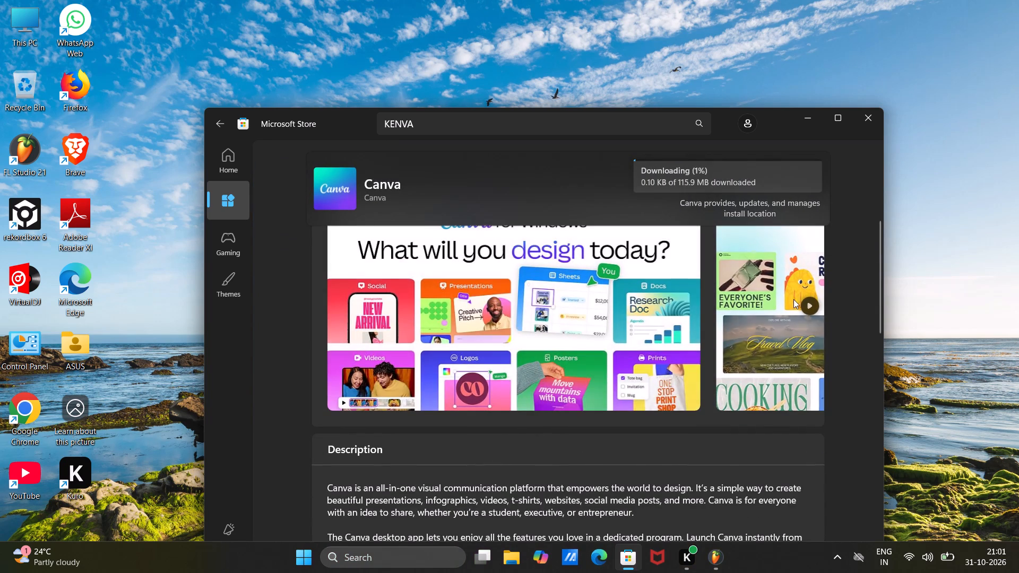
left_click(813, 306)
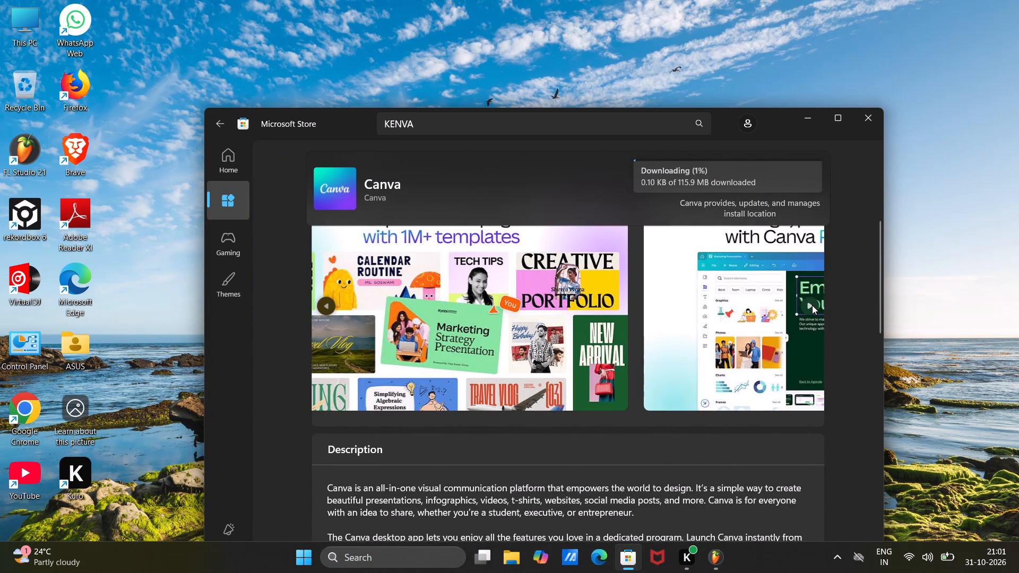
left_click(812, 305)
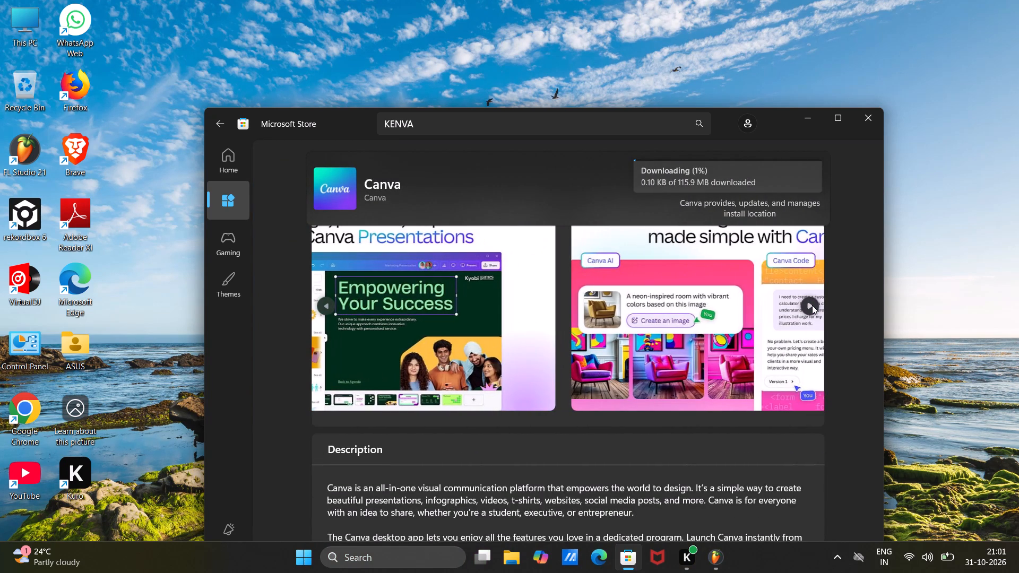
left_click(812, 305)
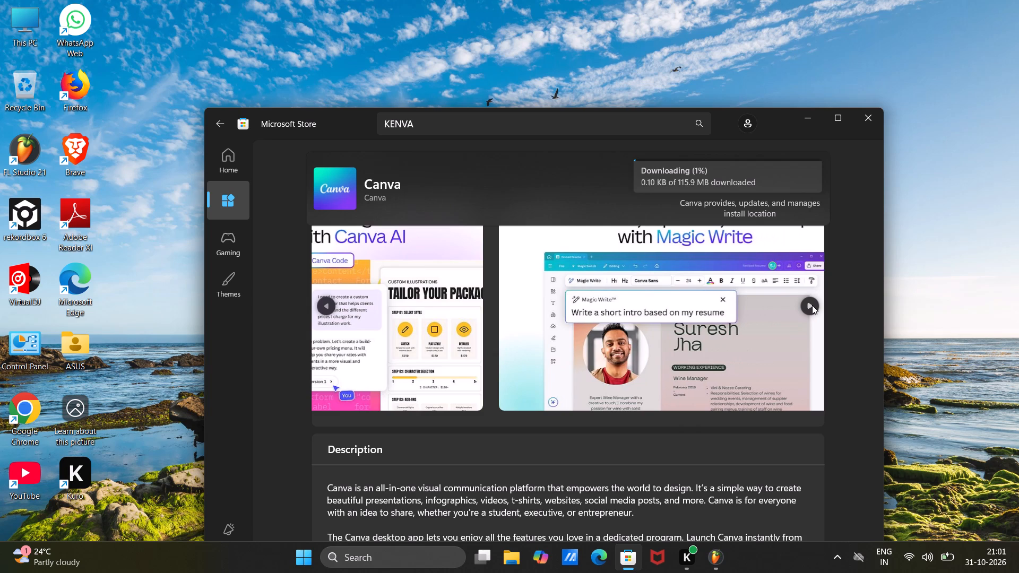
left_click(812, 305)
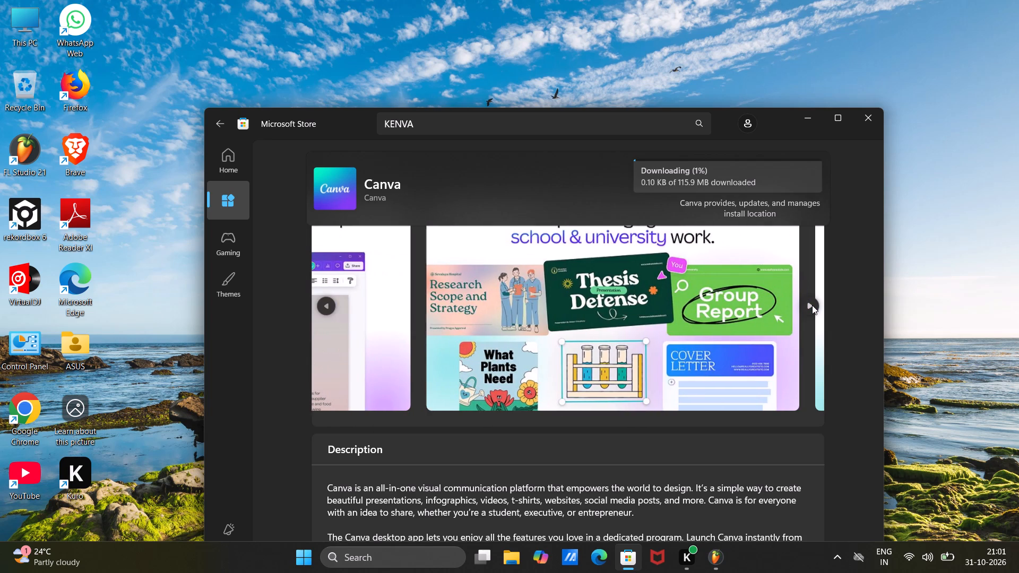
left_click(812, 305)
left_click(812, 305)
triple_click(812, 305)
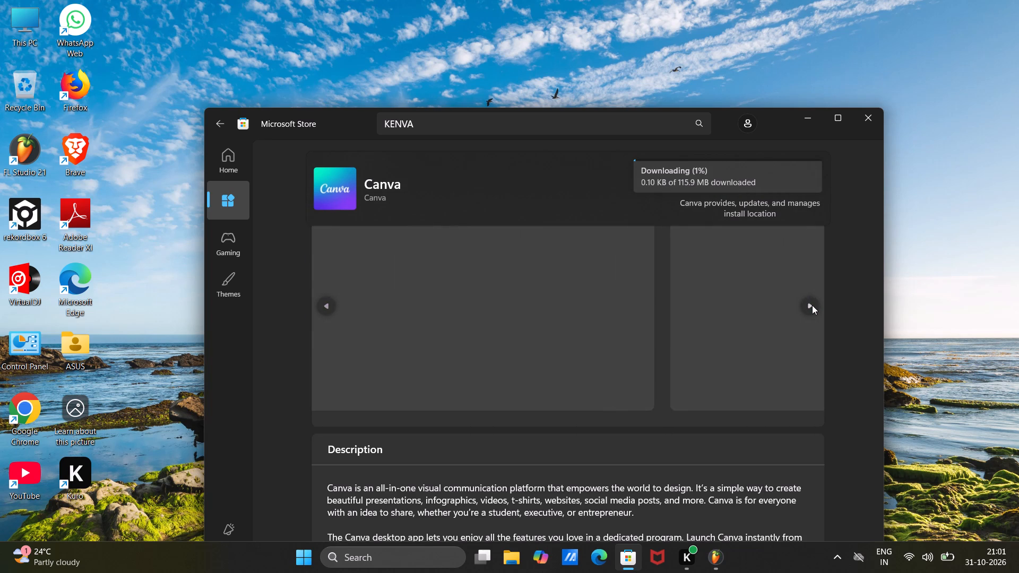
triple_click(812, 305)
double_click(812, 305)
triple_click(325, 305)
triple_click(324, 303)
triple_click(324, 302)
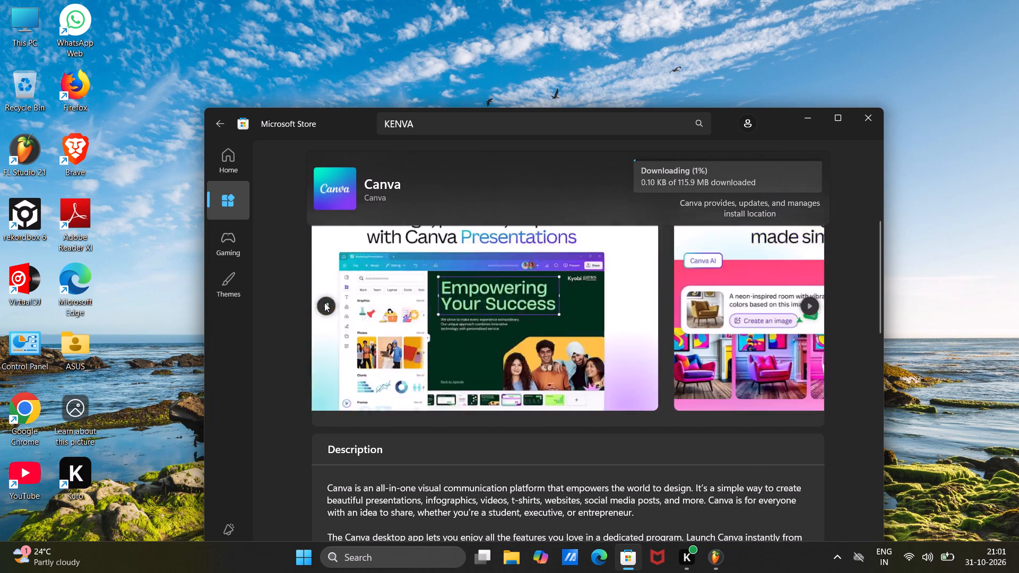
triple_click(324, 302)
scroll(430, 388, "up", 5)
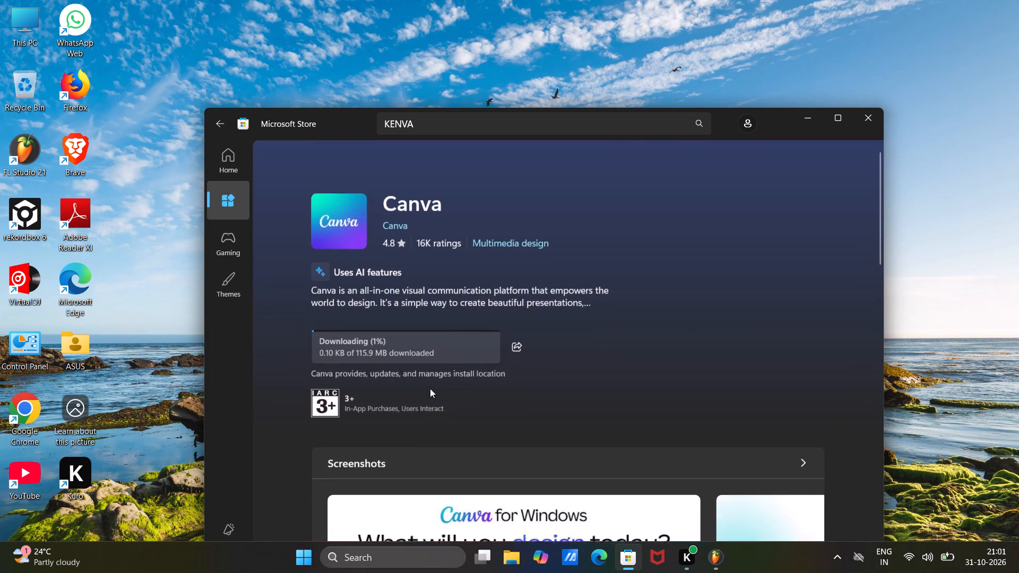
scroll(430, 388, "up", 3)
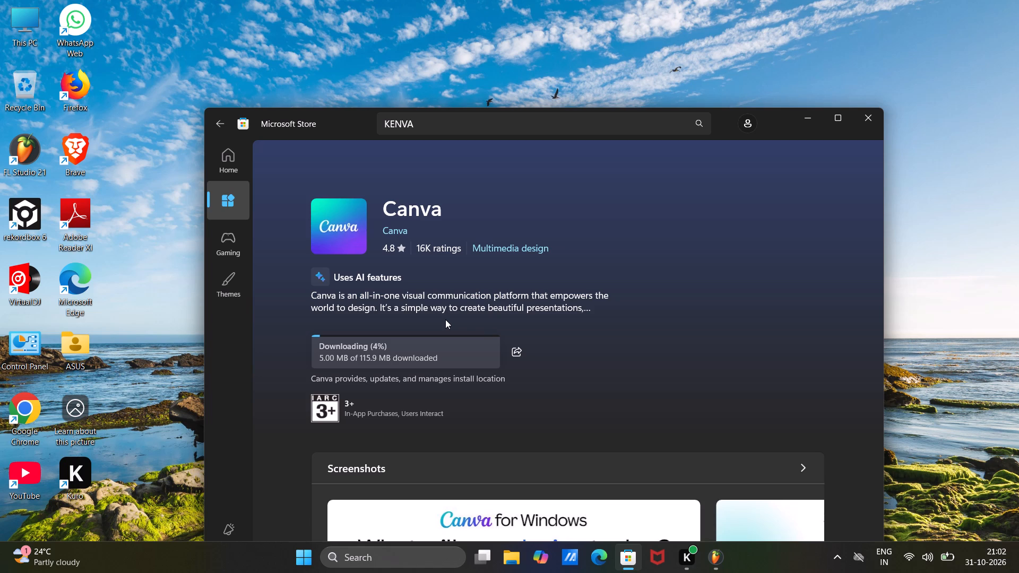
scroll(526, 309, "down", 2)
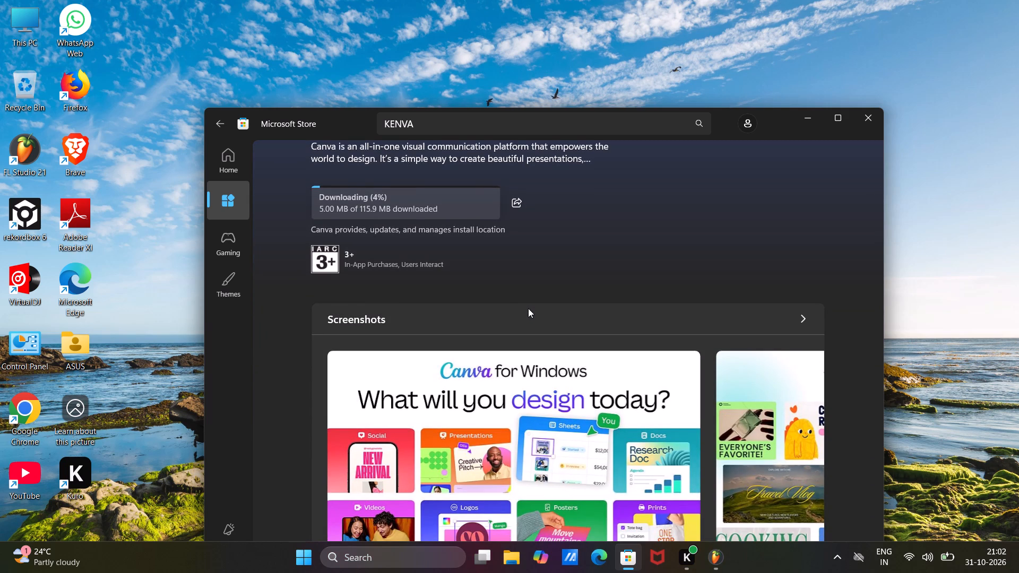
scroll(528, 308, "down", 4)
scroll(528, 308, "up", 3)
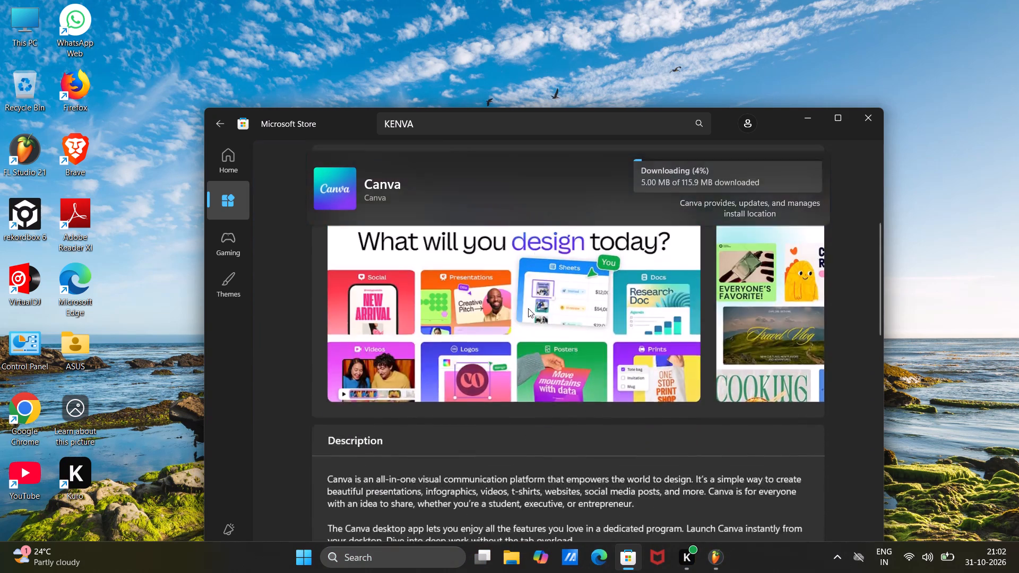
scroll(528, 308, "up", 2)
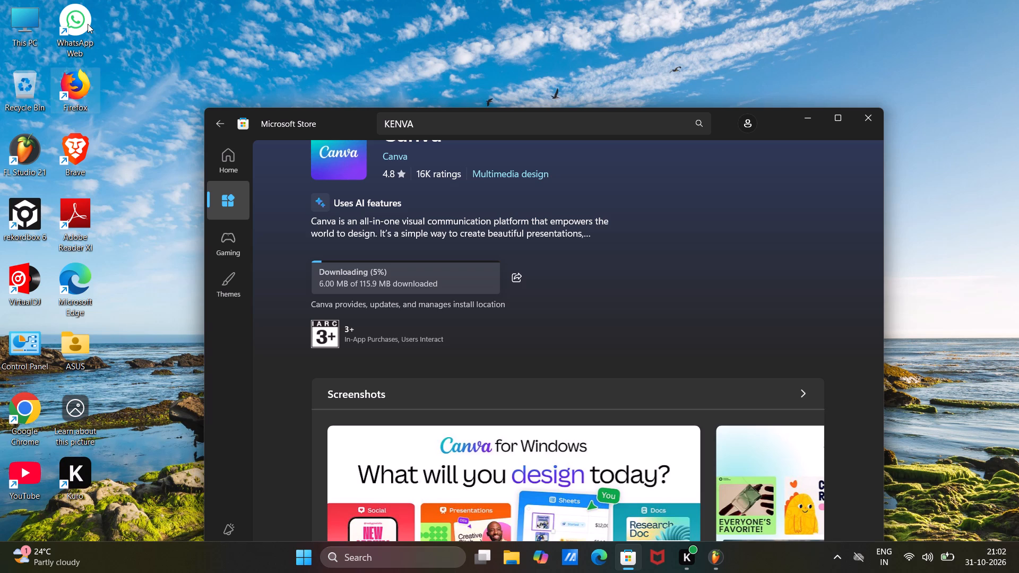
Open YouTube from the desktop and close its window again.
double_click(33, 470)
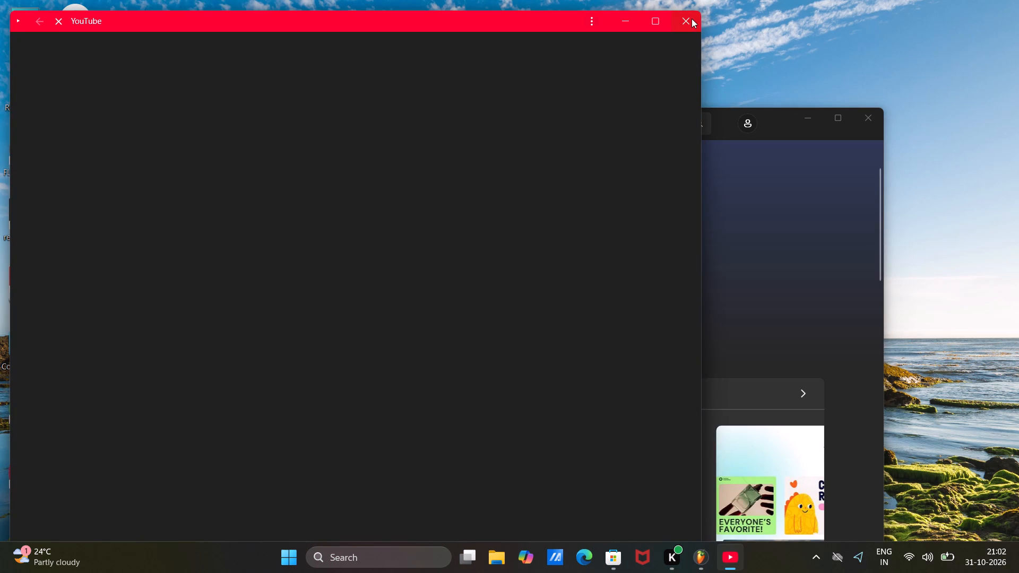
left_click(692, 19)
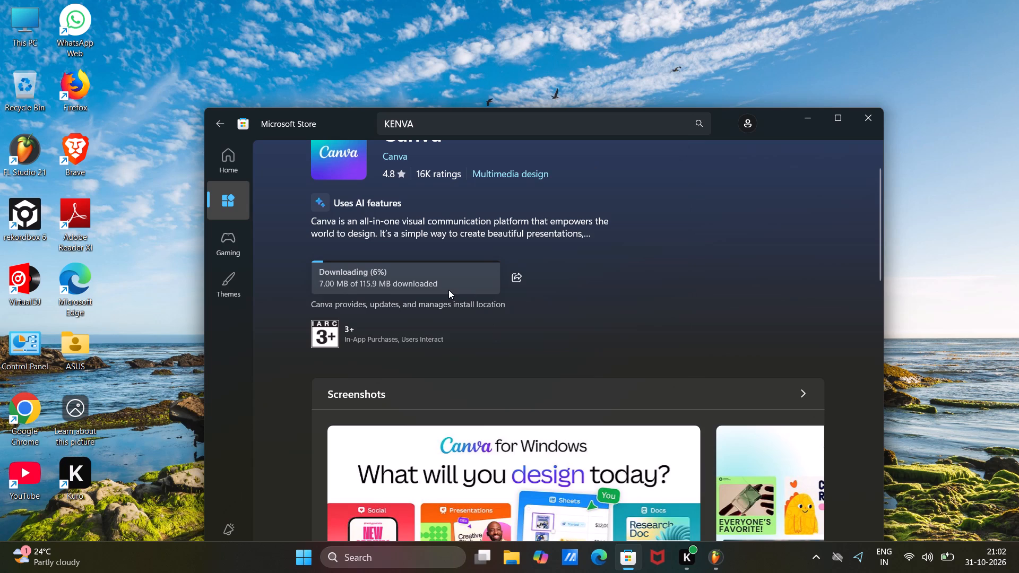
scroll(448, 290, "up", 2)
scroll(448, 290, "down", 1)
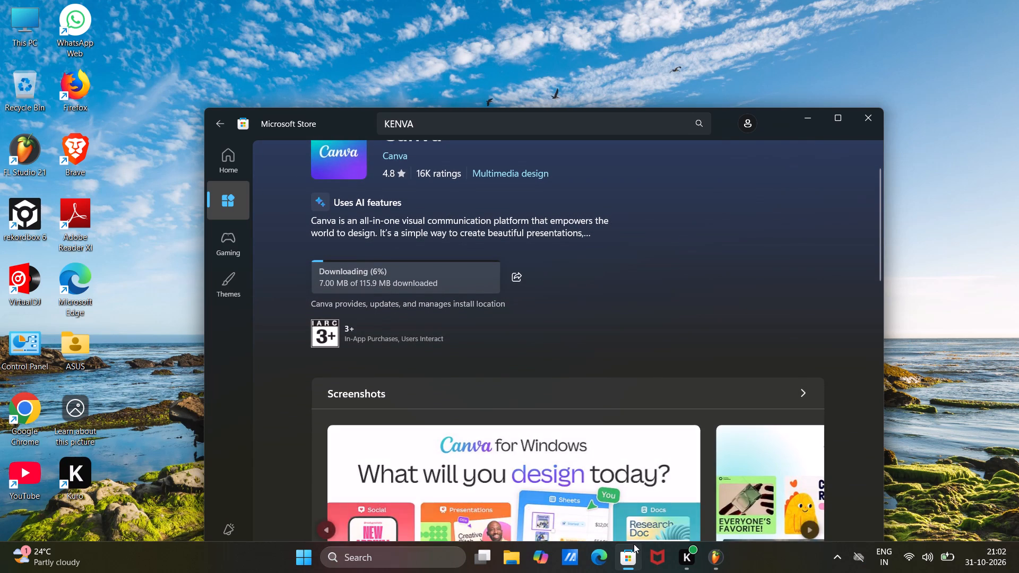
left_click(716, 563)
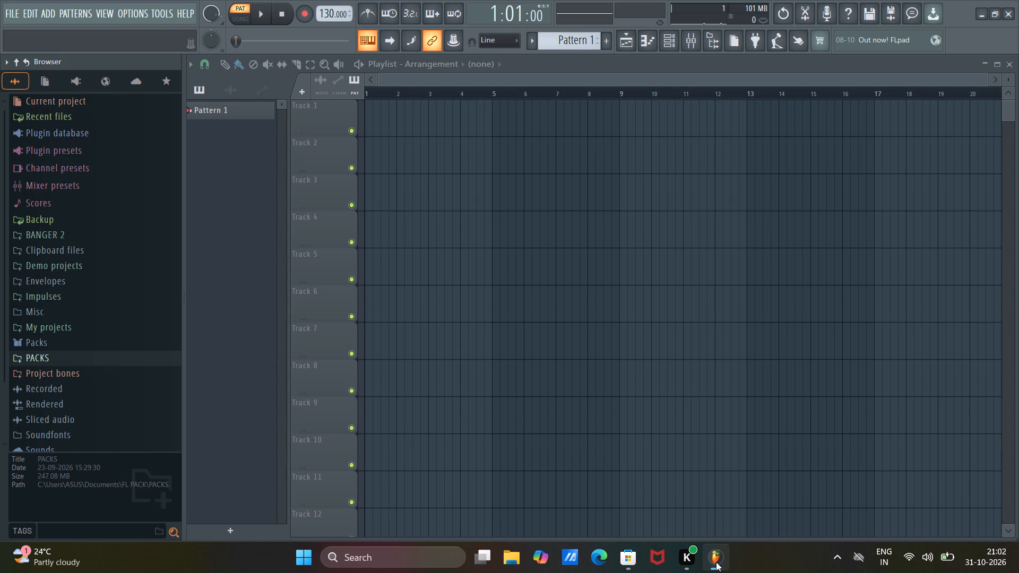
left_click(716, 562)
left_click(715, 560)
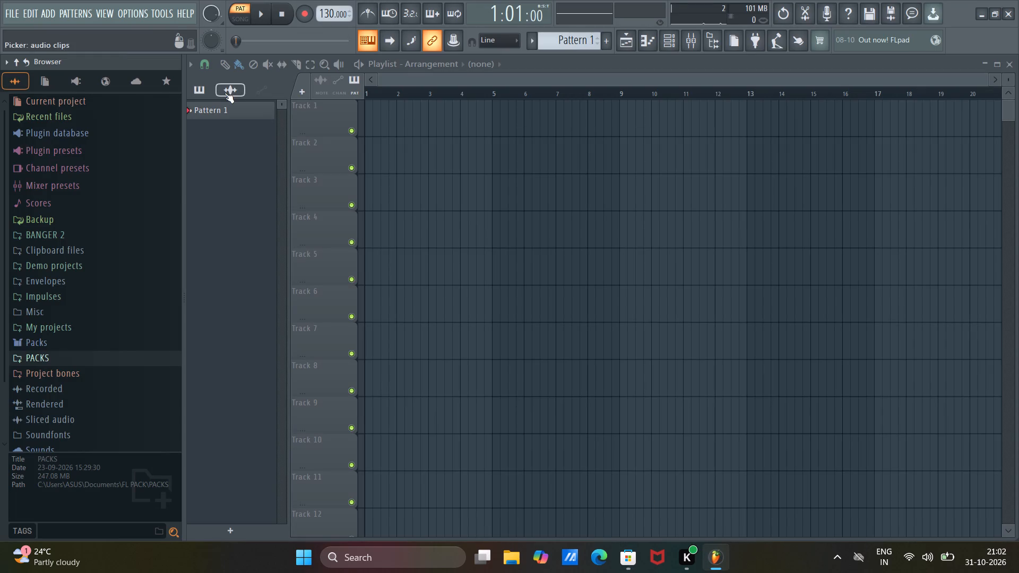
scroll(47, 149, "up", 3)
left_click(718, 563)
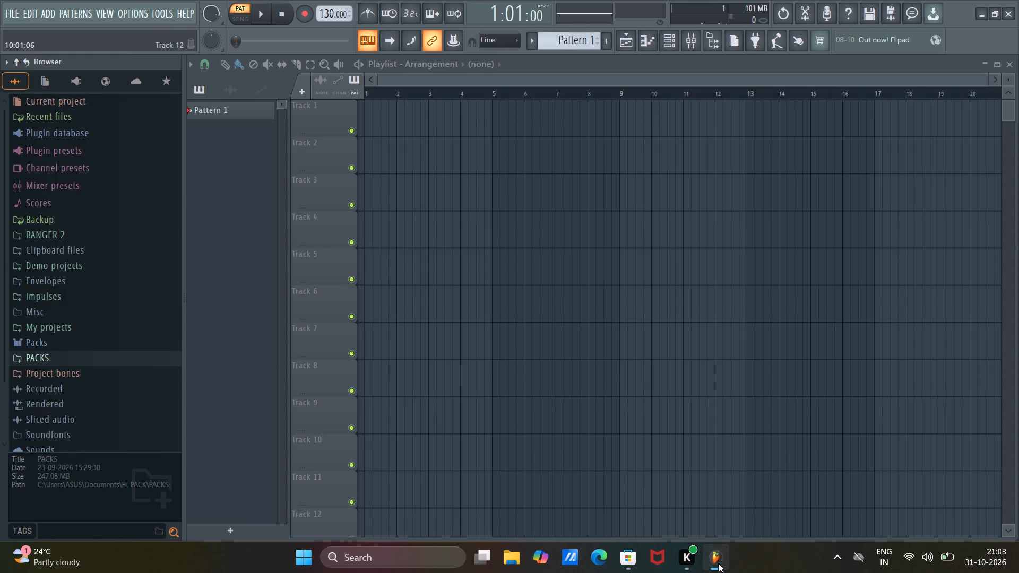
In File Explorer, check Documents' FL PACK and DROP CHENGE KARNA HAI folders, select the NAACH BALIYE track, and minimise the window.
left_click(515, 557)
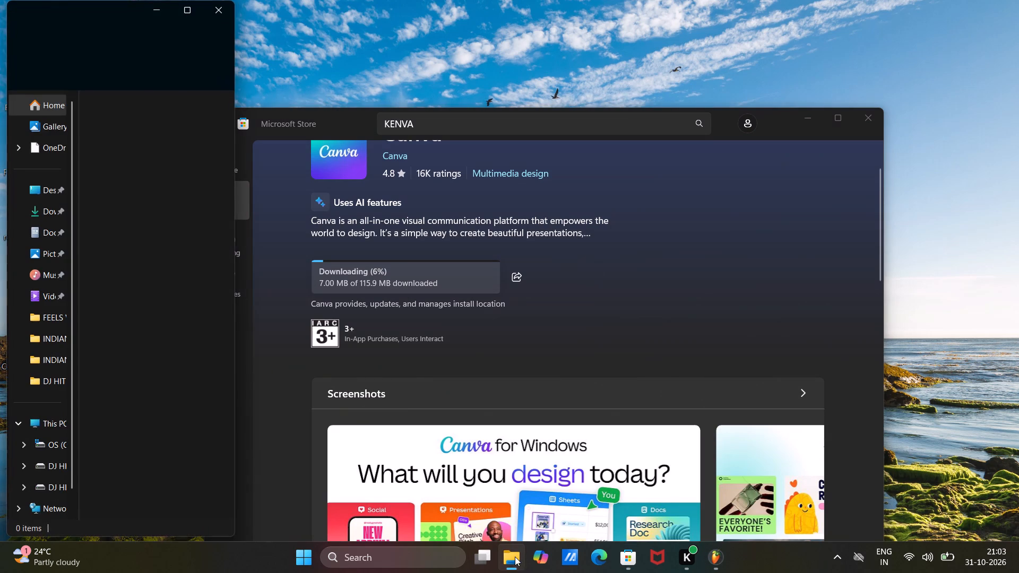
left_click(54, 239)
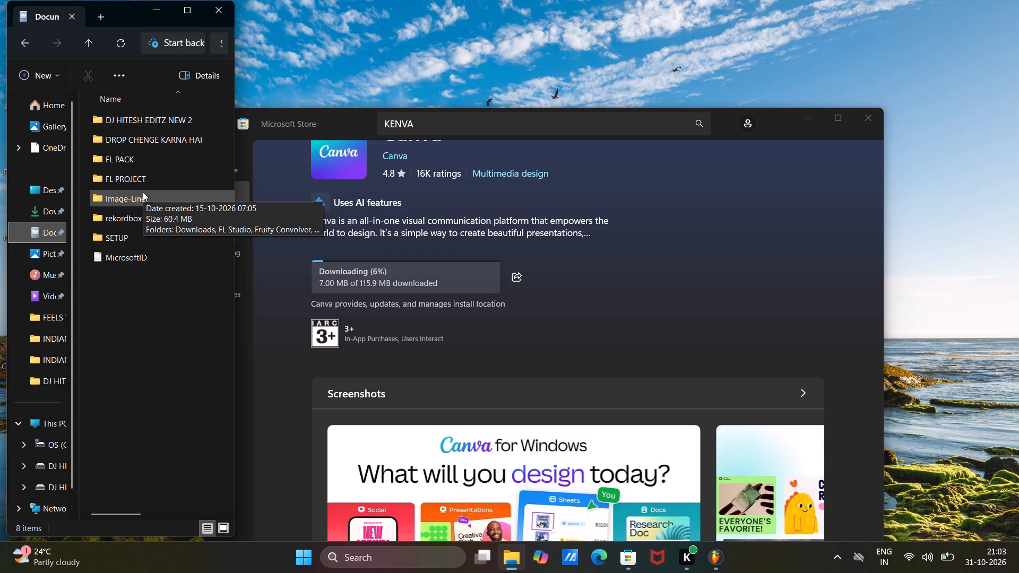
double_click(139, 159)
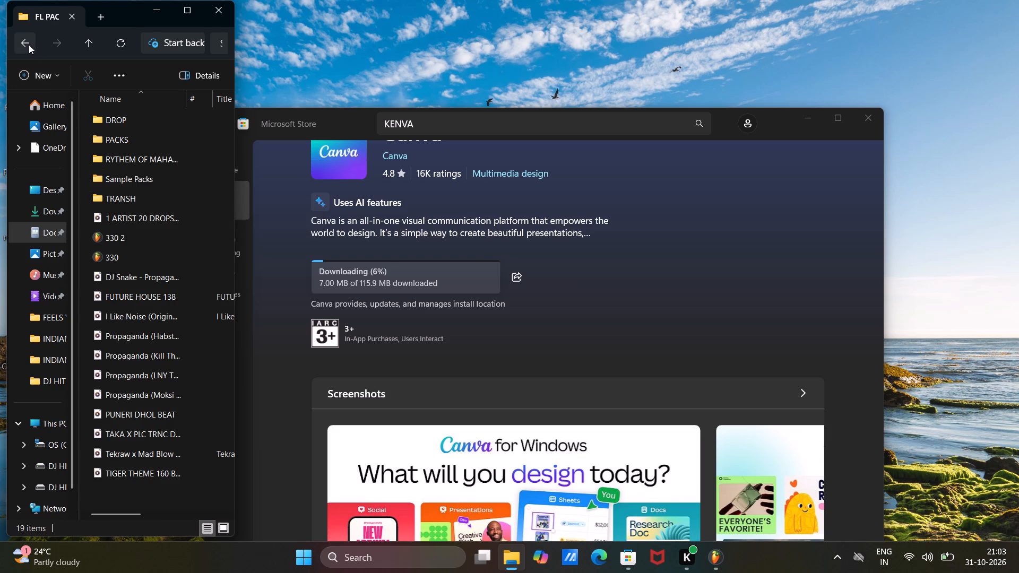
left_click(29, 45)
double_click(150, 143)
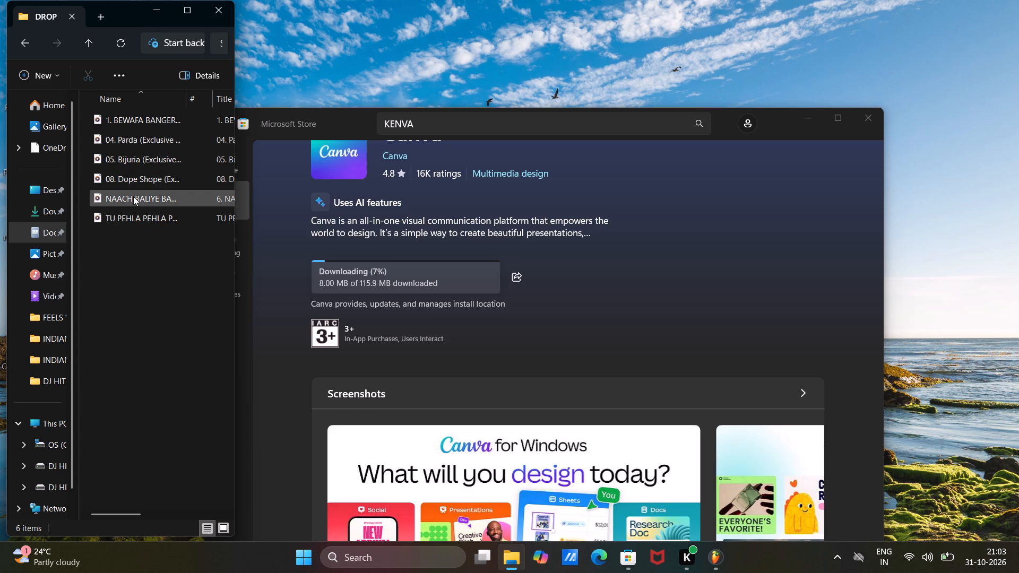
left_click(133, 196)
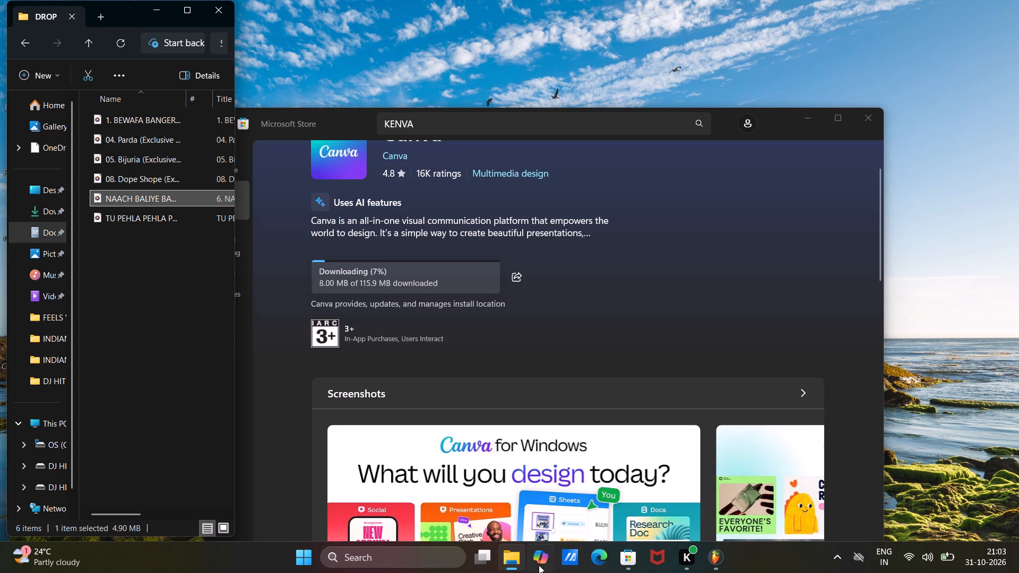
left_click(146, 8)
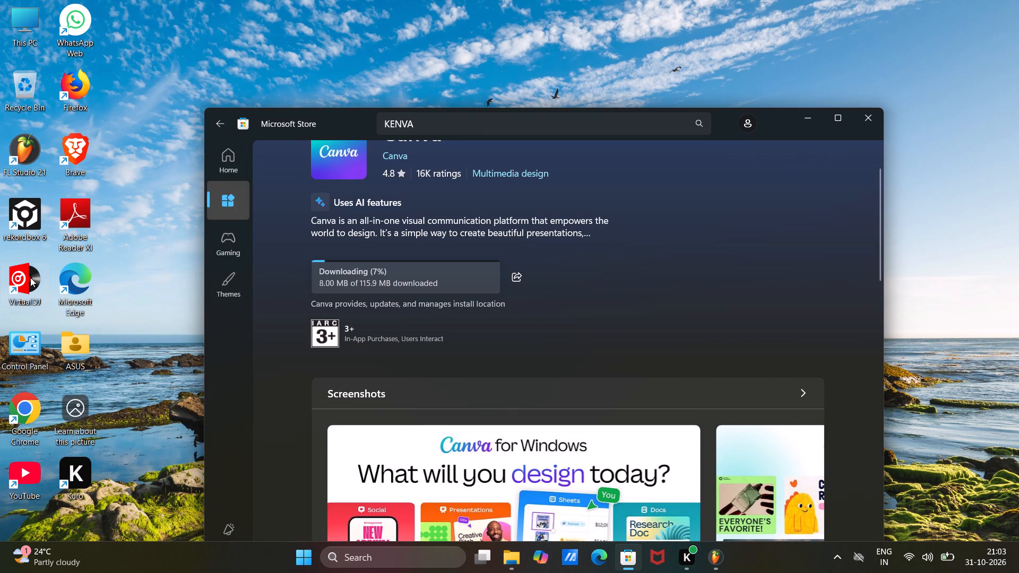
Launch VirtualDJ from the desktop.
double_click(30, 277)
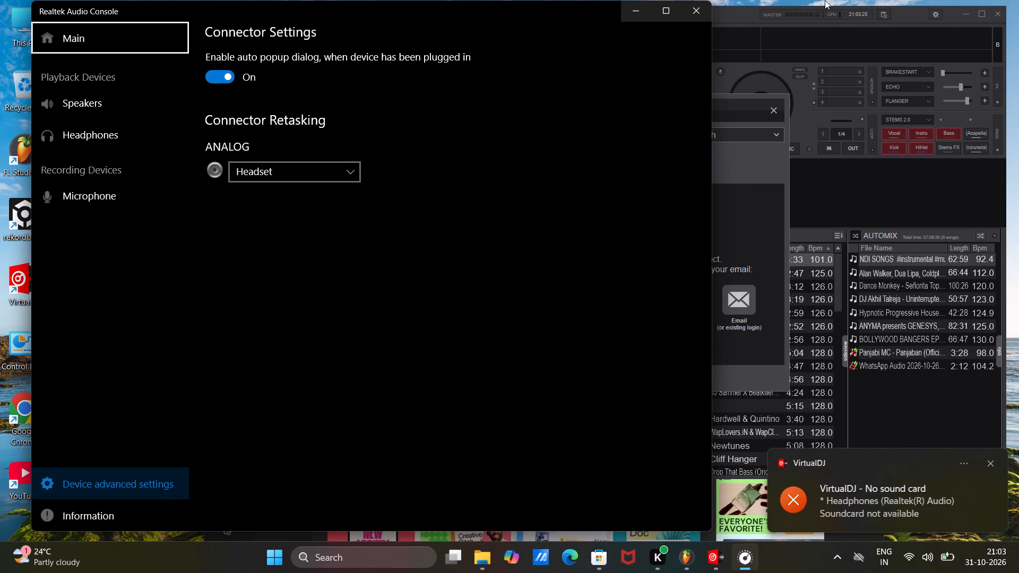
Close the Realtek Audio Console window and dismiss VirtualDJ's Connect sign-in dialog.
left_click(703, 10)
left_click(781, 108)
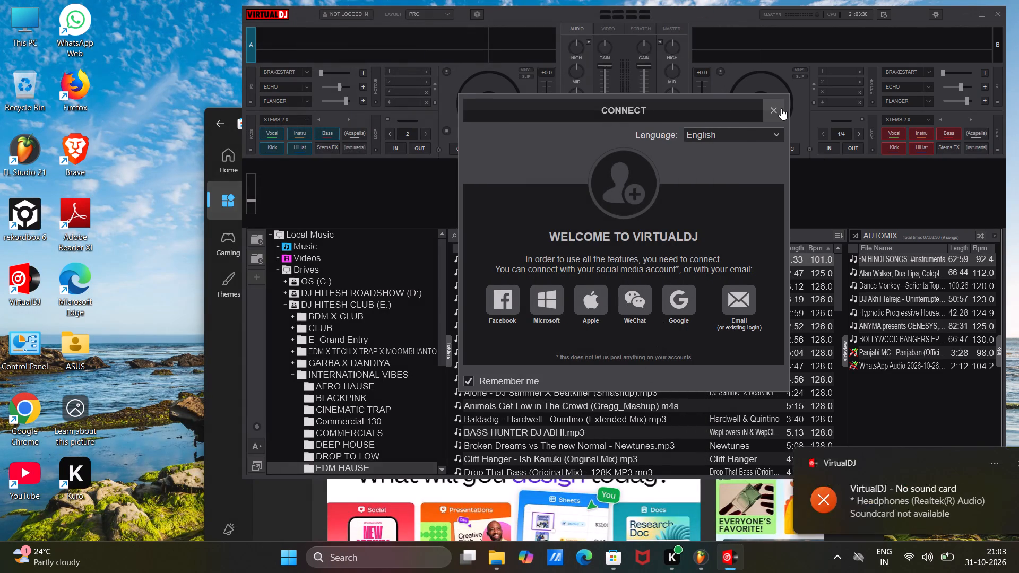
left_click(583, 277)
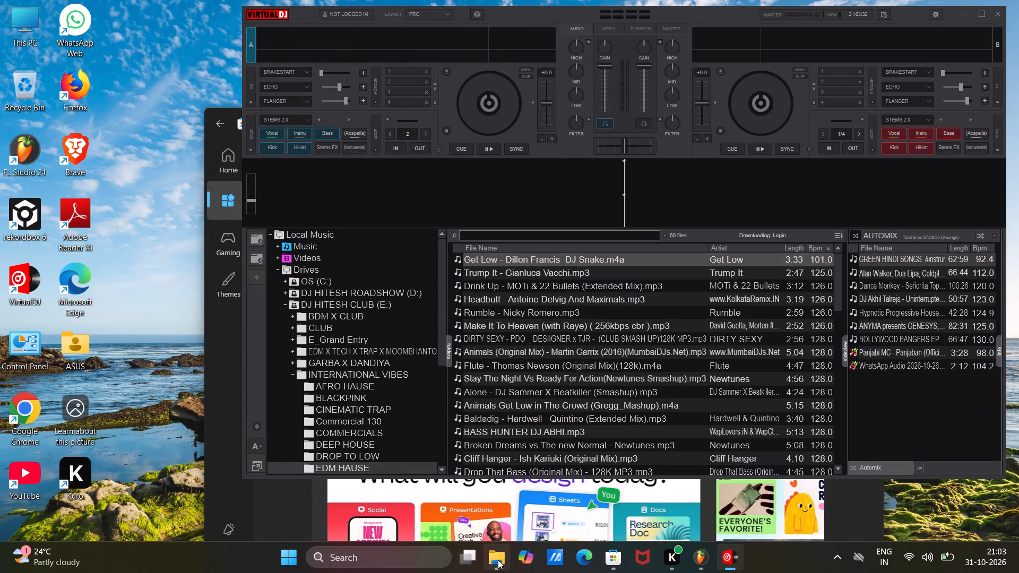
Load the NAACH BALIYE track from the DROP folder into VirtualDJ's deck 1, start playing it and lower the deck's level.
left_click(498, 560)
left_click_drag(134, 198, 384, 108)
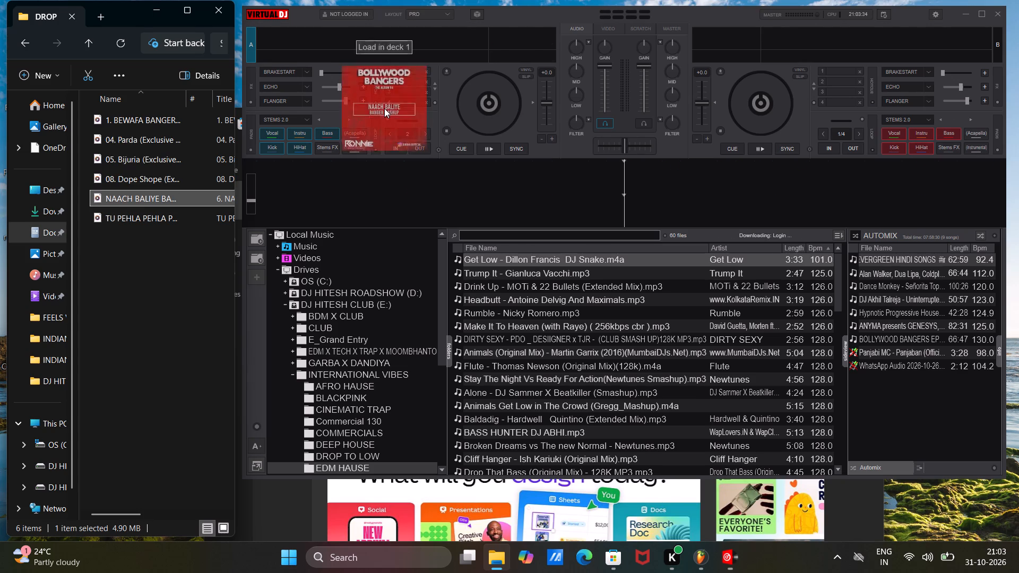
left_click(490, 150)
scroll(605, 75, "down", 10)
Preview the NAACH BALIYE track on deck 1 by jumping to successive points in its first half, up to about 0:46.
left_click(286, 53)
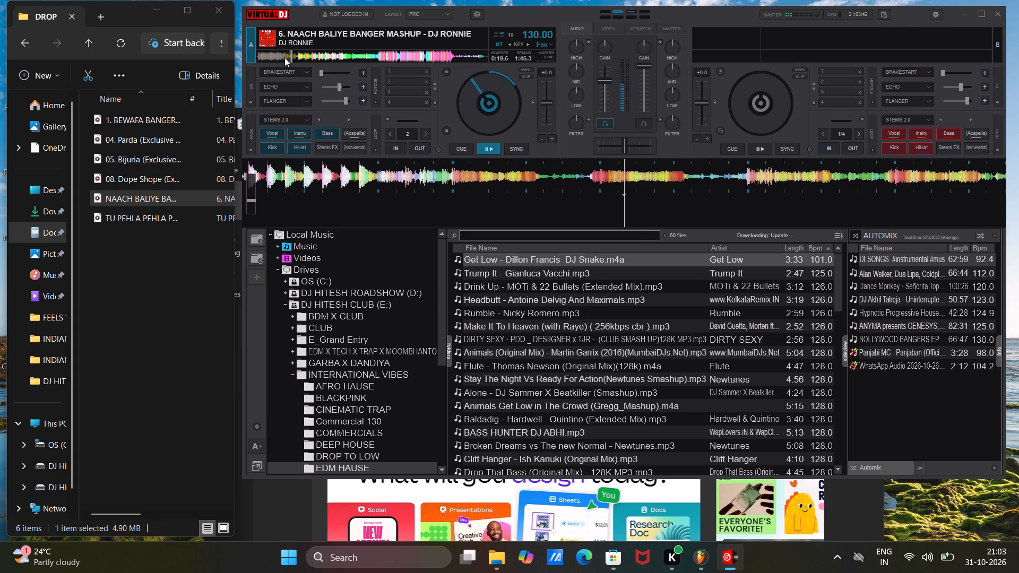
left_click(284, 56)
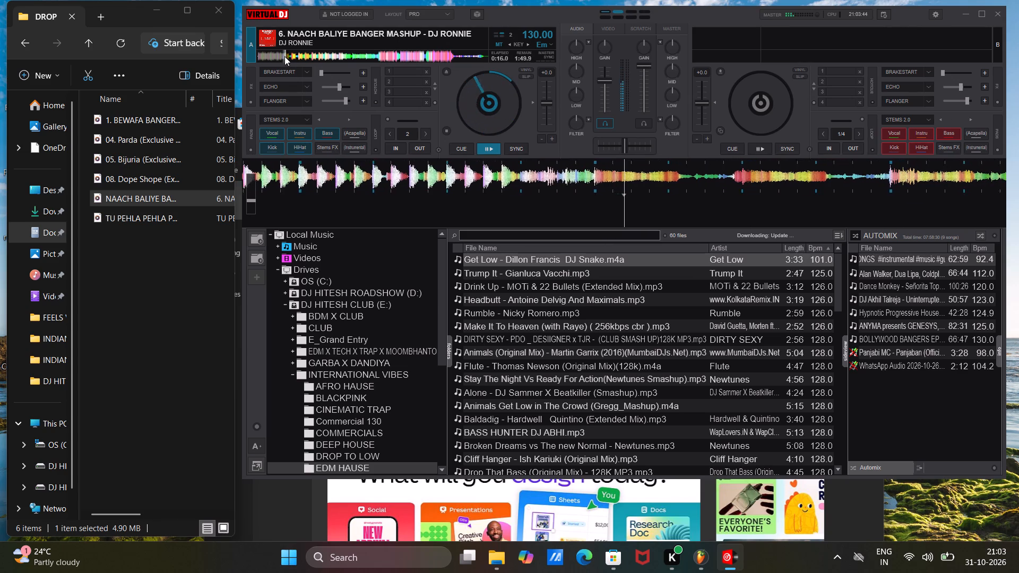
left_click(291, 57)
left_click(299, 60)
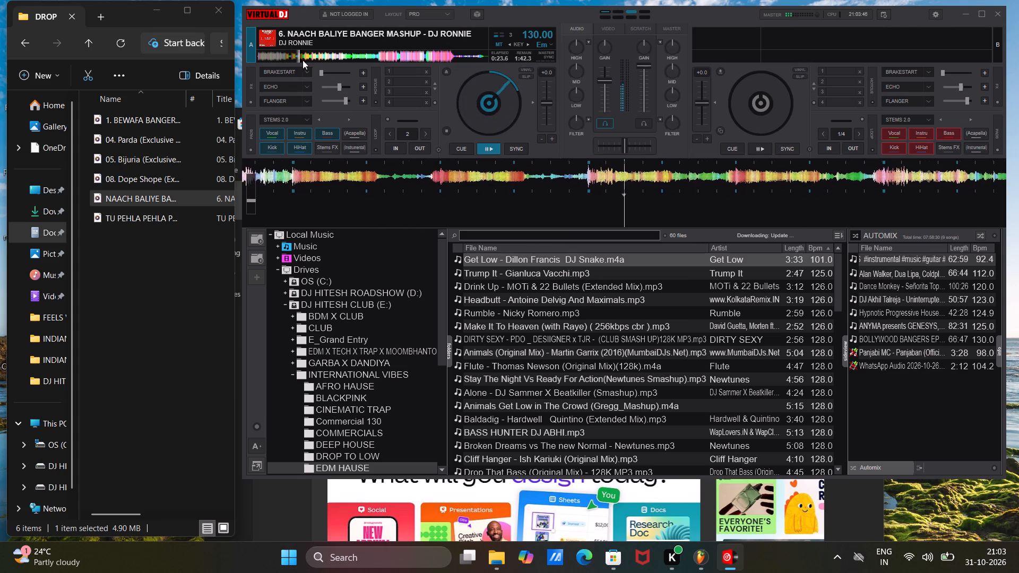
left_click(317, 57)
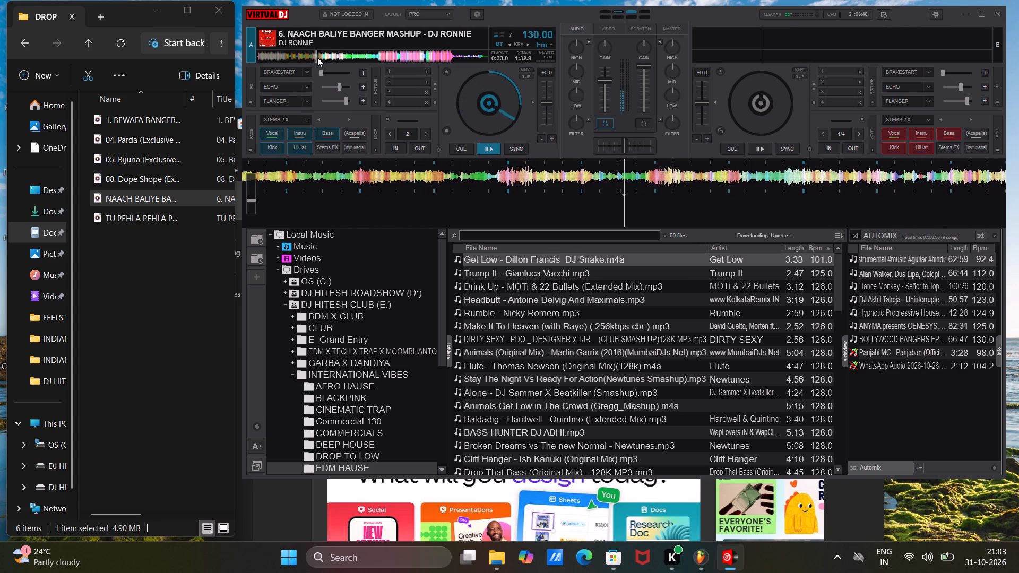
left_click(331, 58)
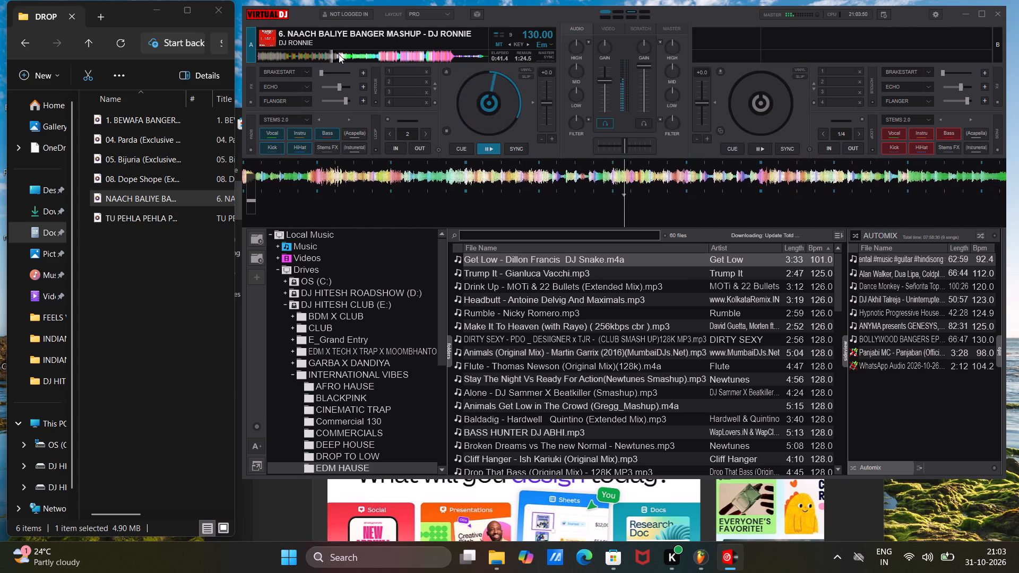
left_click(339, 54)
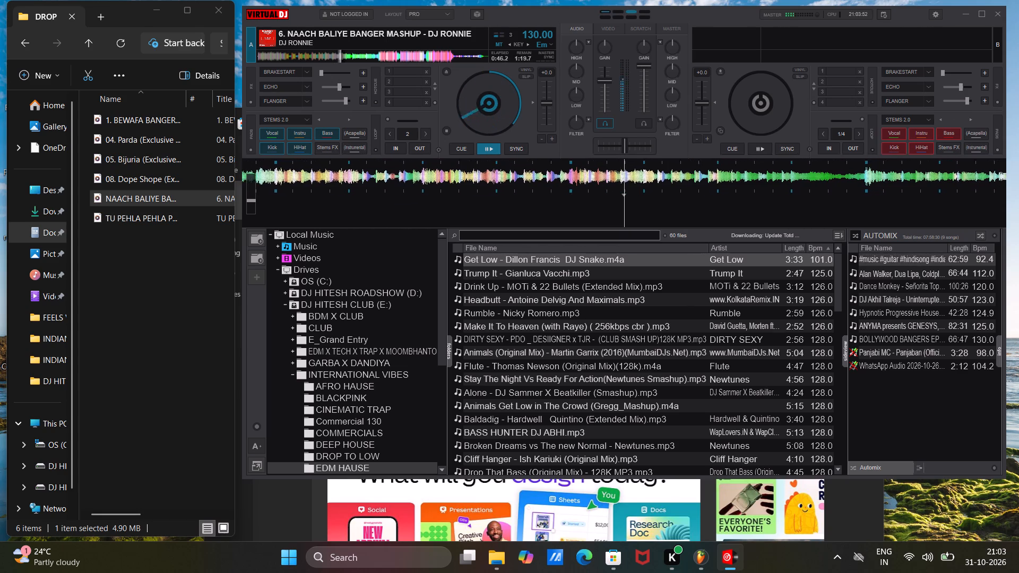
Search Local Music for NAACH and dismiss the Tip of the Day panel.
left_click(315, 237)
left_click(467, 232)
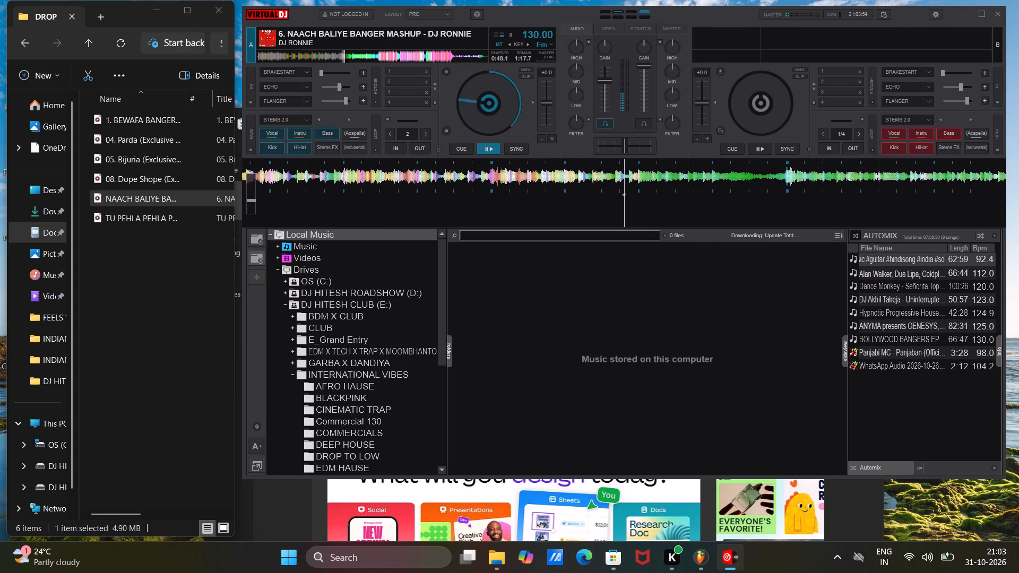
key("n")
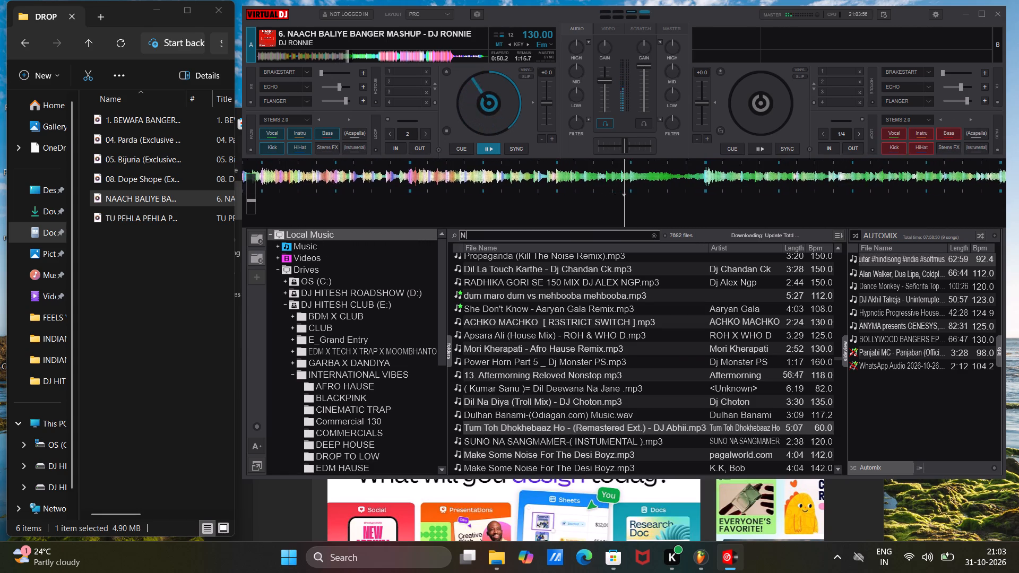
type("AACH")
key("space")
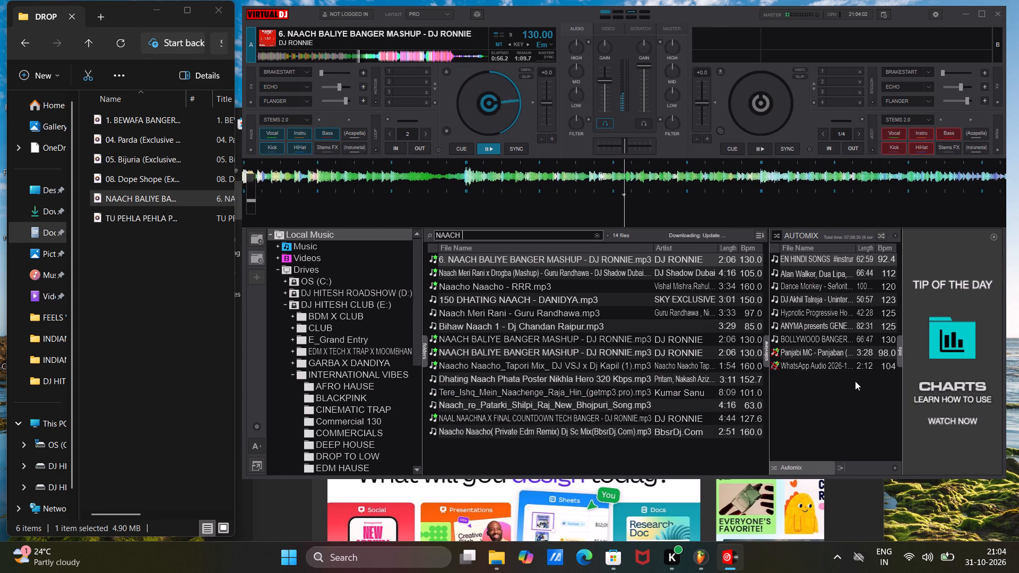
left_click(995, 235)
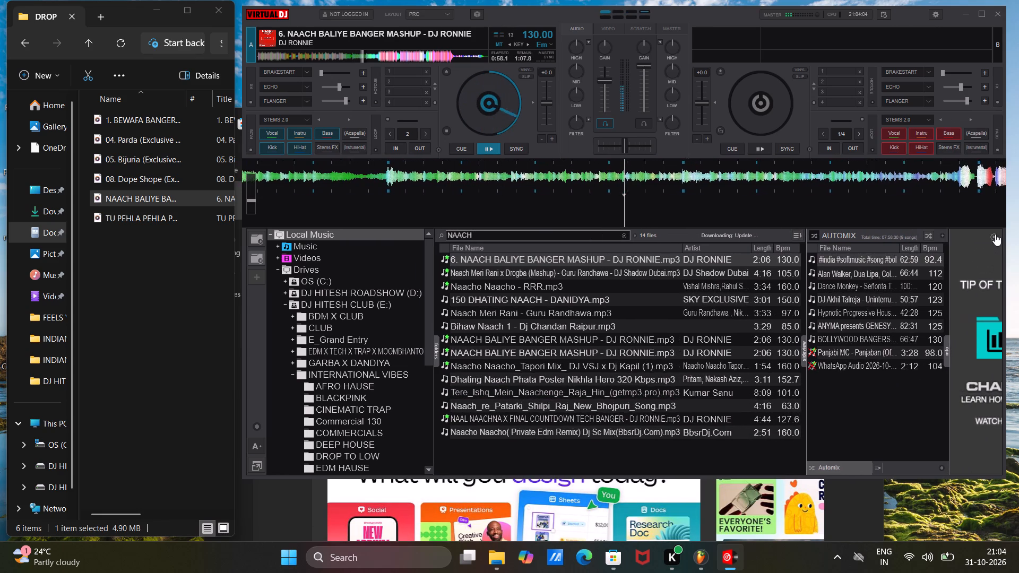
Look through the NAACH search results one by one, ending on the NAAL NAACHNA X FINAL COUNTDOWN TECH BANGER track.
left_click(516, 343)
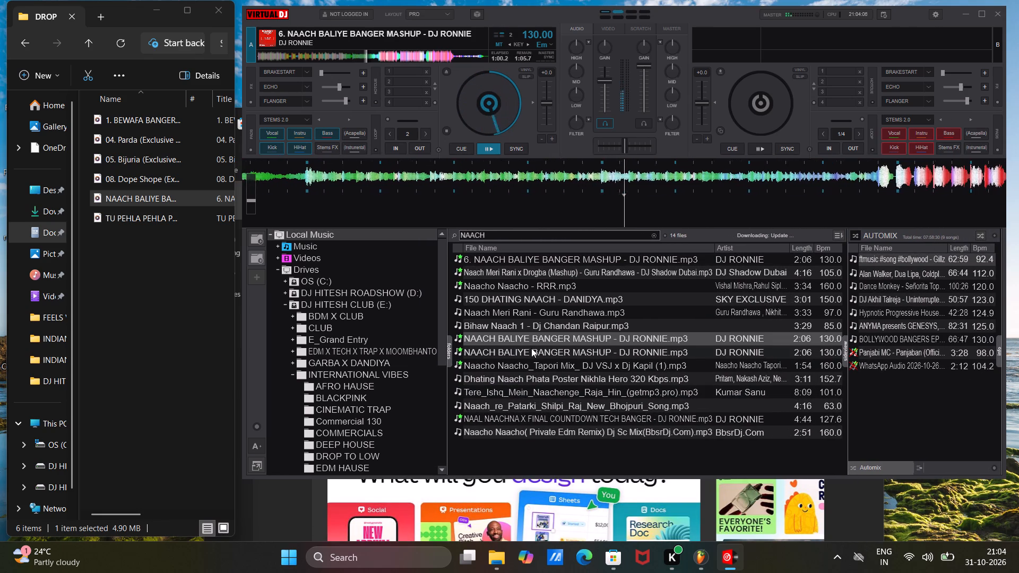
left_click(549, 348)
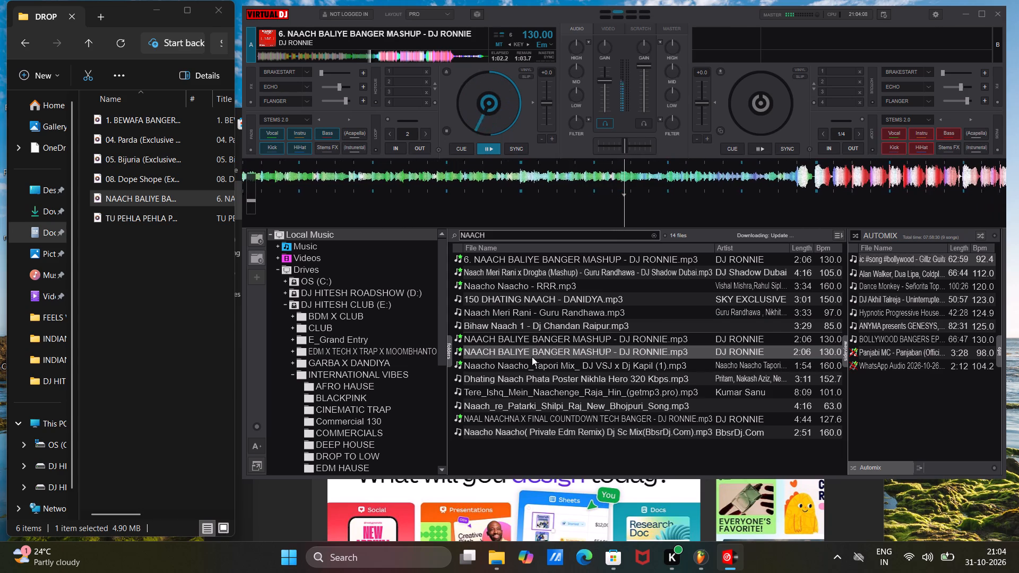
left_click(513, 314)
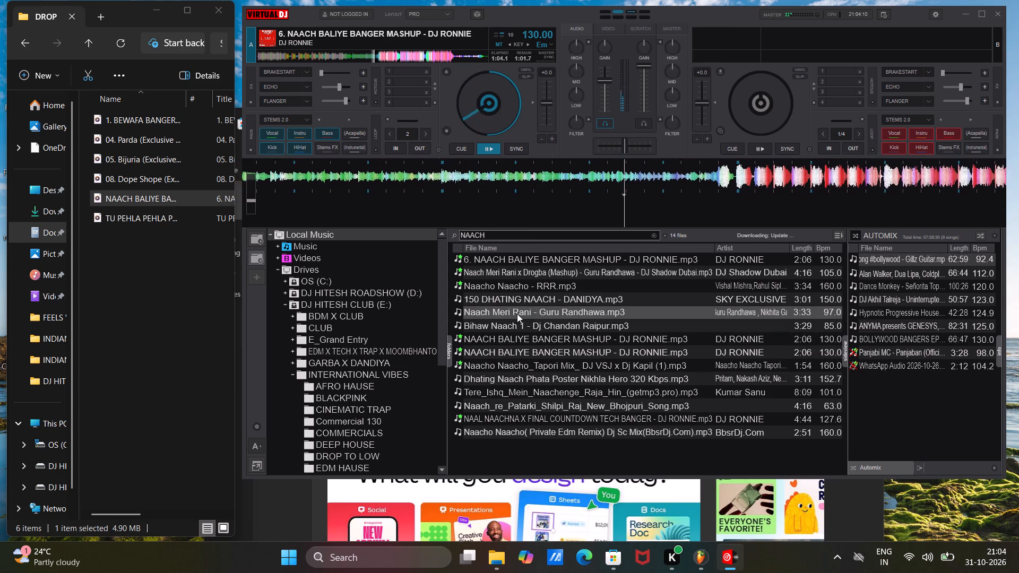
left_click(509, 300)
left_click(504, 285)
left_click(503, 272)
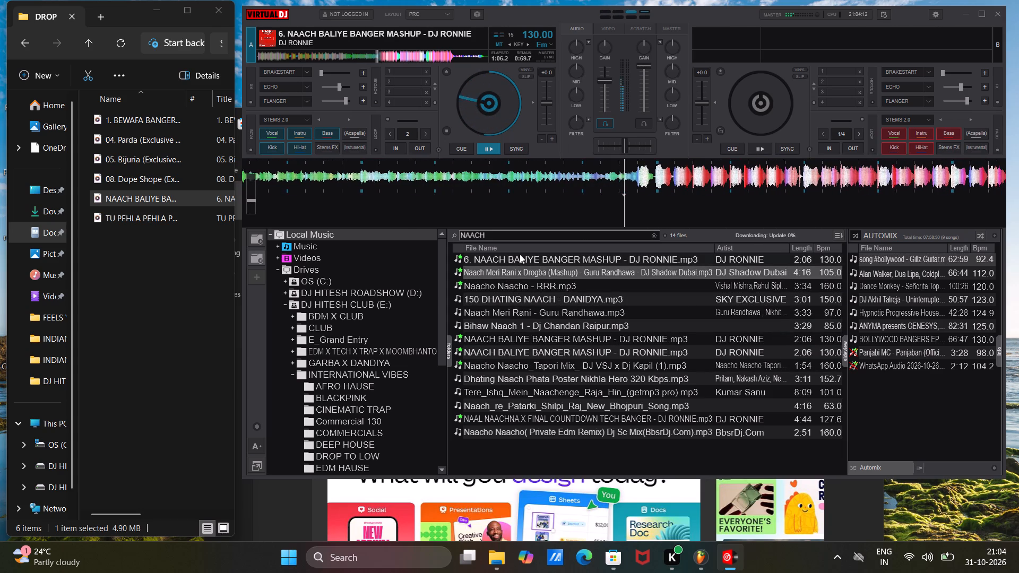
left_click(521, 254)
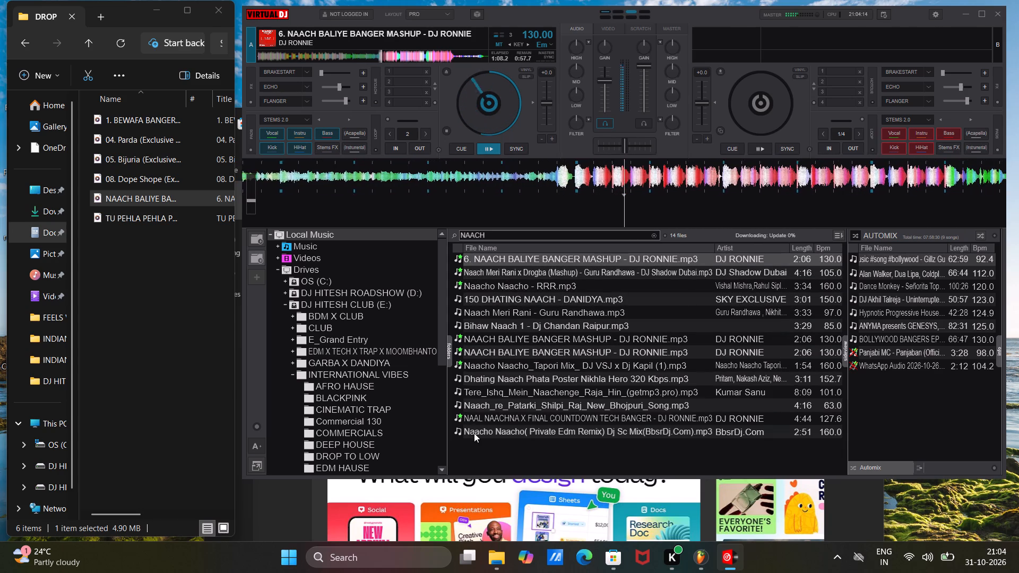
left_click(474, 432)
left_click(511, 420)
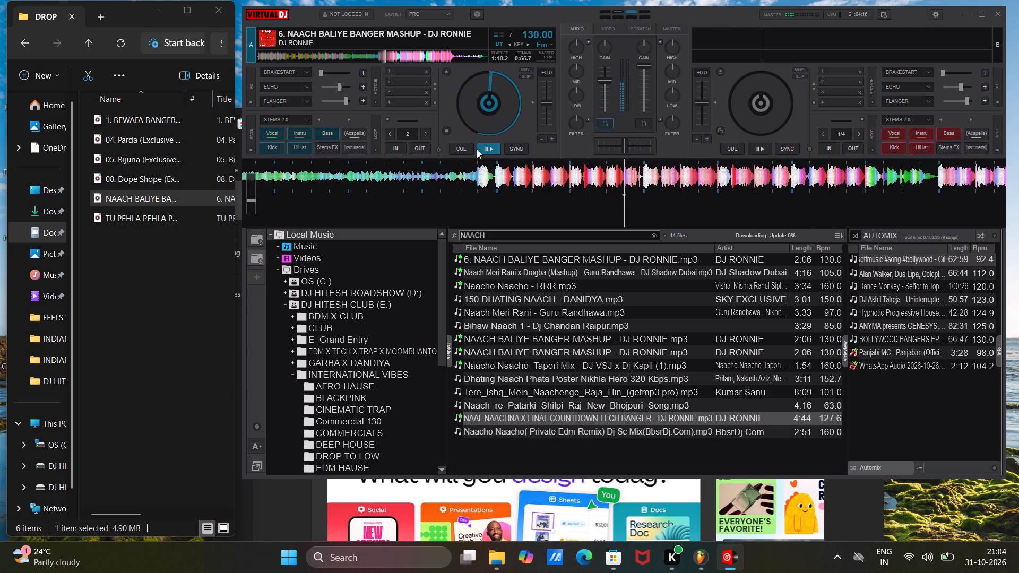
Replay the NAACH BALIYE track on deck 1 from two points shortly before its middle.
left_click(345, 53)
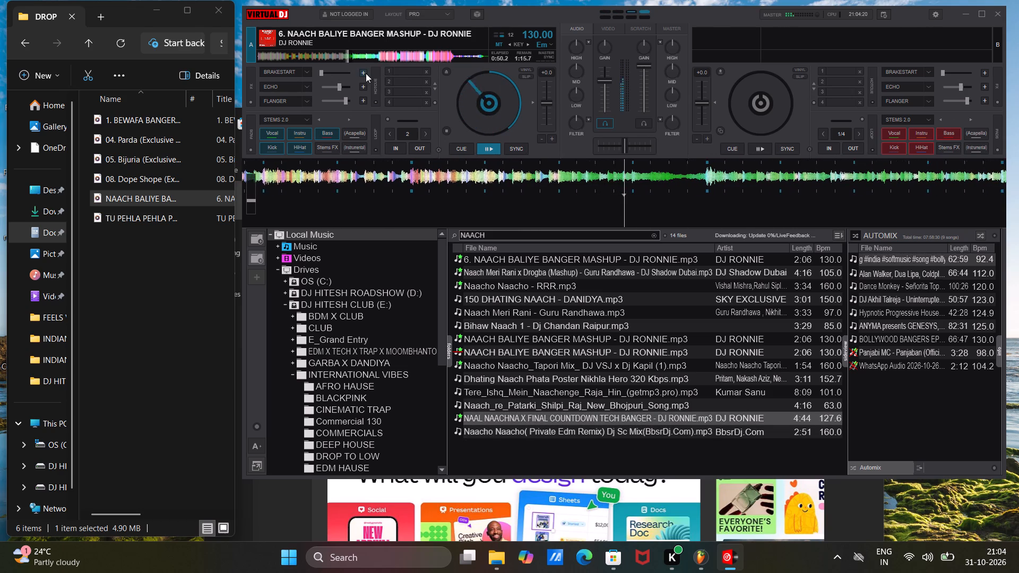
left_click(562, 14)
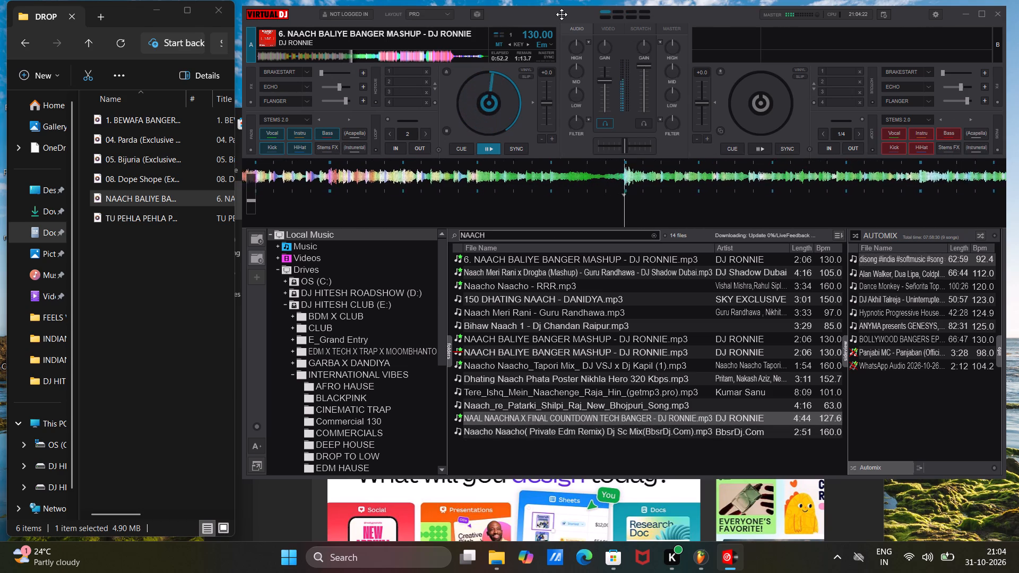
left_click(365, 58)
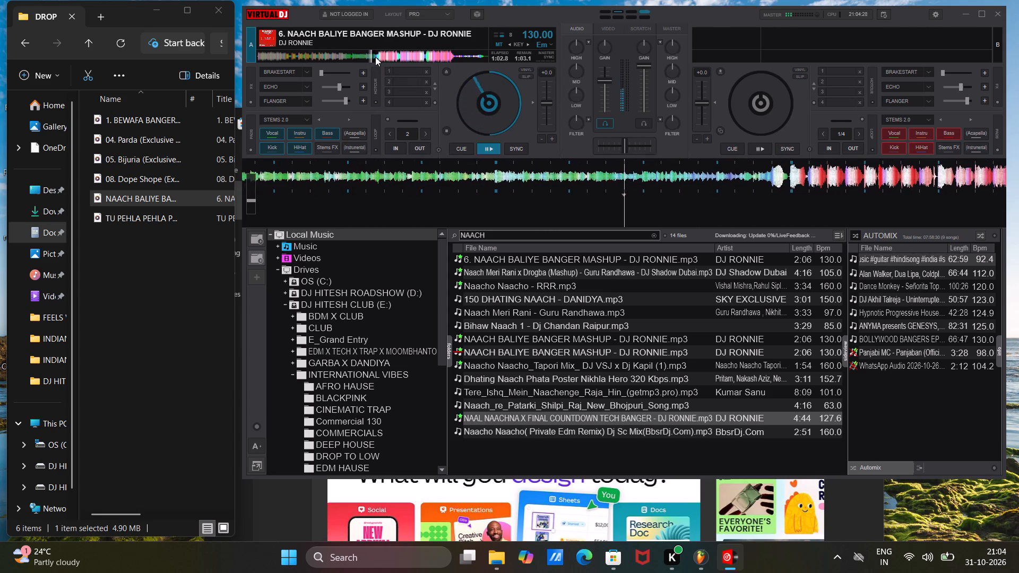
triple_click(492, 13)
double_click(494, 13)
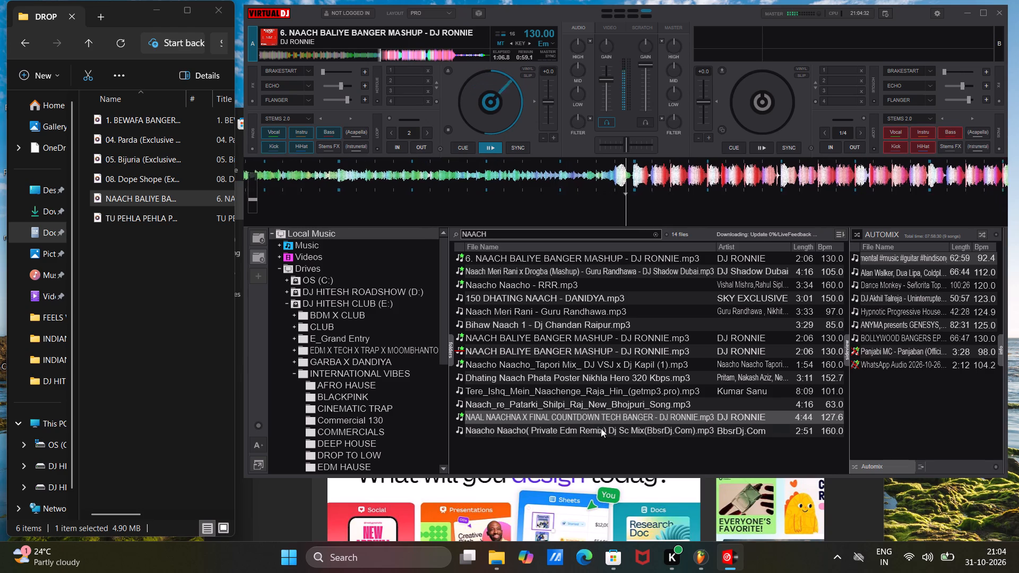
Set deck 1's level to 50% and pause the NAACH BALIYE track.
scroll(603, 83, "up", 3)
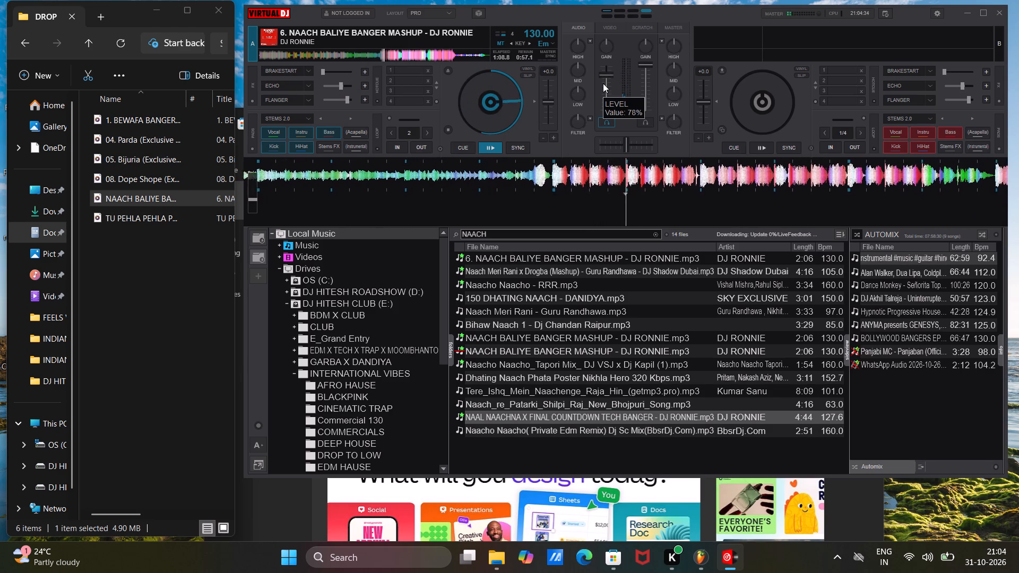
scroll(603, 83, "up", 2)
scroll(603, 83, "down", 11)
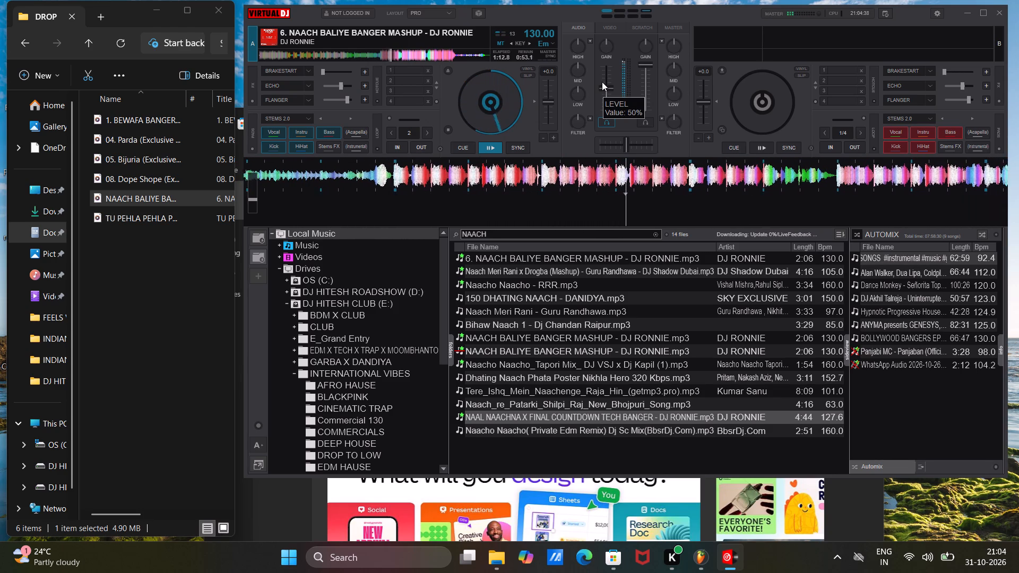
key("space")
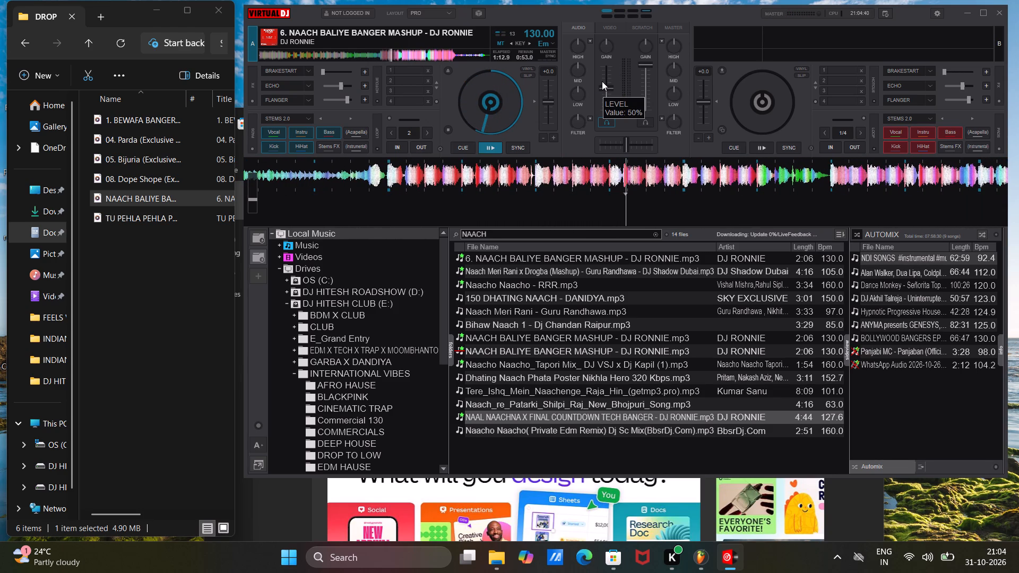
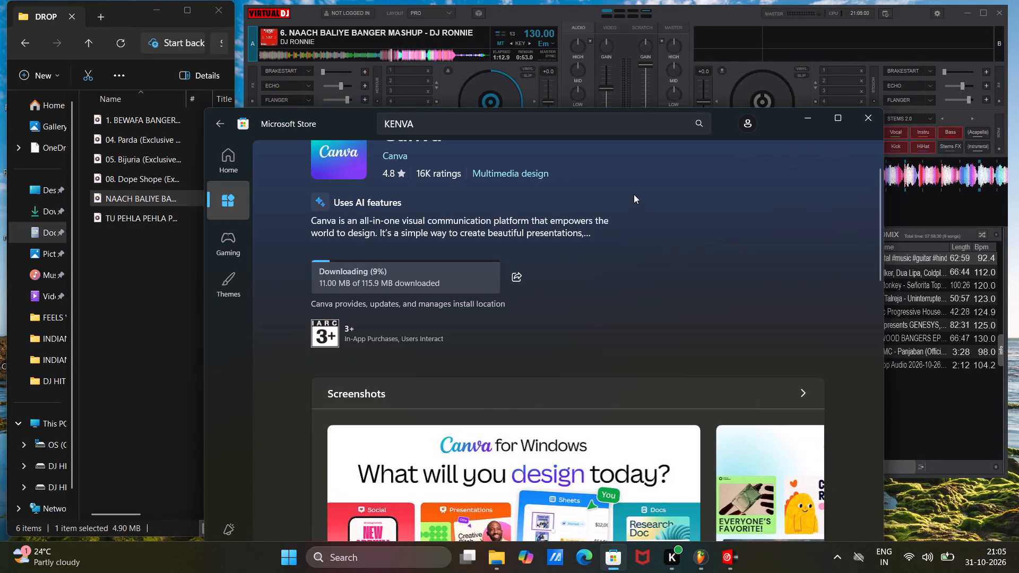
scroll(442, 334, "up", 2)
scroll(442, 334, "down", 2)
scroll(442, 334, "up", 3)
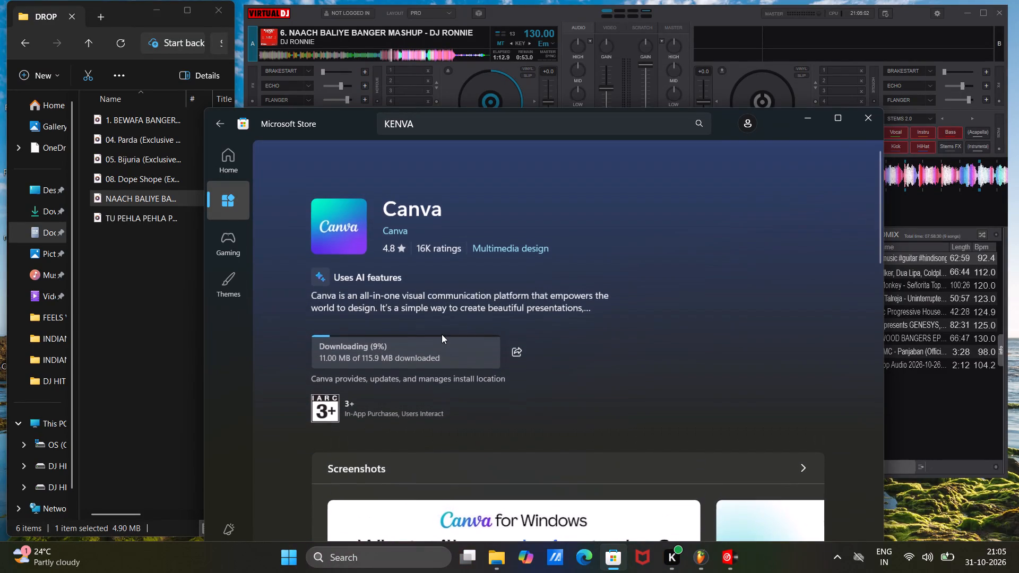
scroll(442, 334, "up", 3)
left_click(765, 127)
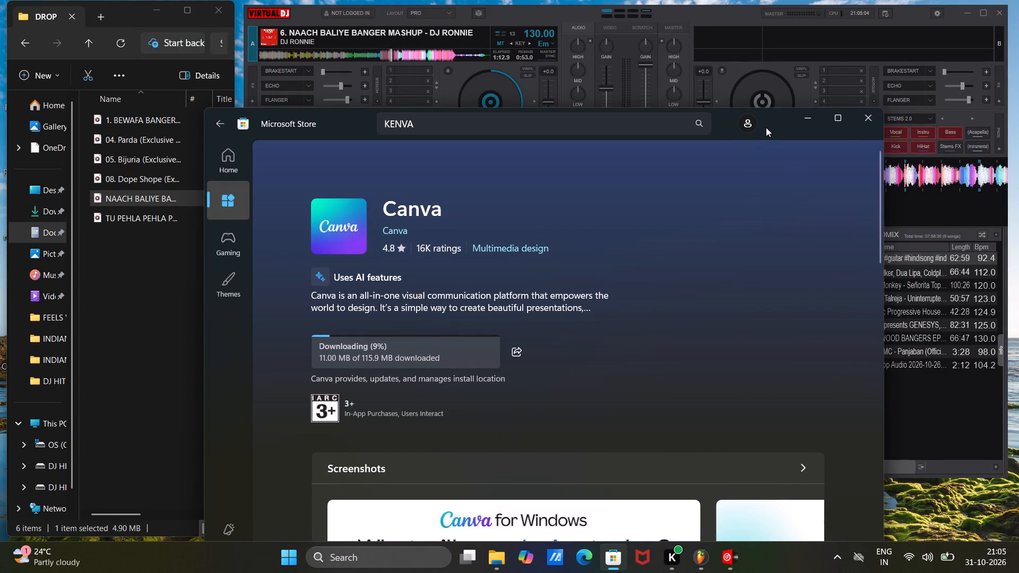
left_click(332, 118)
Switch to File Explorer, open the DJ HITESH CLUB (E:) drive and maximize the window.
left_click(127, 263)
left_click(23, 41)
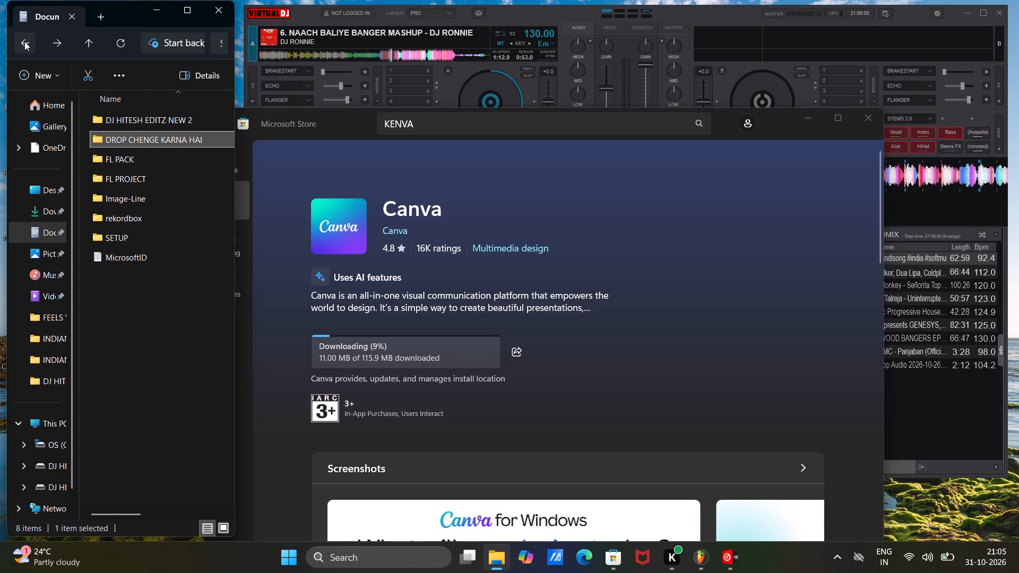
left_click(24, 41)
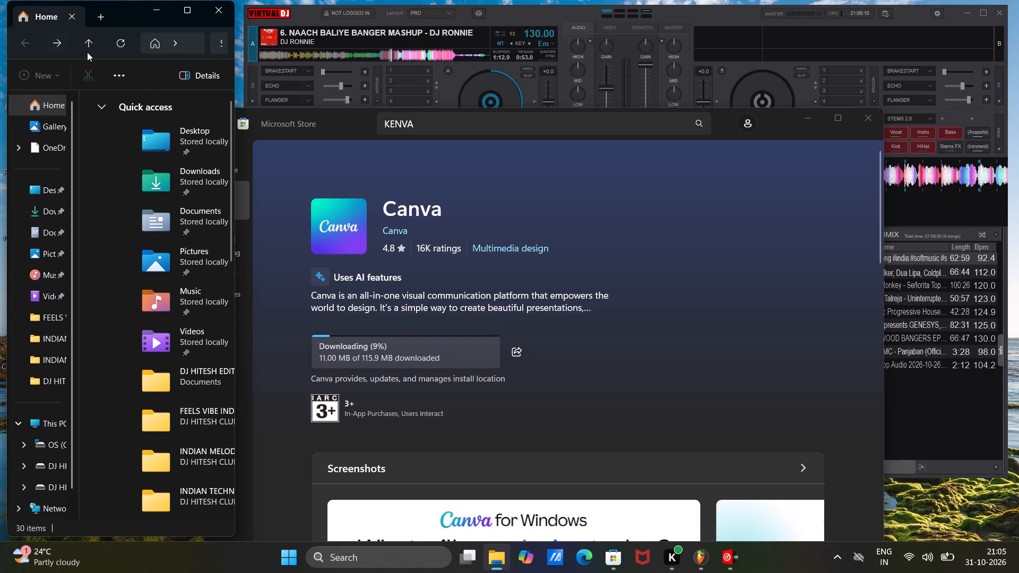
left_click(60, 42)
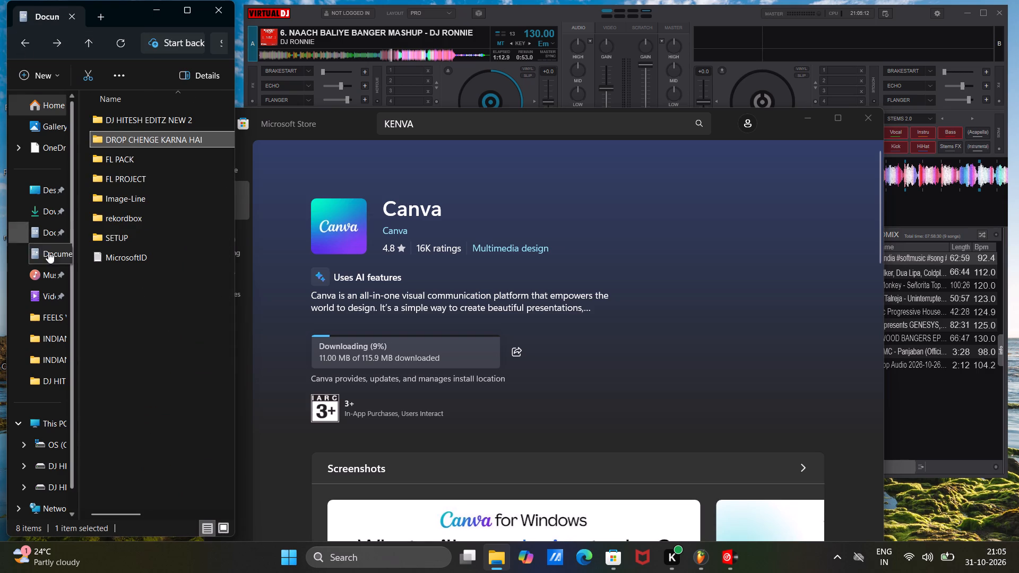
left_click(60, 427)
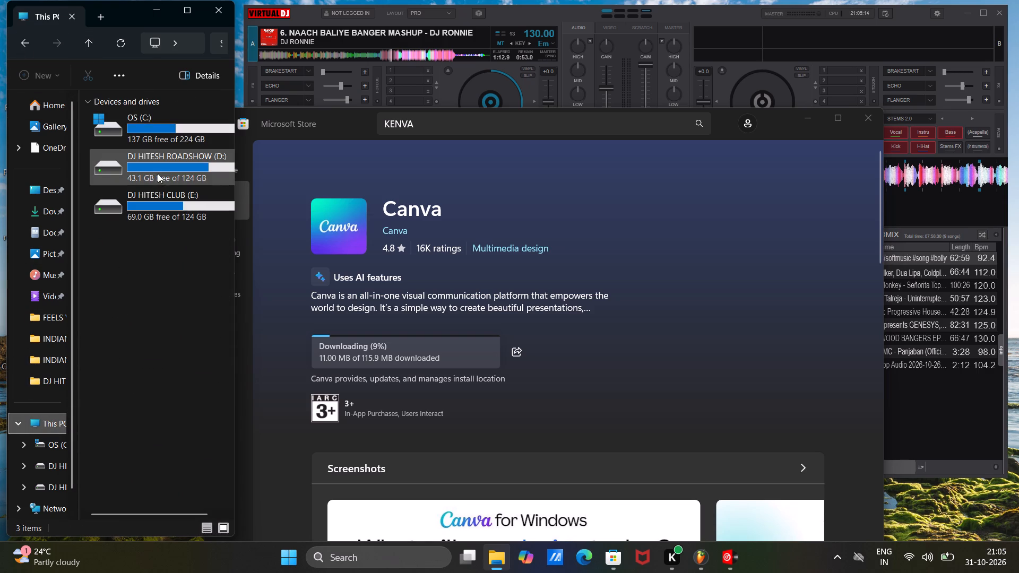
double_click(165, 206)
left_click(187, 5)
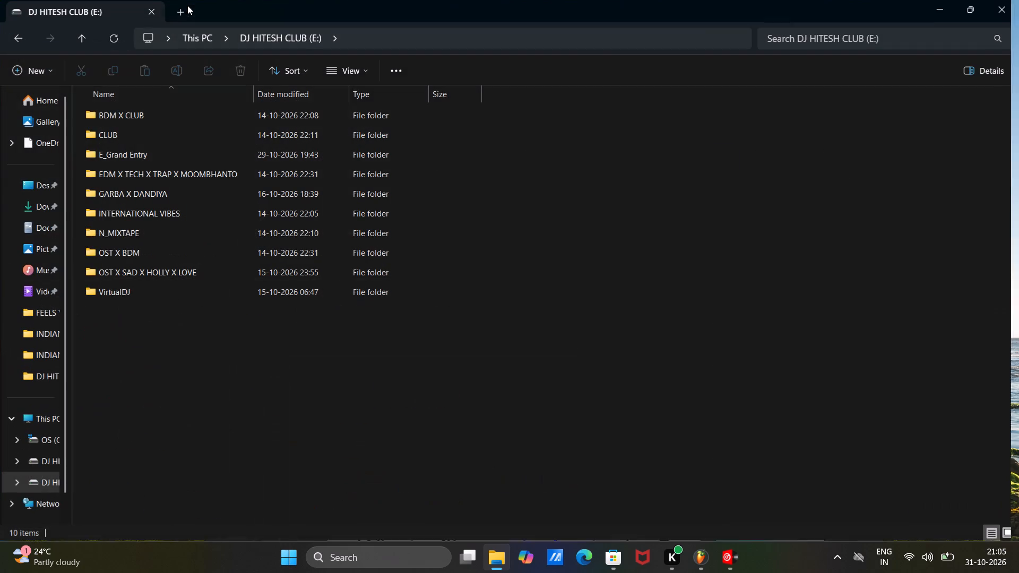
Search the DJ HITESH CLUB (E:) drive for NACH BAL.
left_click(836, 33)
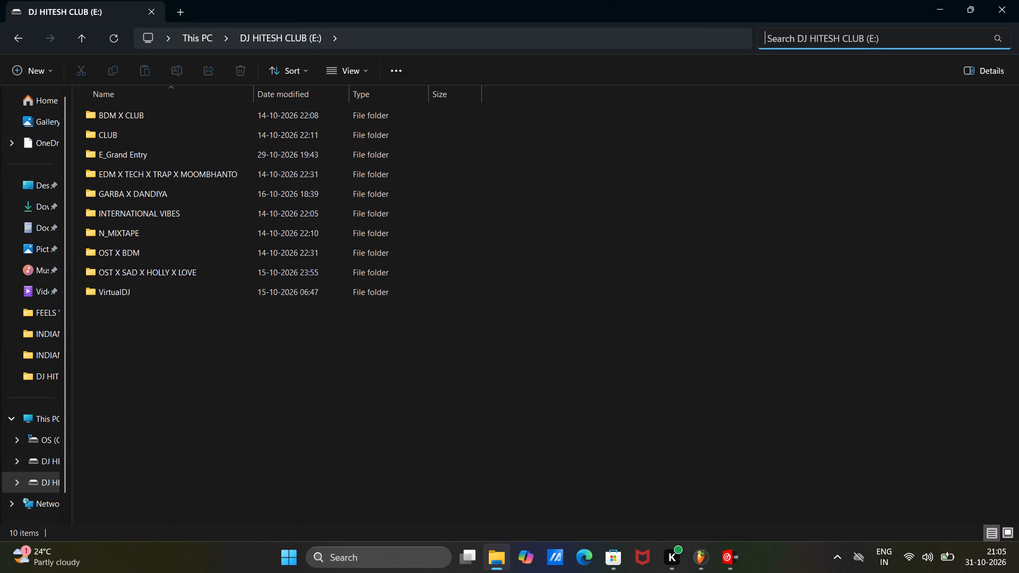
type("NACH")
key("space")
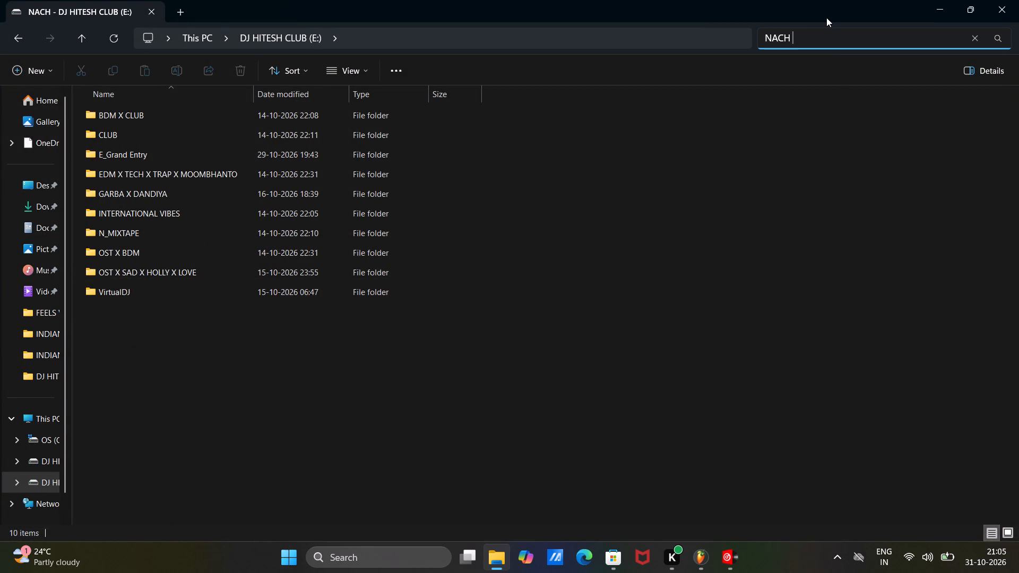
type("BALOI")
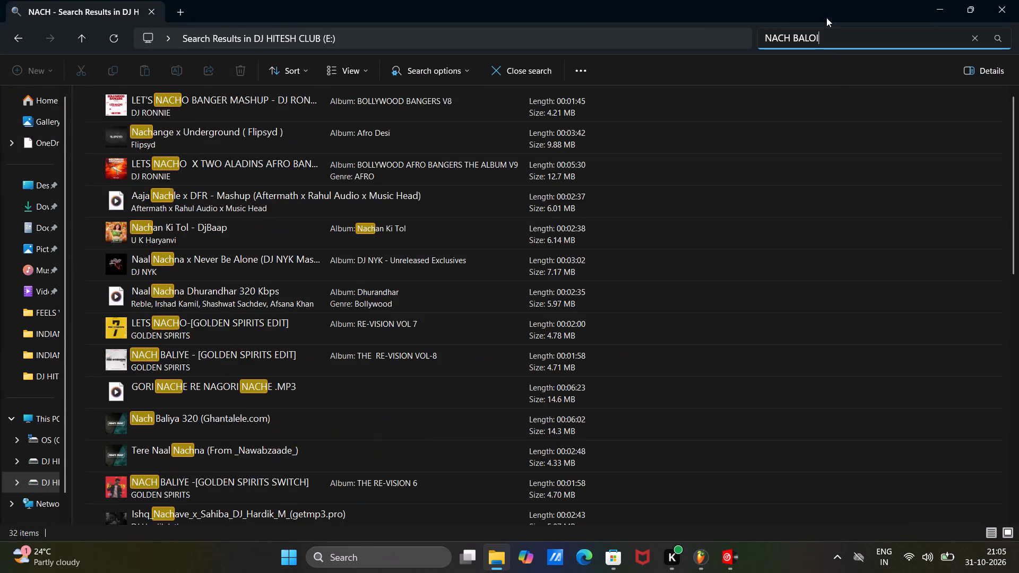
key("BackSpace")
key("BackSpace")
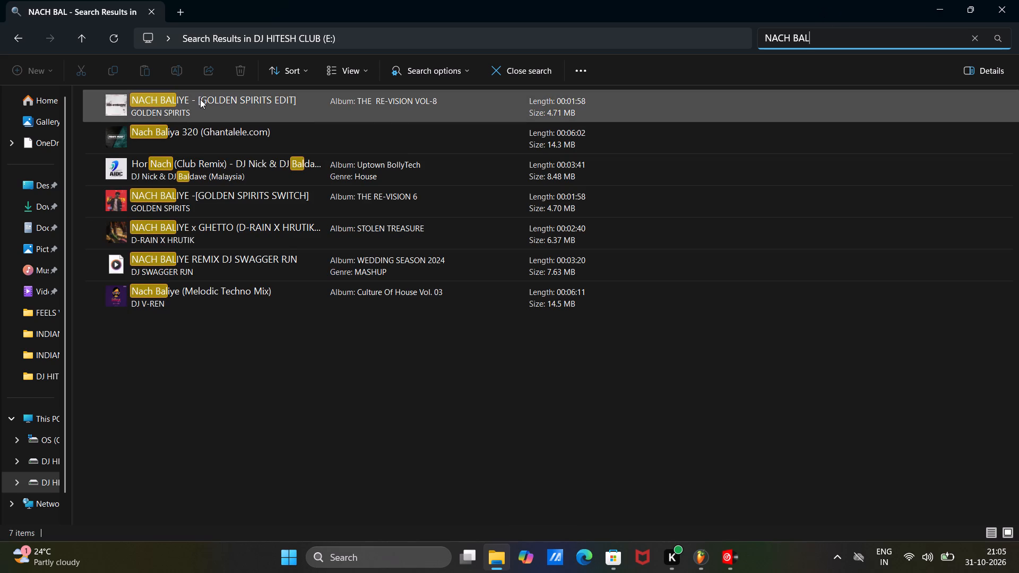
Restore the Explorer window's smaller size, load the Nach Baliya 320 track onto VirtualDJ's deck 2 and play it.
left_click(200, 99)
left_click(205, 141)
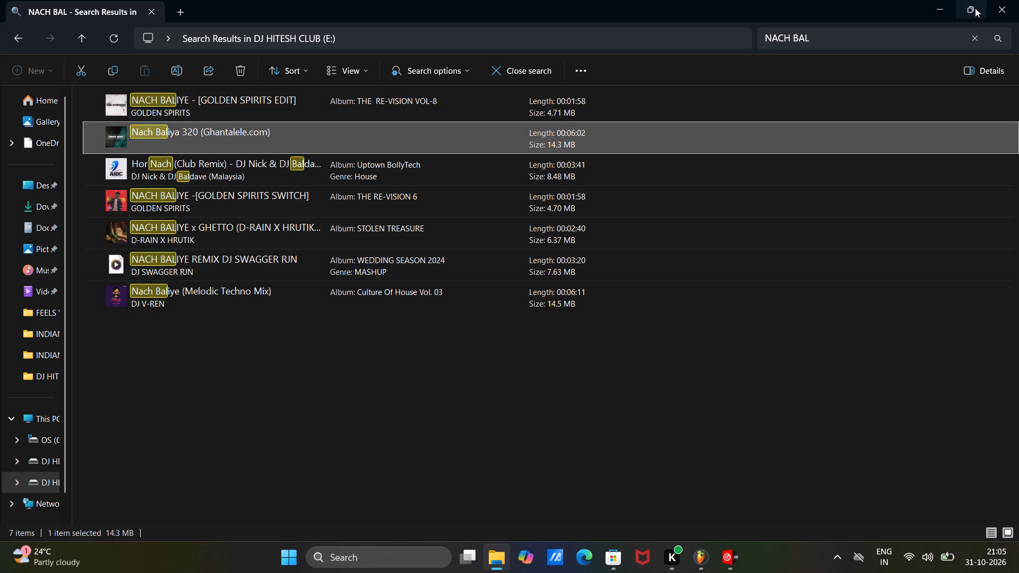
left_click(975, 8)
left_click_drag(148, 137, 747, 70)
left_click(732, 11)
key("space")
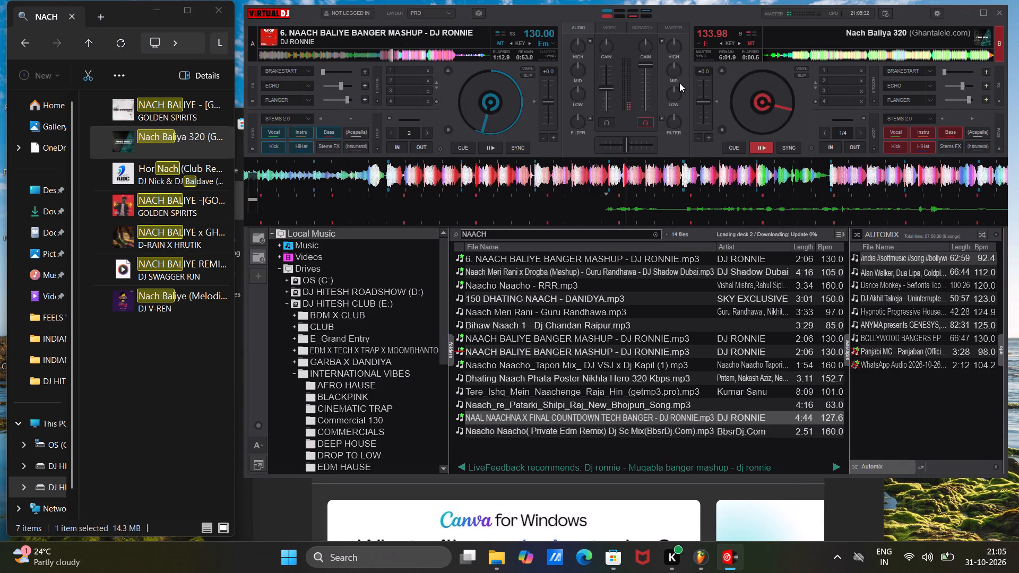
Audition Nach Baliya 320 on deck 2 from several points in its first minute, lowering and raising the deck's level while listening.
scroll(646, 76, "down", 10)
left_click(780, 56)
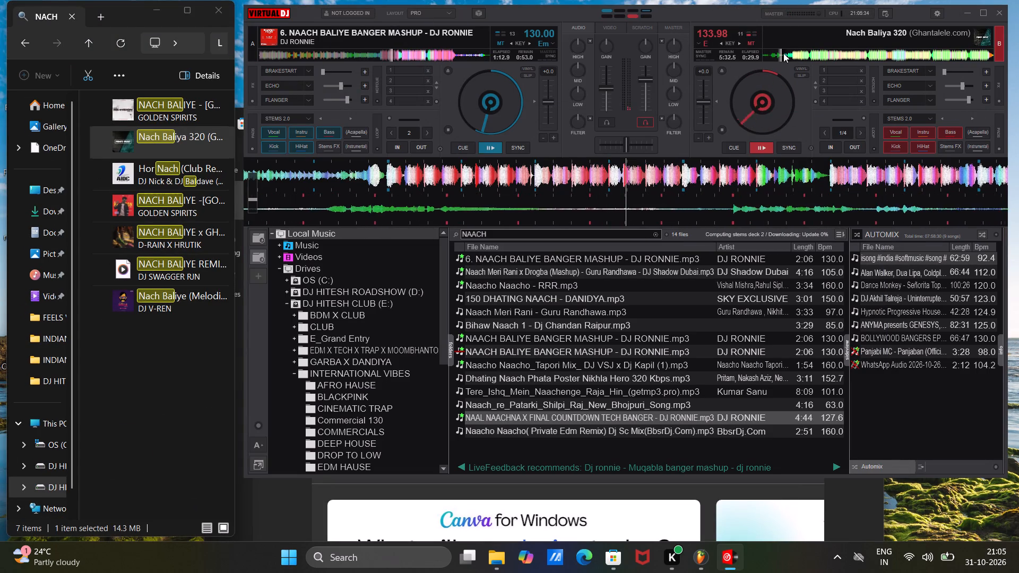
left_click(783, 53)
left_click(789, 55)
scroll(646, 82, "down", 3)
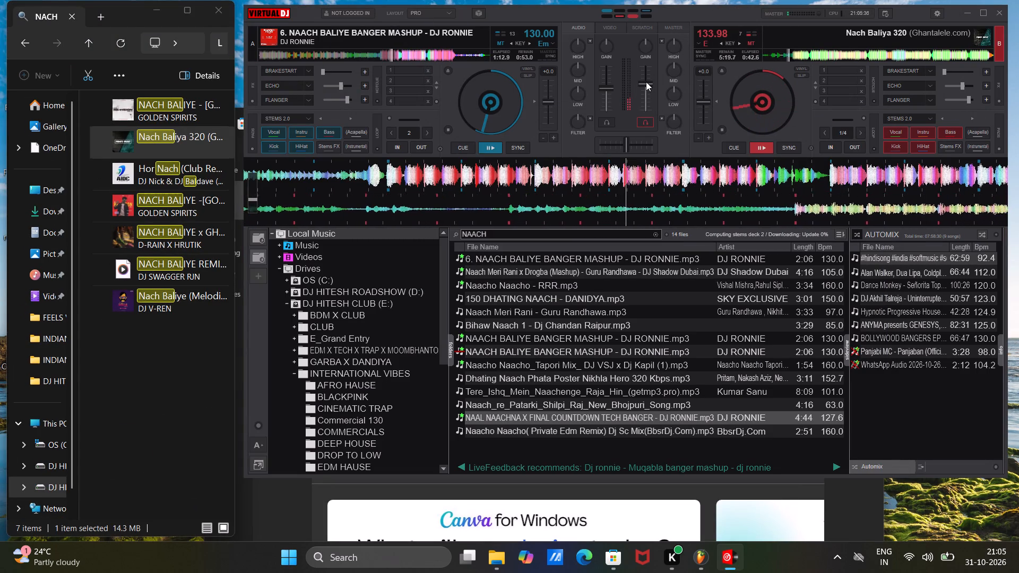
scroll(646, 82, "down", 1)
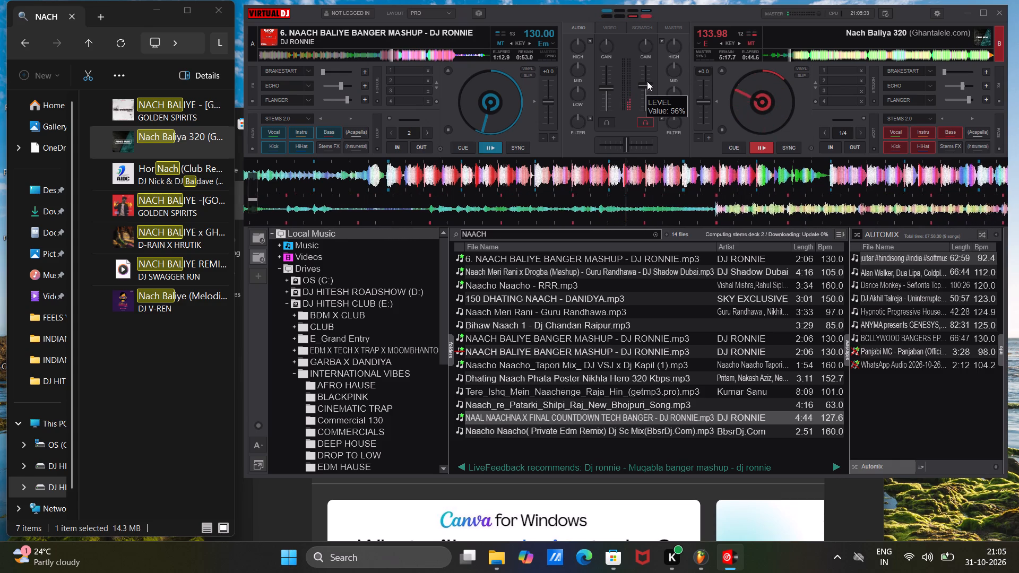
scroll(647, 81, "up", 4)
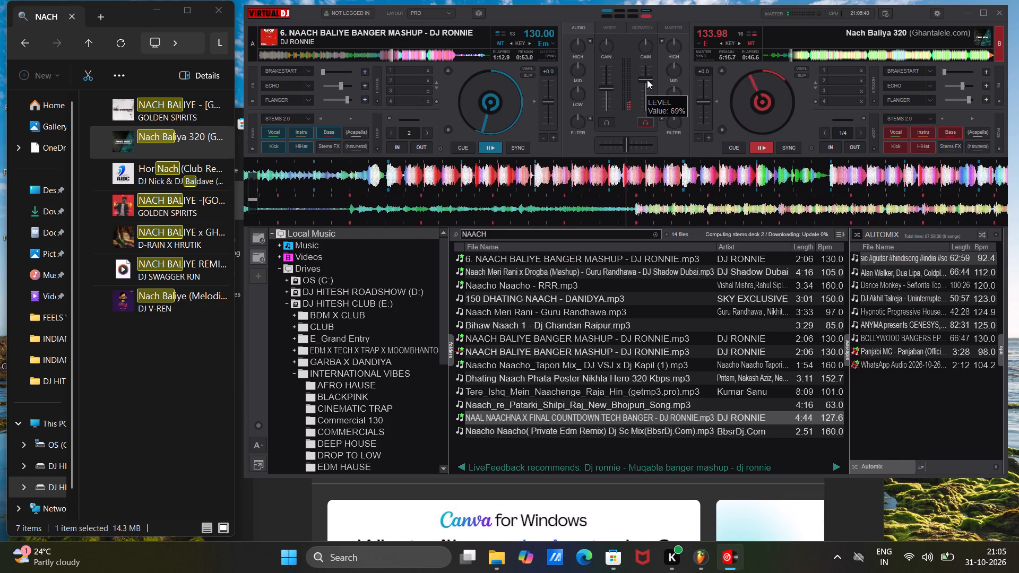
scroll(647, 80, "up", 5)
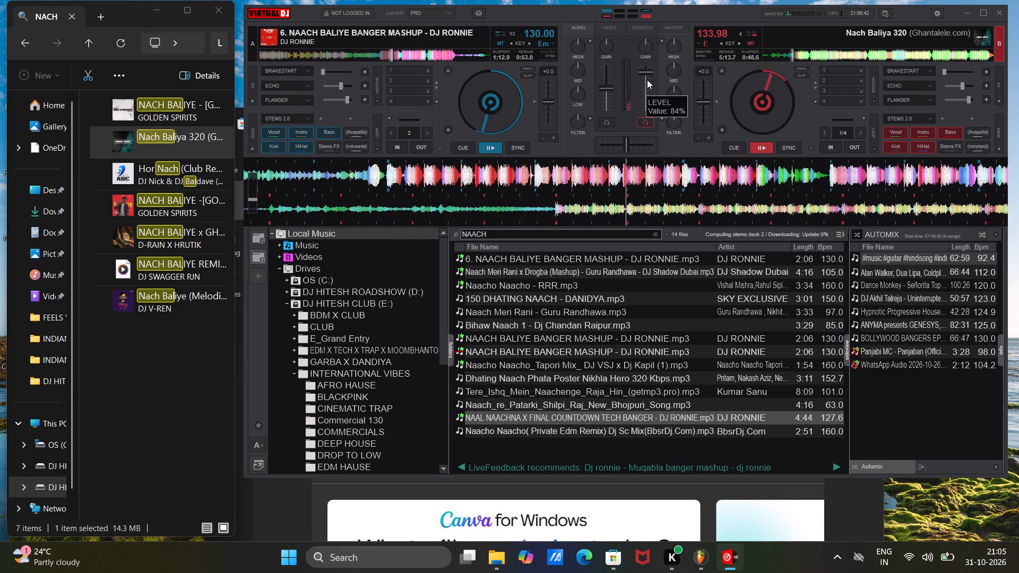
Skip Nach Baliya 320 ahead to just past the one-minute mark and set deck 2's level to 94%.
left_click(805, 54)
left_click(809, 57)
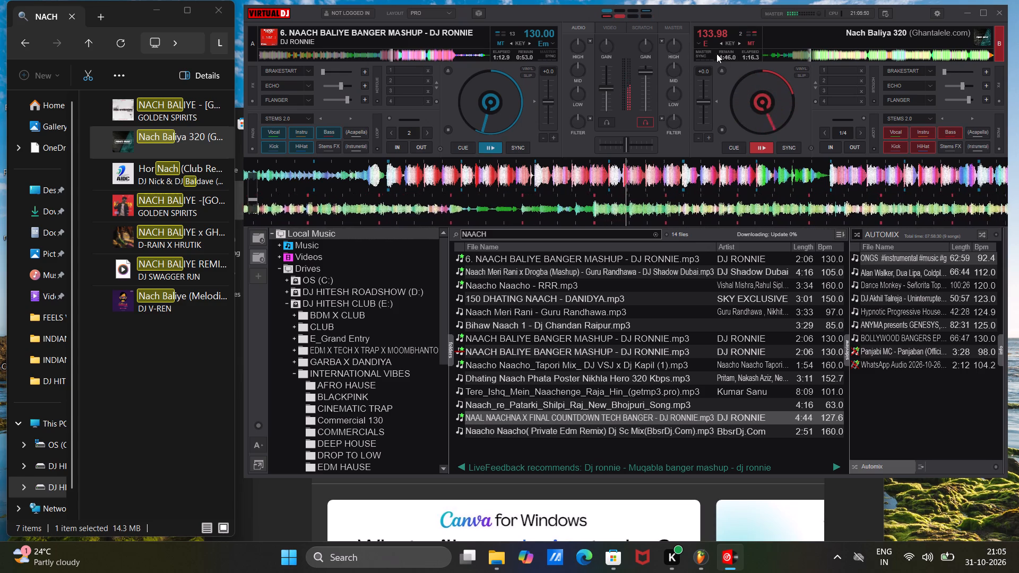
scroll(646, 82, "up", 4)
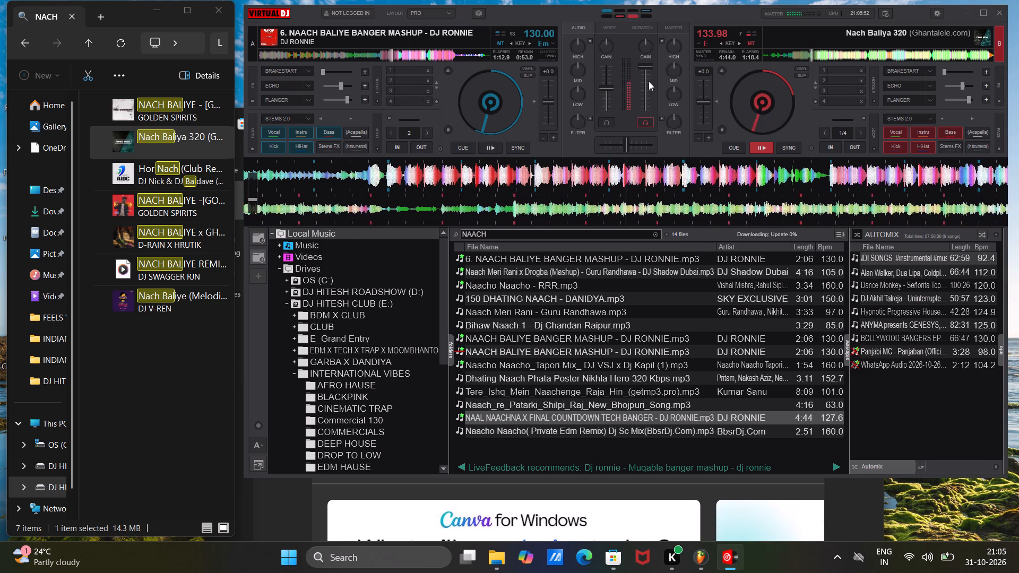
scroll(649, 81, "down", 1)
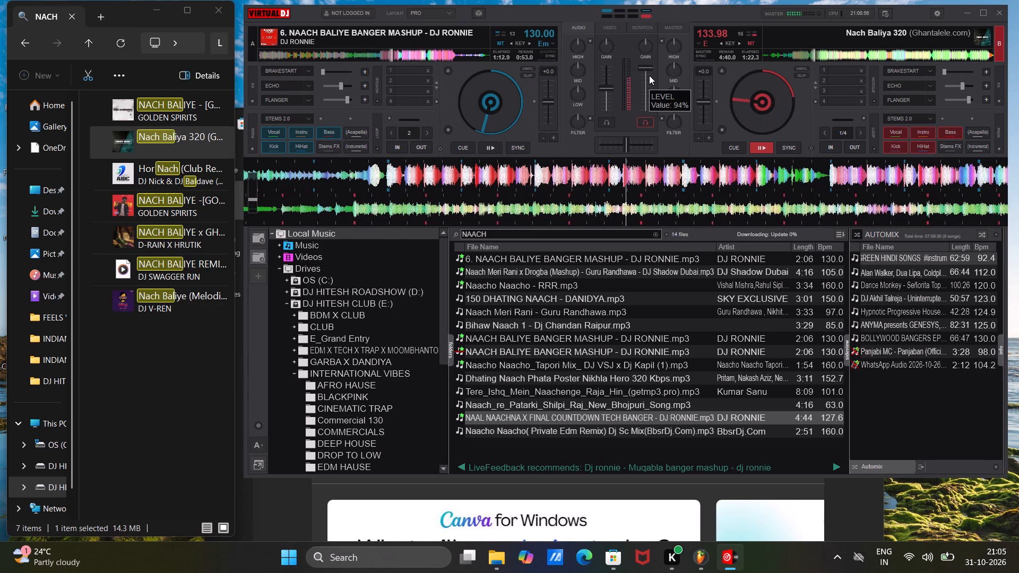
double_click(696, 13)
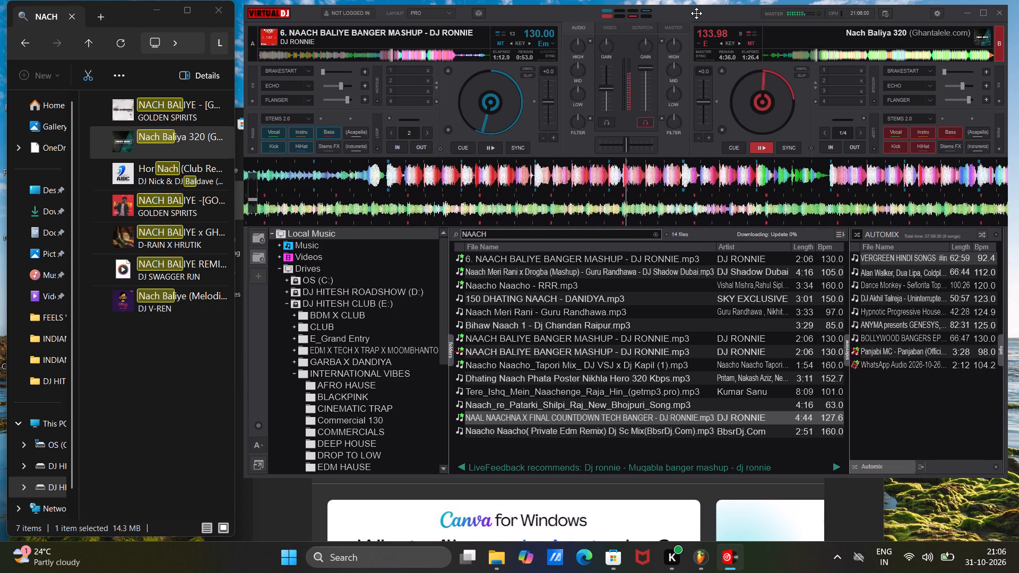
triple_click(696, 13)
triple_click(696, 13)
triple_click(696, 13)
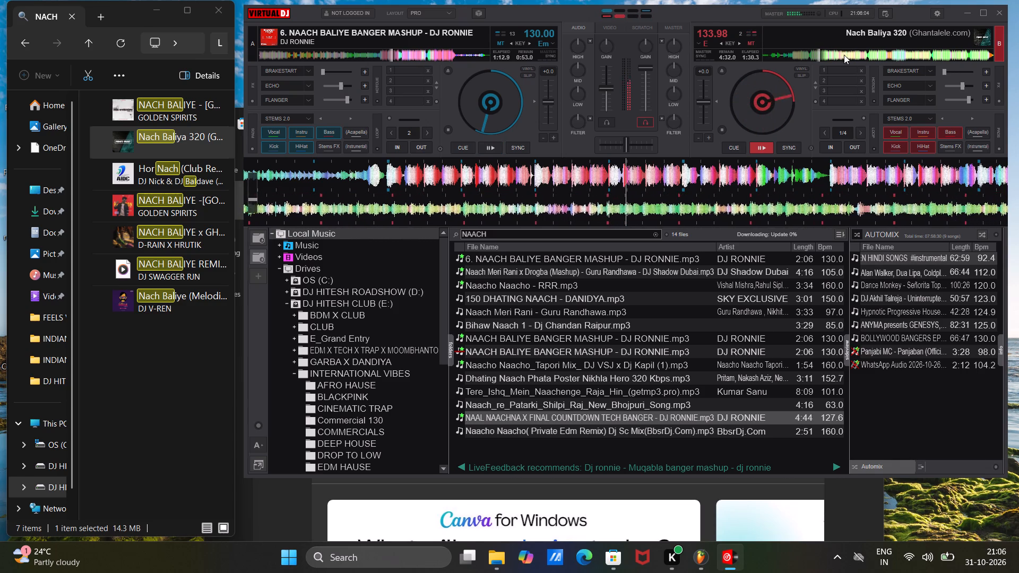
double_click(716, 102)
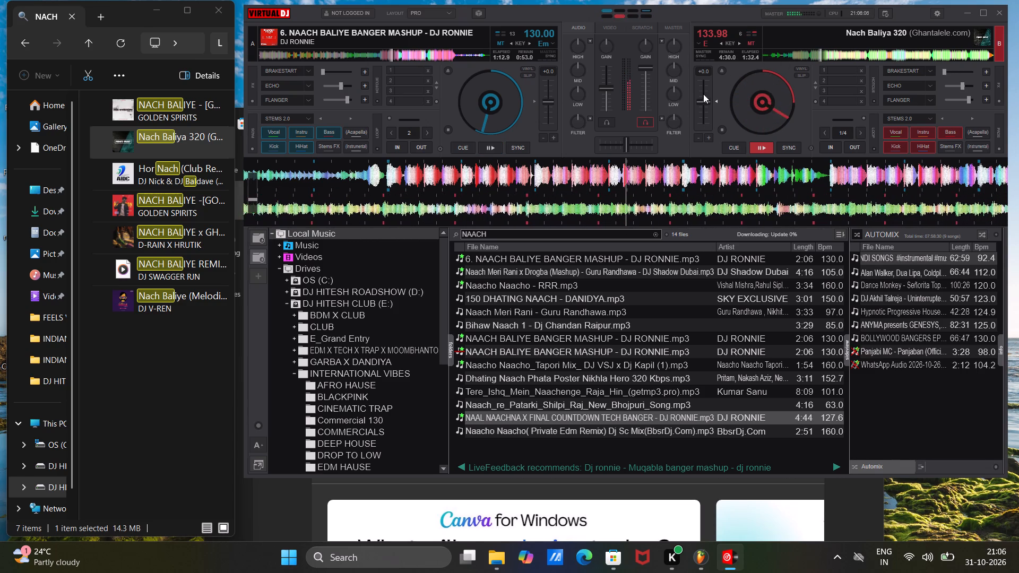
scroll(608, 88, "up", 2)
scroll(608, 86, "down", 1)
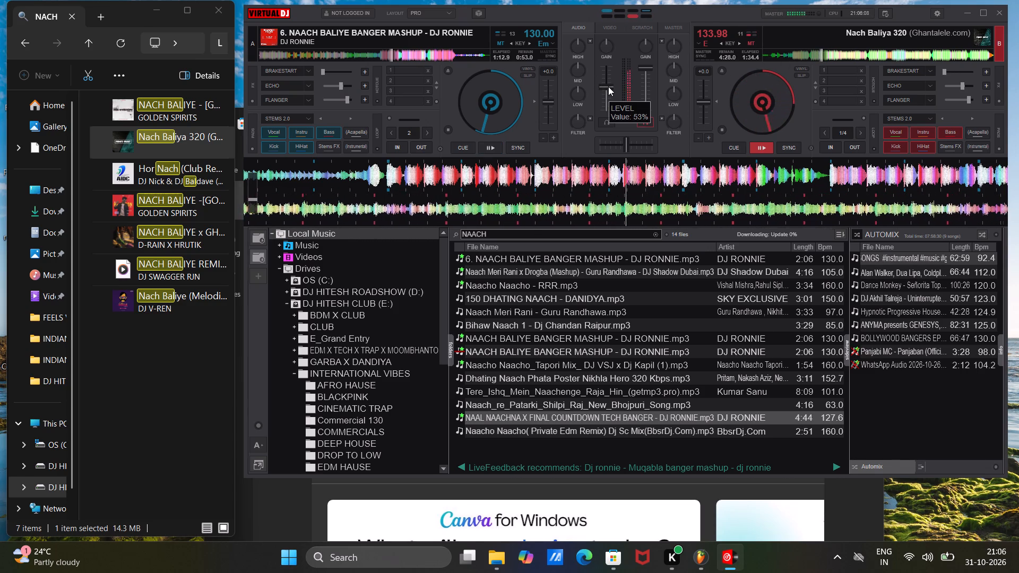
Replay Nach Baliya 320 on deck 2 from three points in its first minute, pause it and minimize VirtualDJ.
left_click(791, 57)
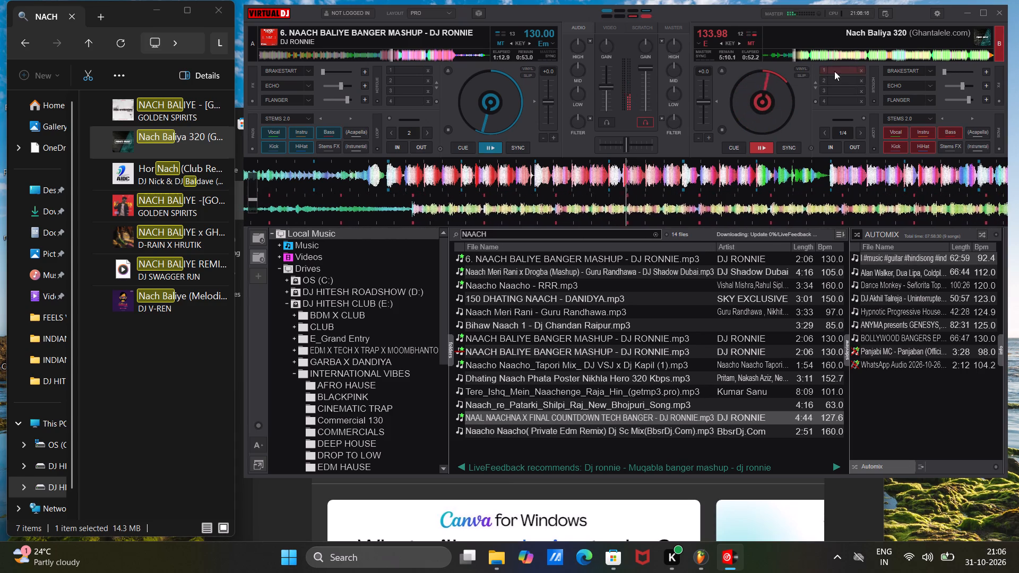
left_click(779, 51)
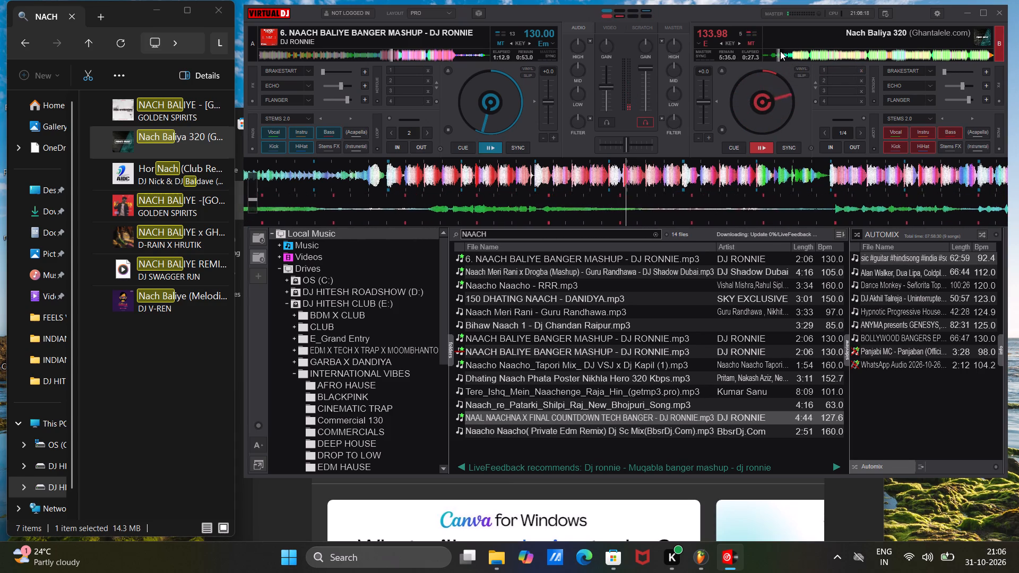
left_click(782, 55)
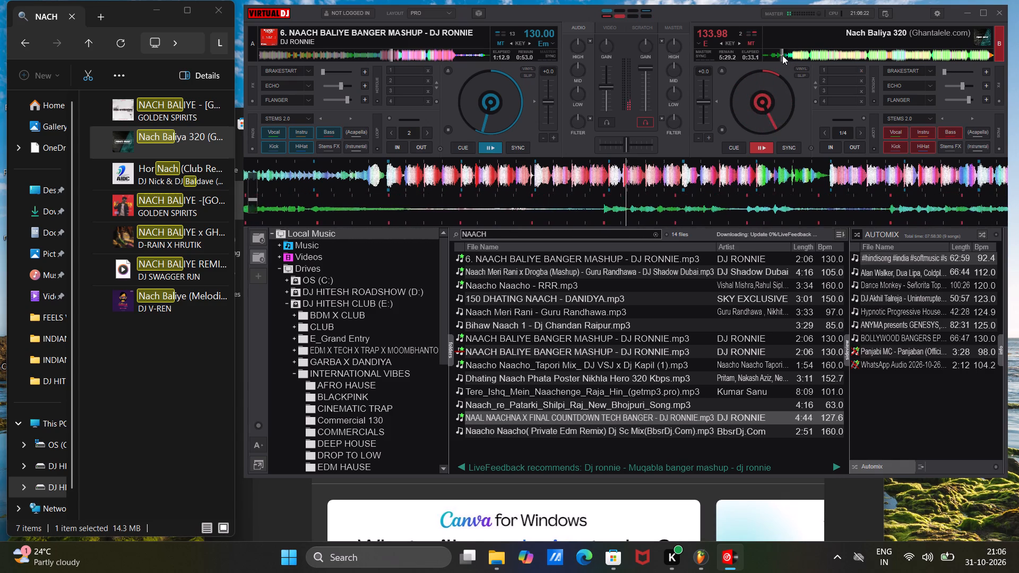
key("space")
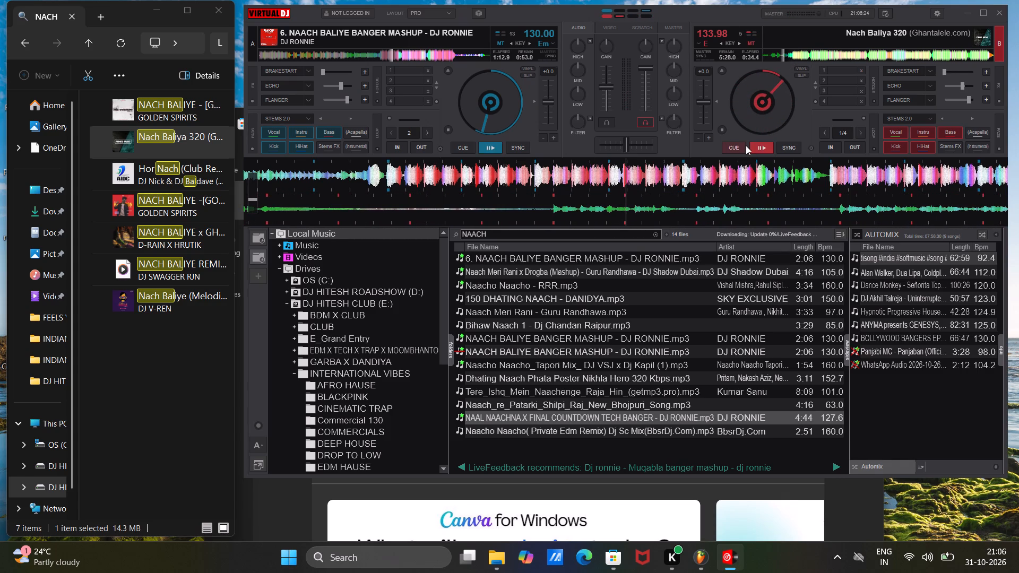
left_click(968, 11)
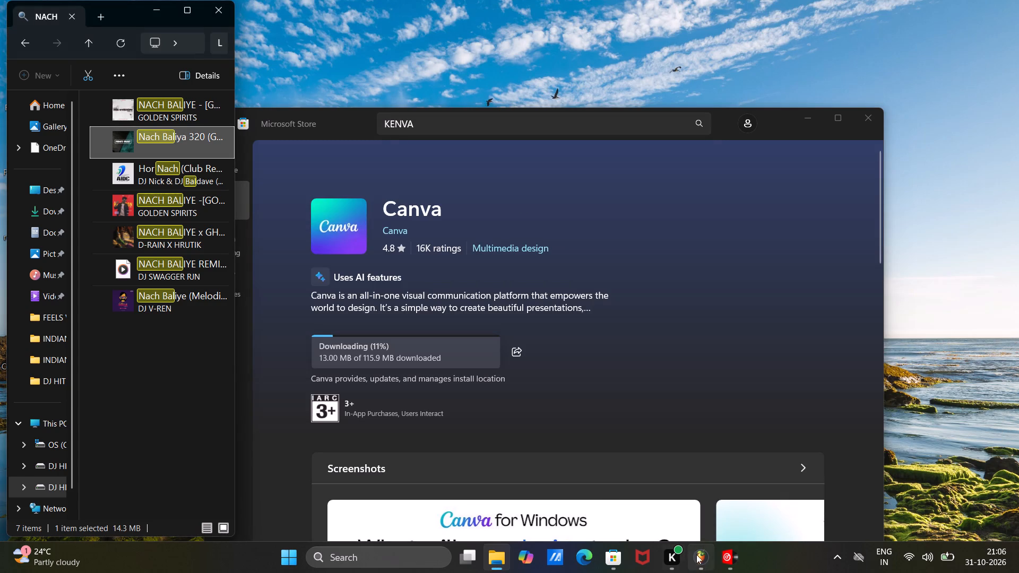
Add the Nach Baliya 320 file from File Explorer to Track 2 of the FL Studio playlist.
left_click(700, 554)
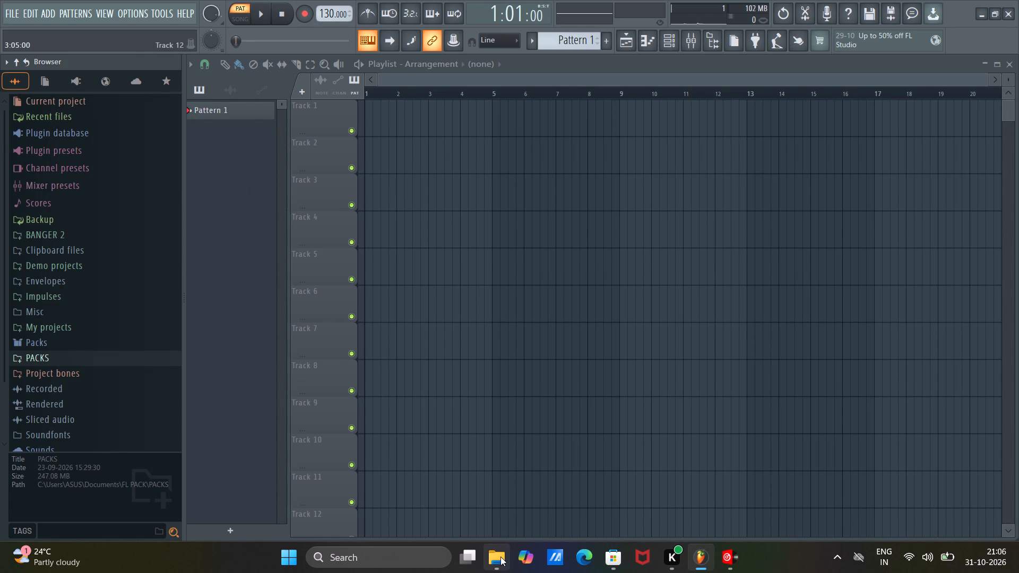
left_click(500, 557)
left_click_drag(189, 143, 313, 151)
left_click(483, 315)
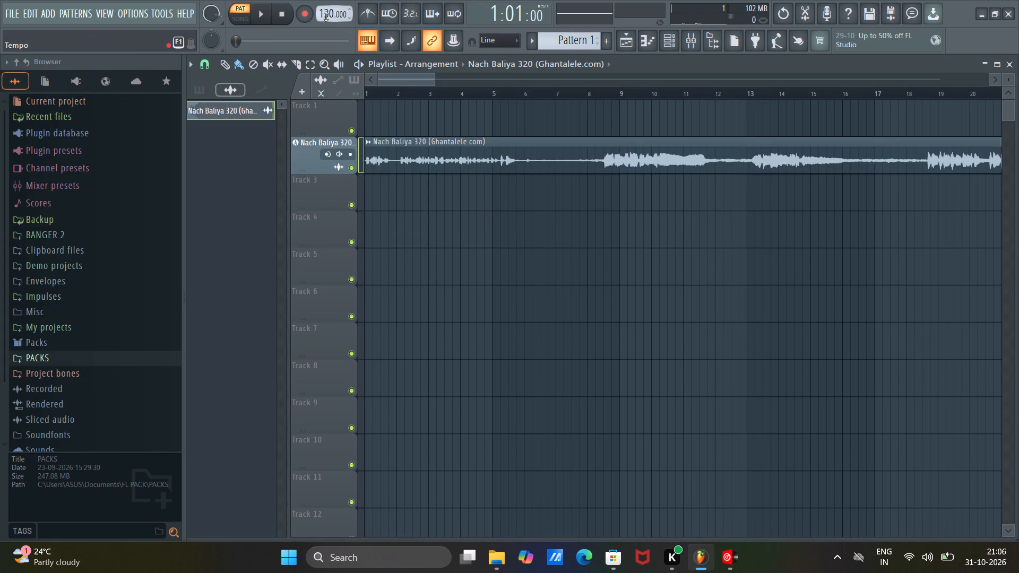
Set the project tempo to 135 BPM.
right_click(326, 16)
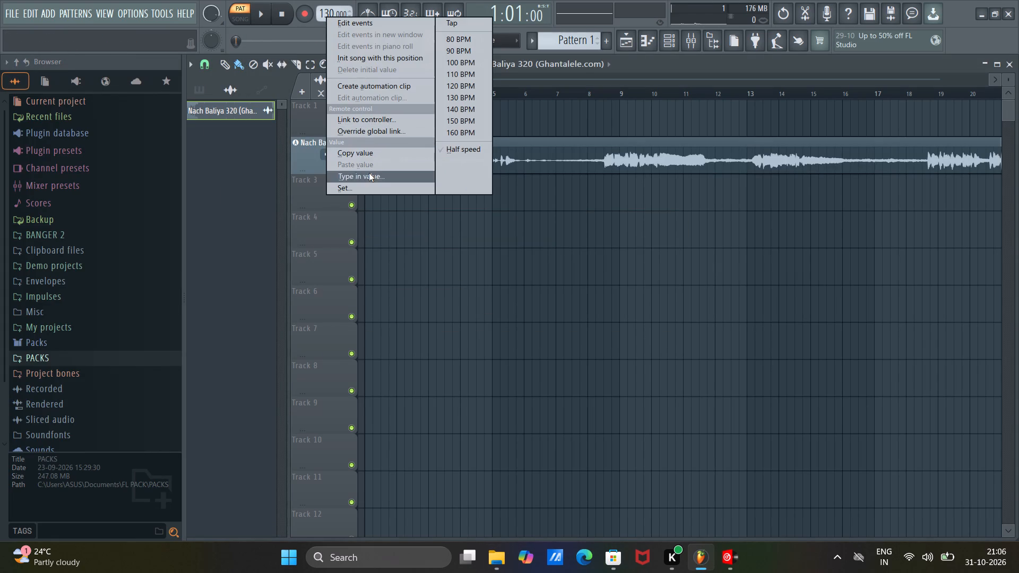
left_click(369, 173)
key("BackSpace")
key("1")
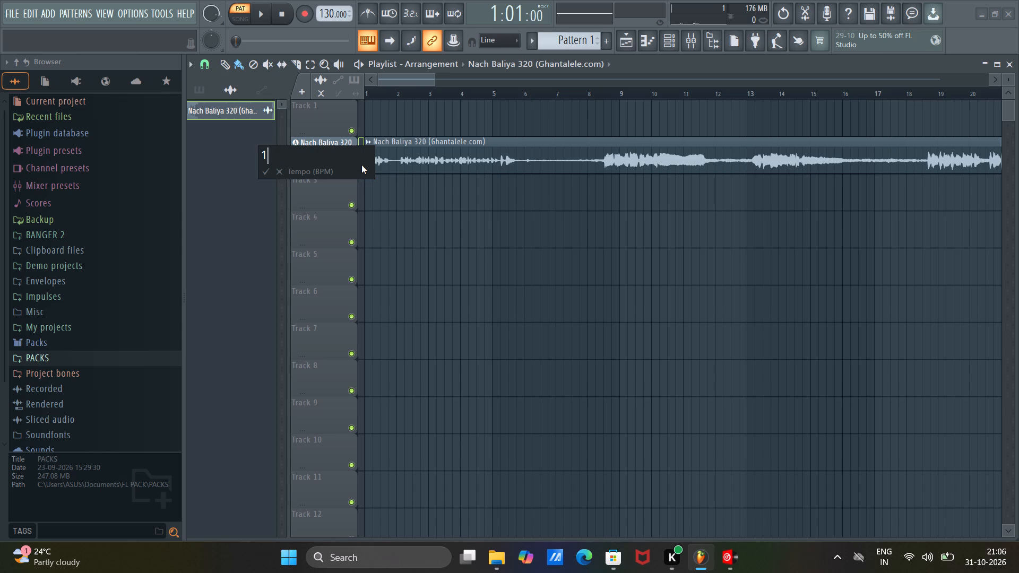
key("3")
key("BackSpace")
key("5")
key("BackSpace")
type("35")
key("Return")
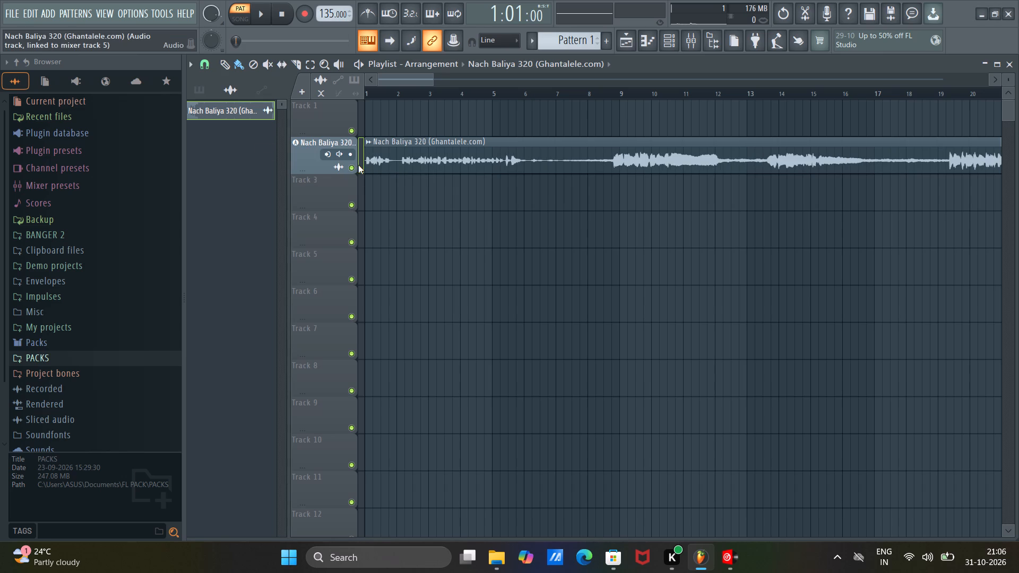
Autodetect the Nach Baliya 320 clip's tempo for time stretching, using the 75 to 150 BPM range.
double_click(424, 150)
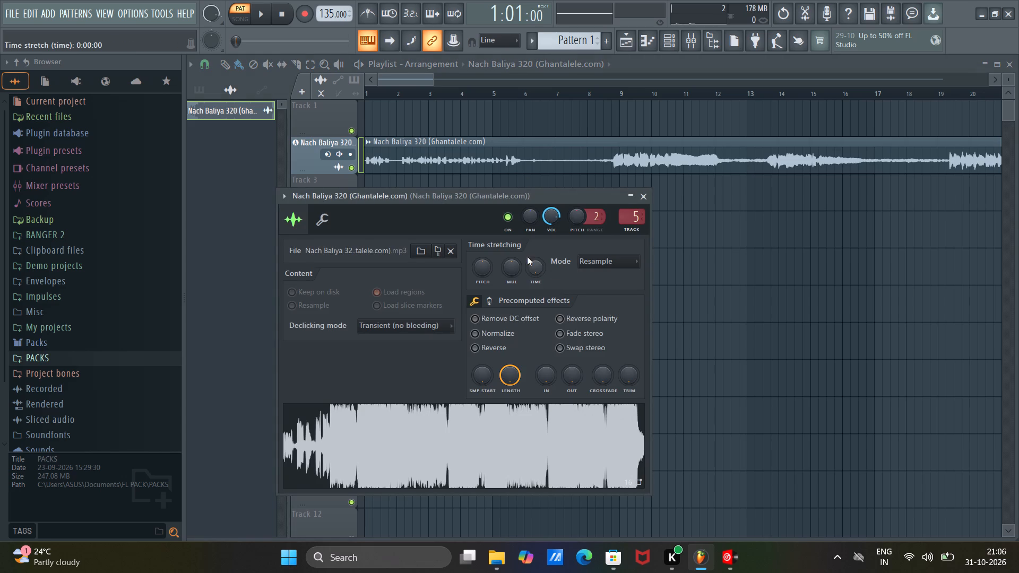
right_click(527, 257)
left_click(563, 286)
right_click(539, 264)
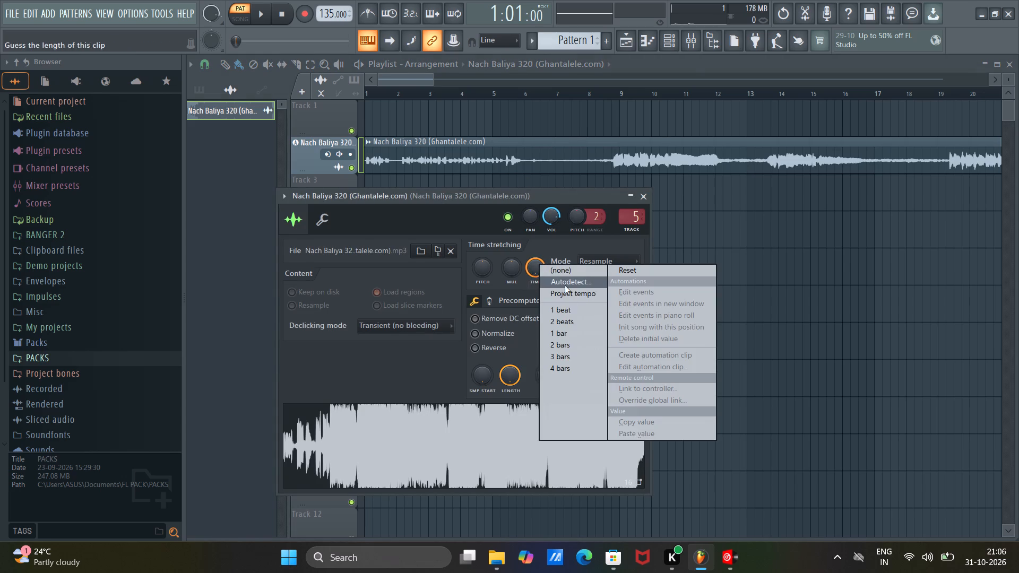
left_click(565, 285)
left_click(514, 335)
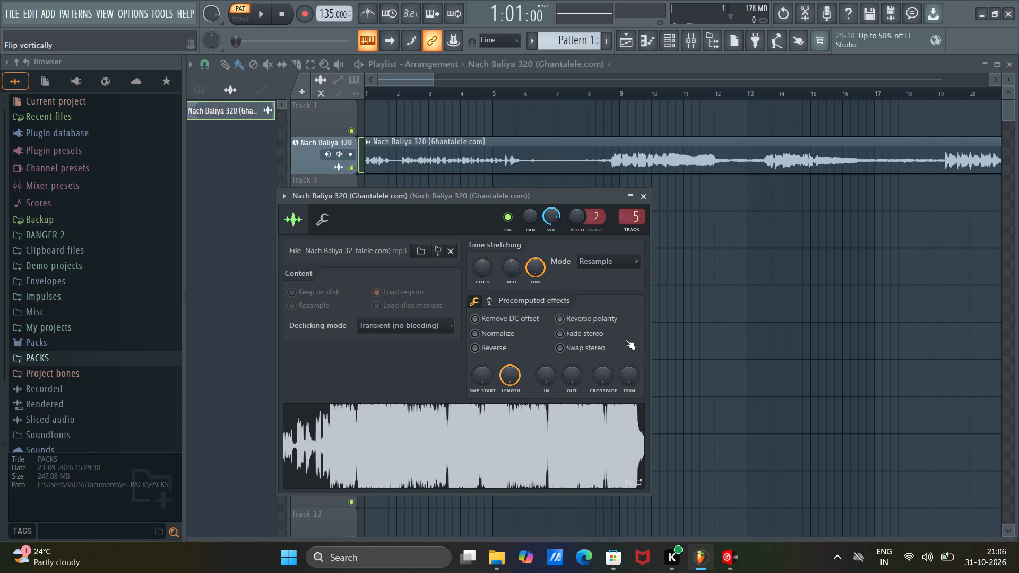
left_click(647, 201)
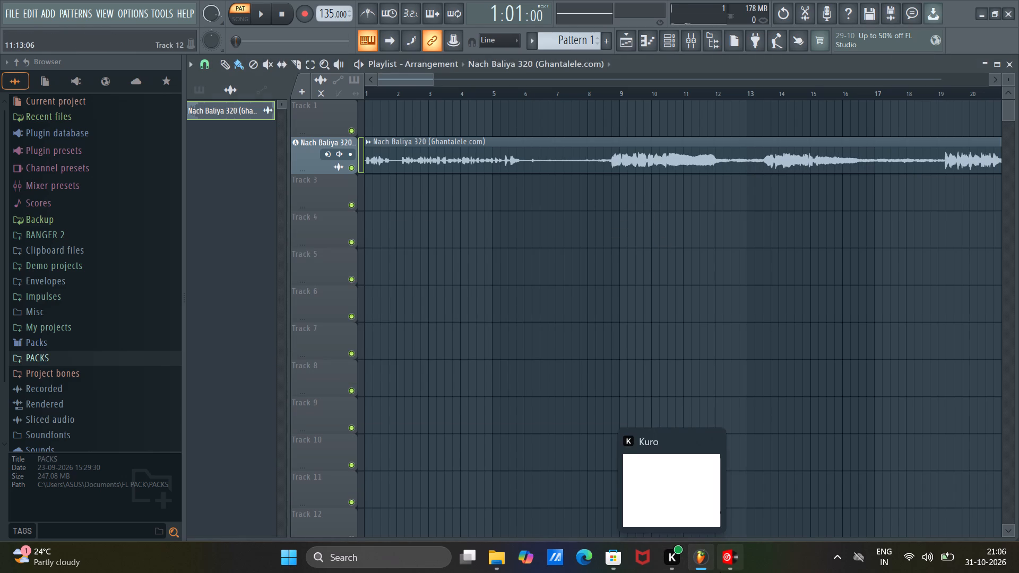
Add the NAACH BALIYE BANGER MASHUP file from the DROP CHENGE KARNA HAI folder in Documents to playlist Track 3.
left_click(491, 563)
left_click(22, 48)
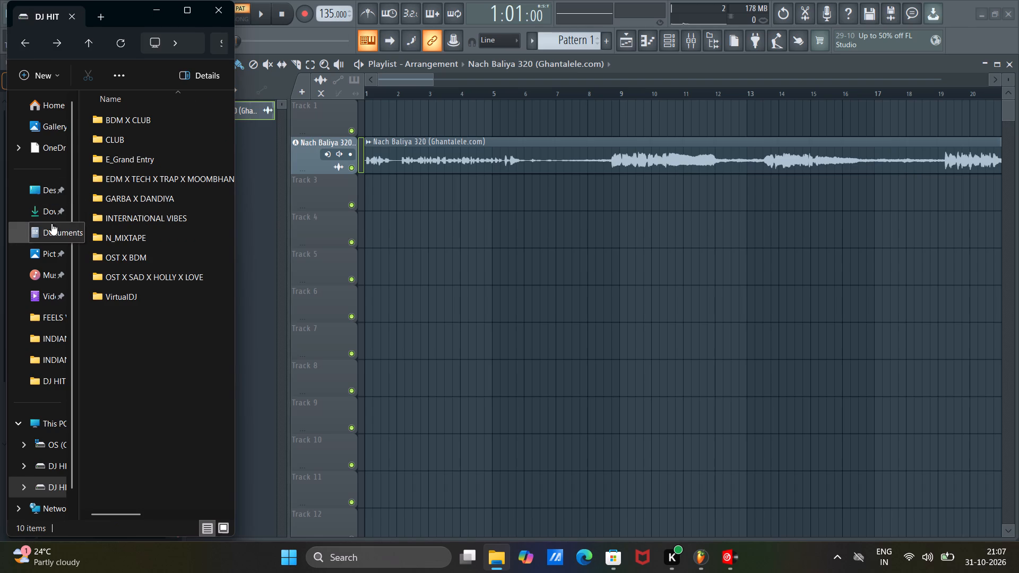
left_click(46, 232)
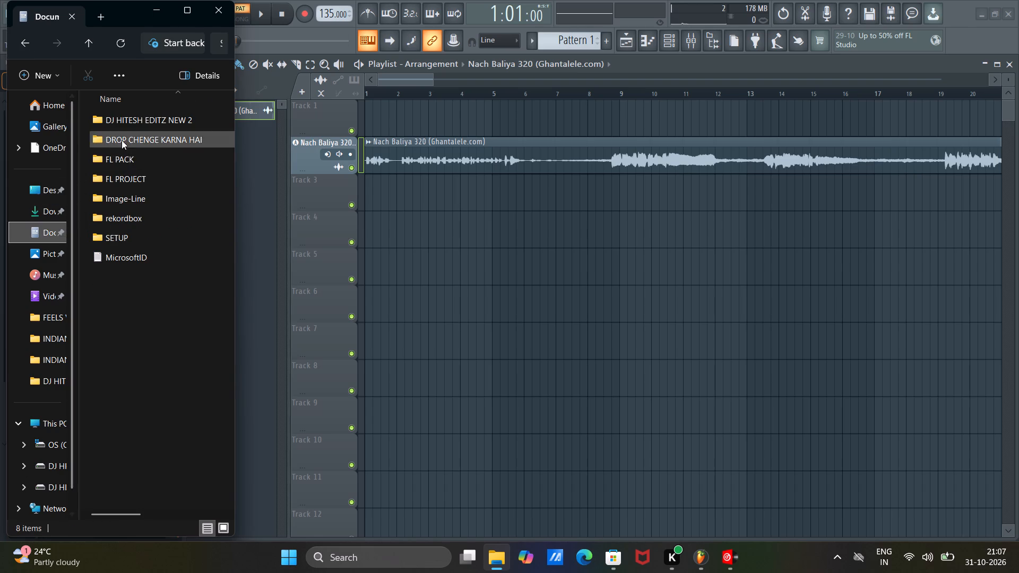
double_click(122, 140)
left_click_drag(129, 197, 395, 192)
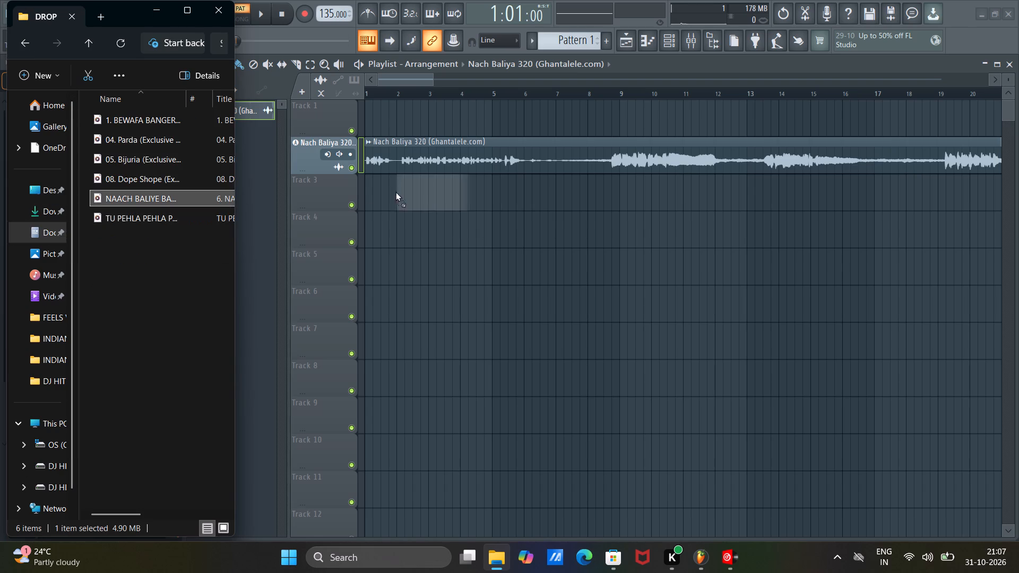
left_click_drag(395, 192, 317, 195)
left_click(493, 317)
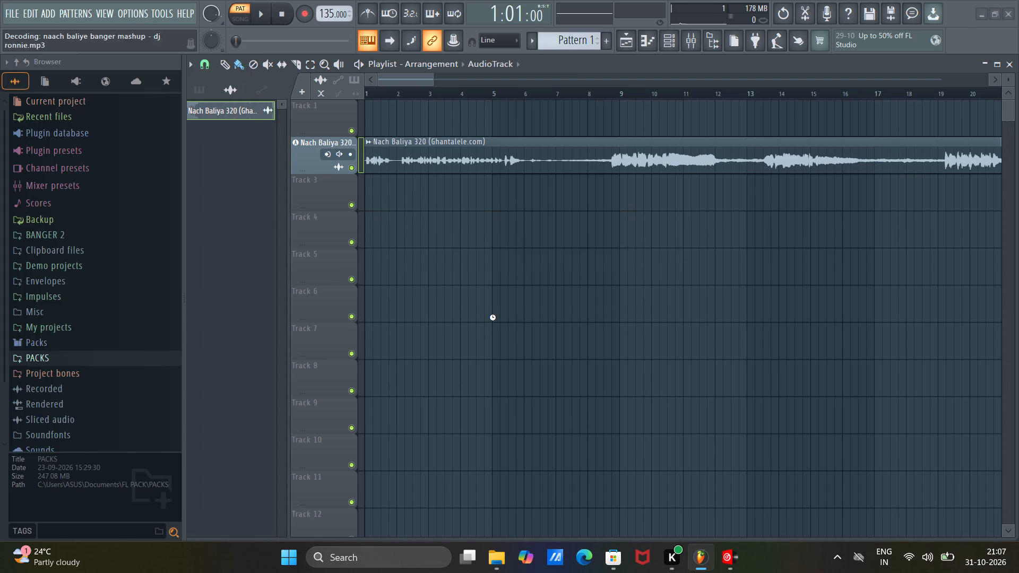
left_click_drag(515, 198, 448, 192)
Autodetect the NAACH BALIYE BANGER MASHUP clip's tempo for time stretching, using the 75 to 150 BPM range.
double_click(451, 192)
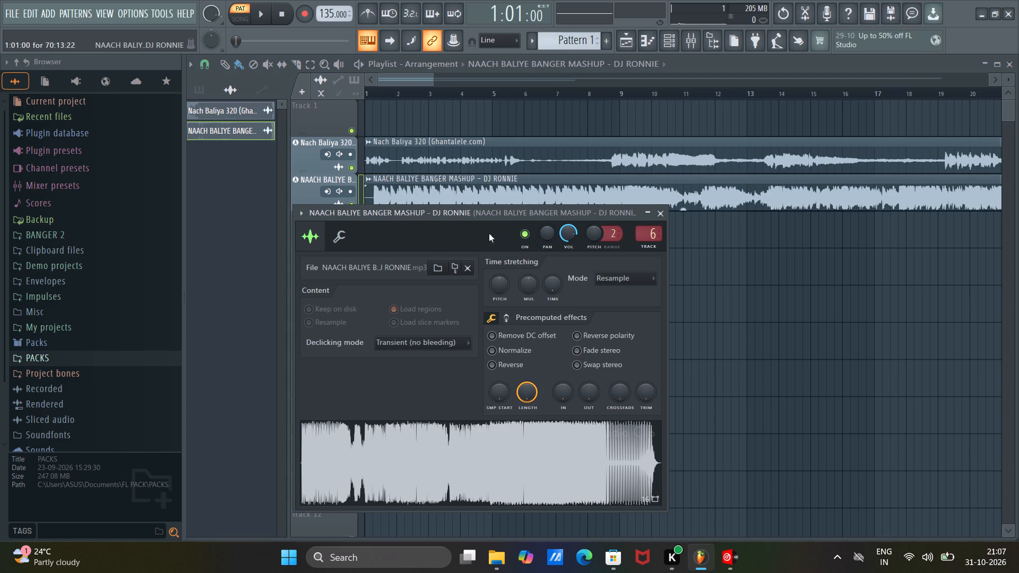
right_click(551, 284)
left_click(581, 319)
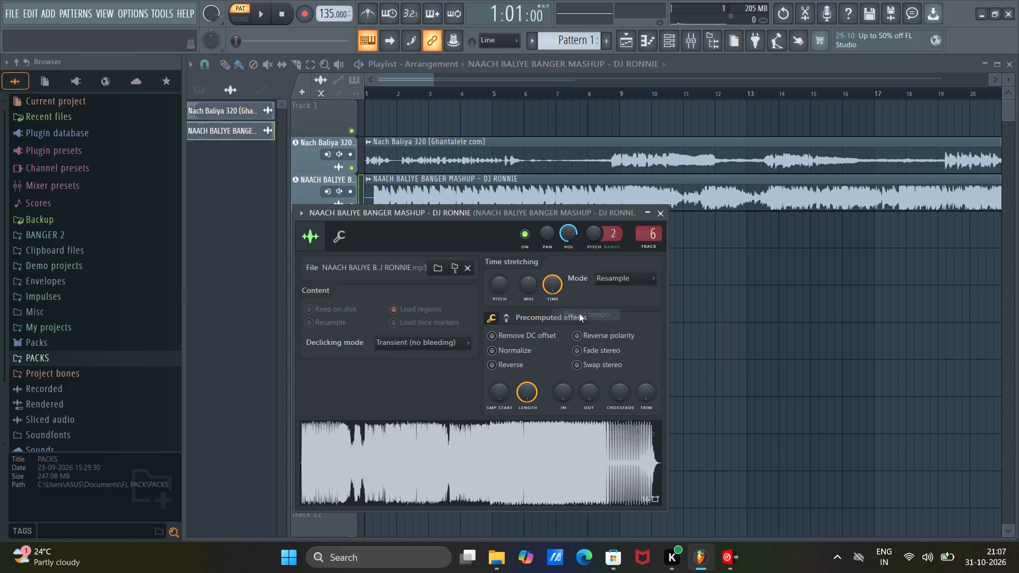
right_click(551, 288)
left_click(575, 306)
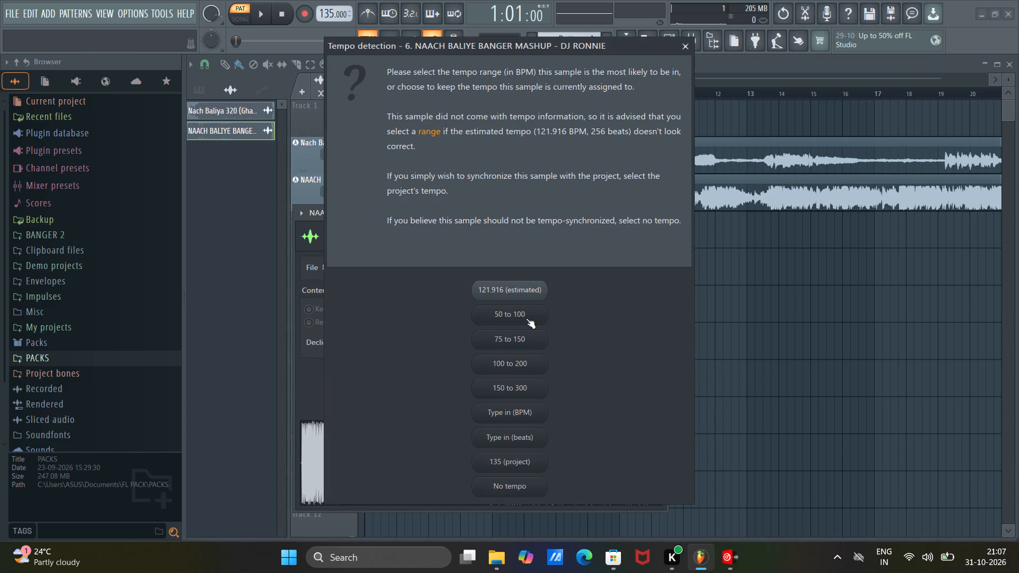
left_click(524, 340)
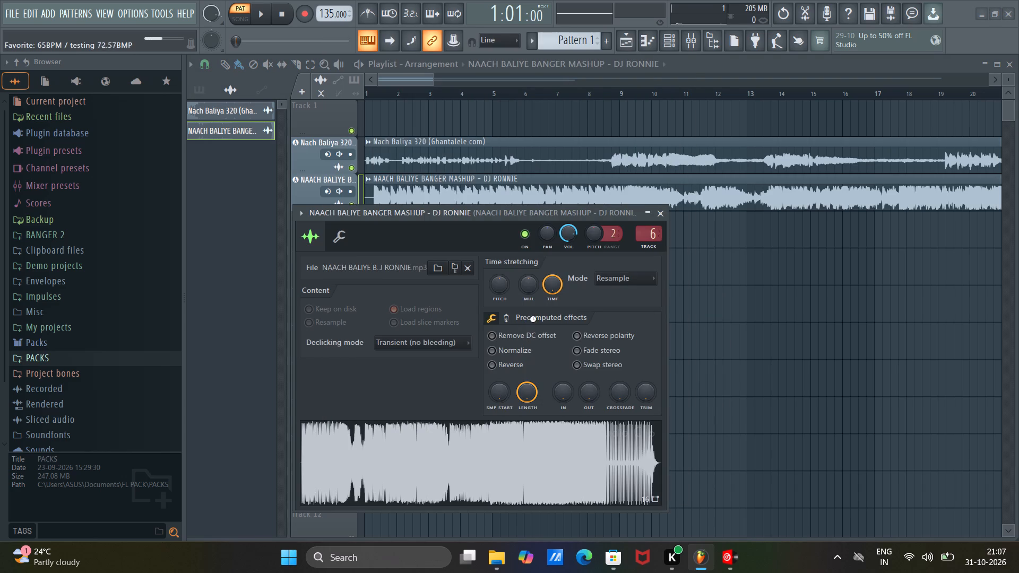
left_click(659, 217)
Shift the mashup clip on Track 3 so that its first beat lands exactly on bar 2.
scroll(390, 101, "up", 10)
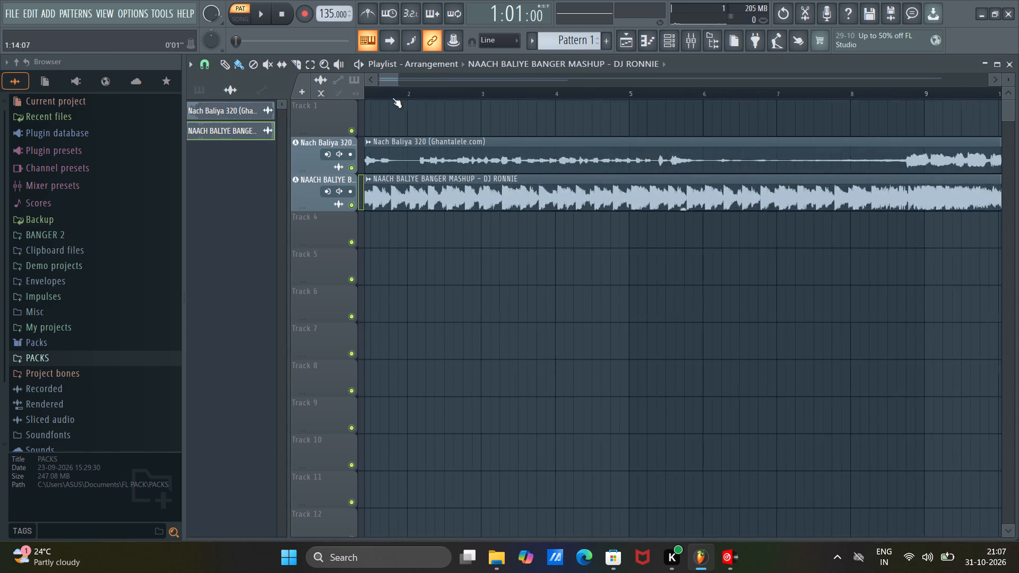
left_click_drag(386, 81, 340, 68)
left_click_drag(439, 197, 491, 213)
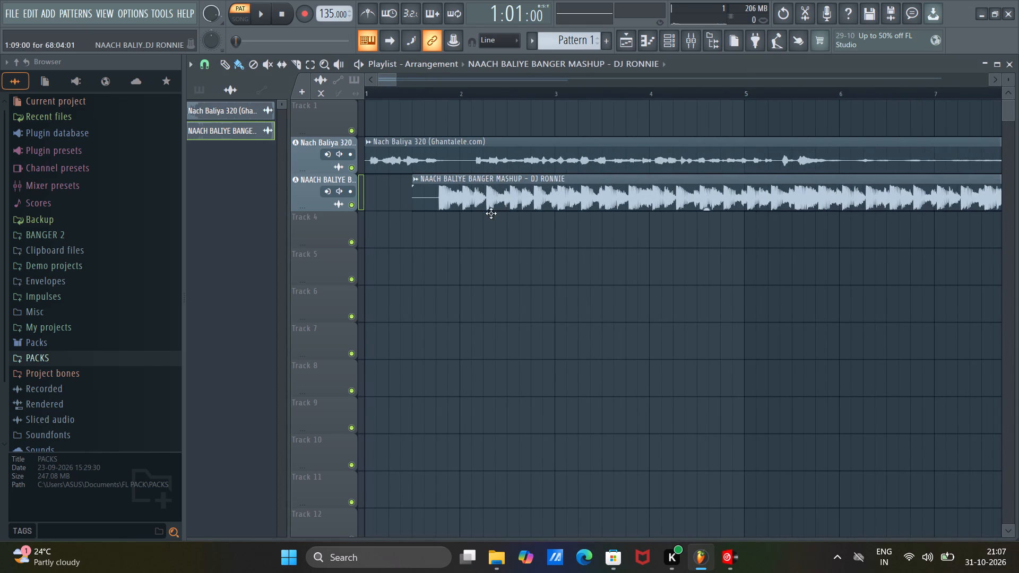
left_click_drag(491, 213, 504, 214)
scroll(460, 93, "up", 9)
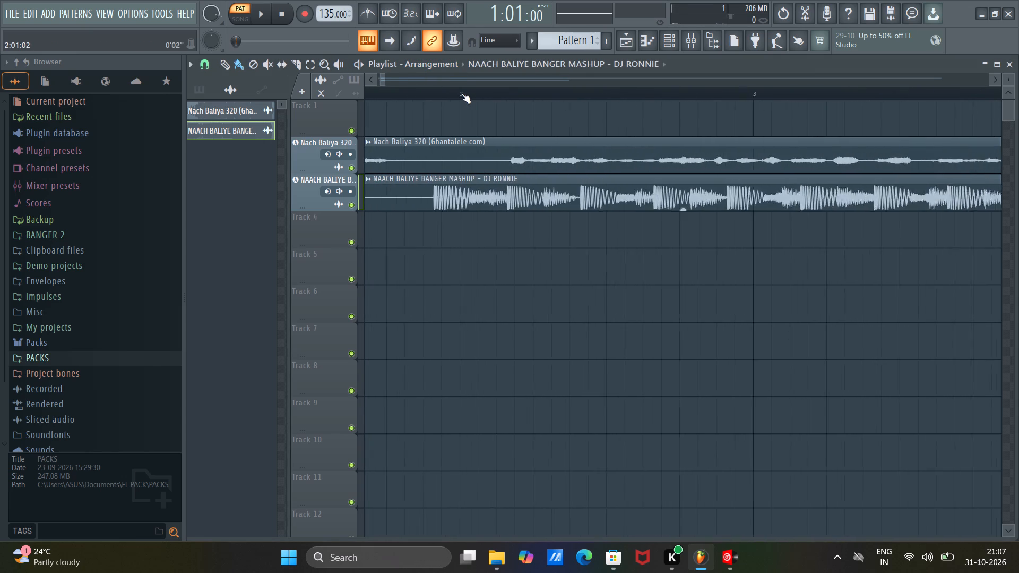
scroll(461, 93, "up", 5)
left_click_drag(465, 205, 552, 210)
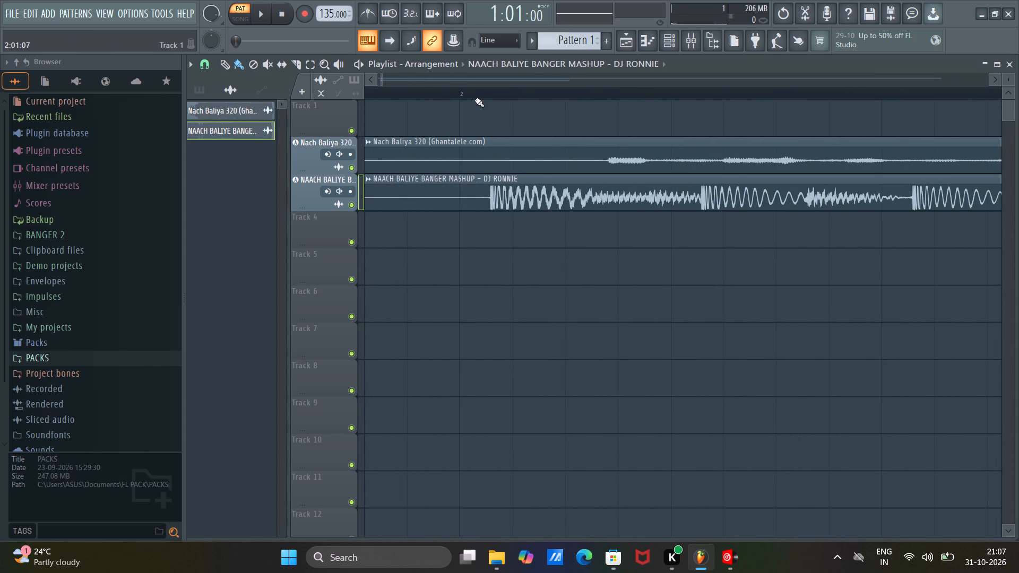
scroll(474, 97, "up", 12)
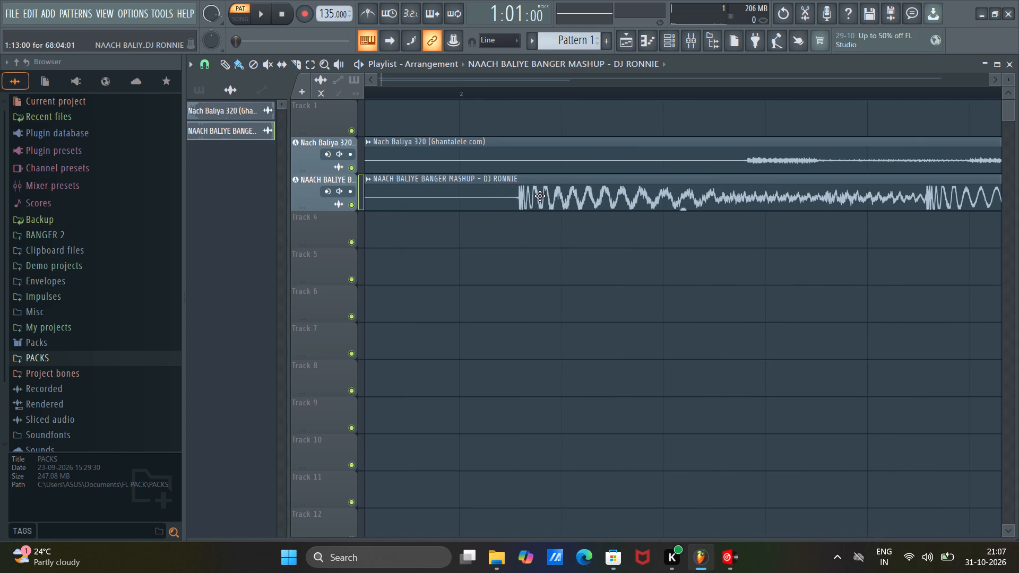
left_click_drag(541, 194, 483, 182, "alt")
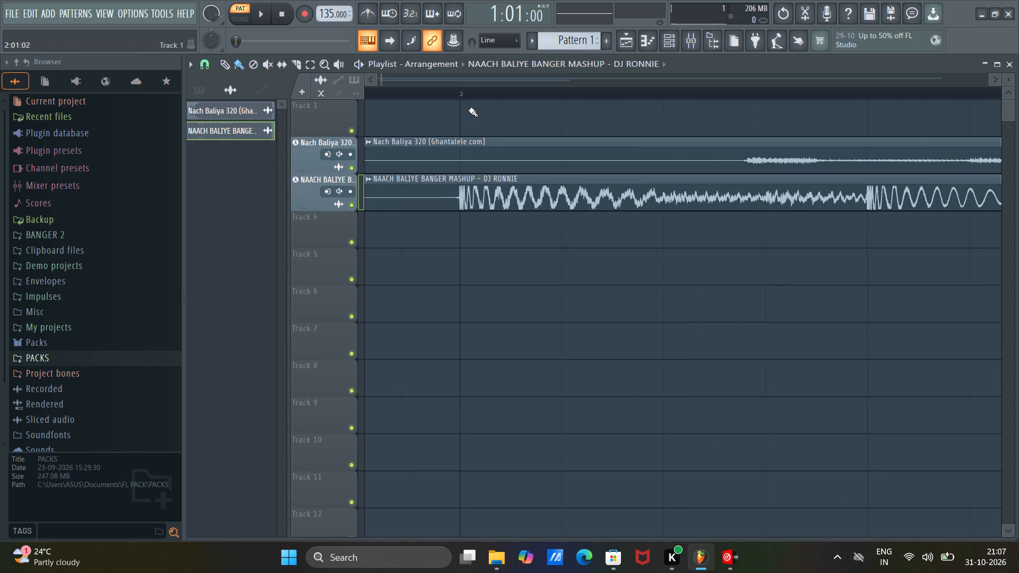
Trim the silent lead-in off the mashup clip so that it starts at its first beat on bar 2.
scroll(466, 90, "down", 12)
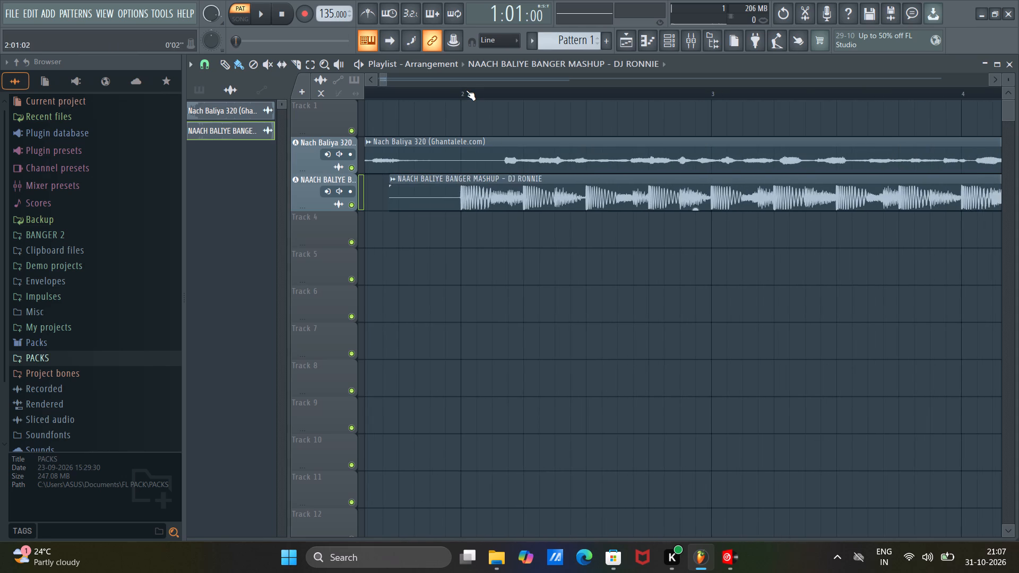
scroll(466, 90, "down", 5)
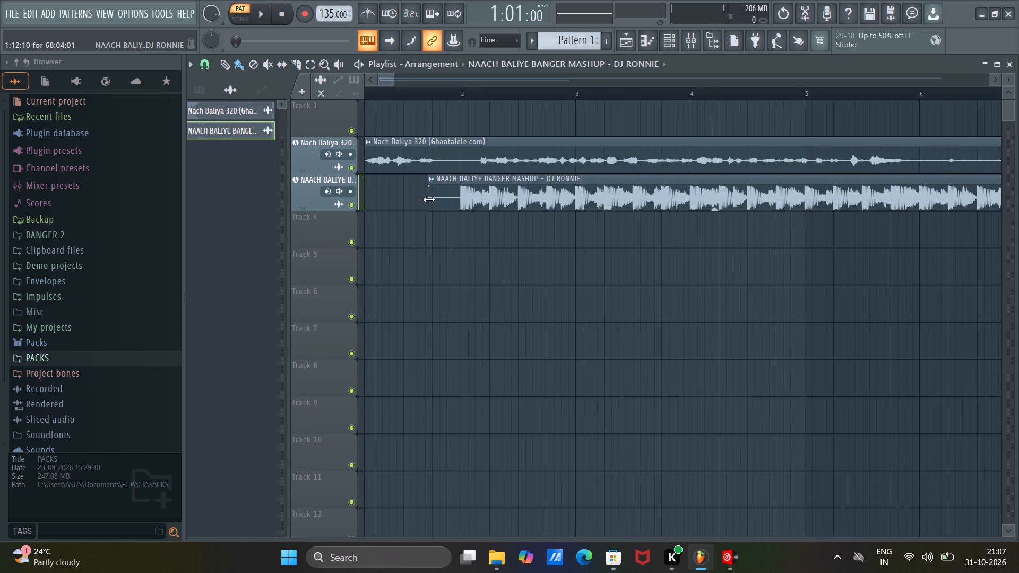
left_click_drag(428, 199, 455, 208)
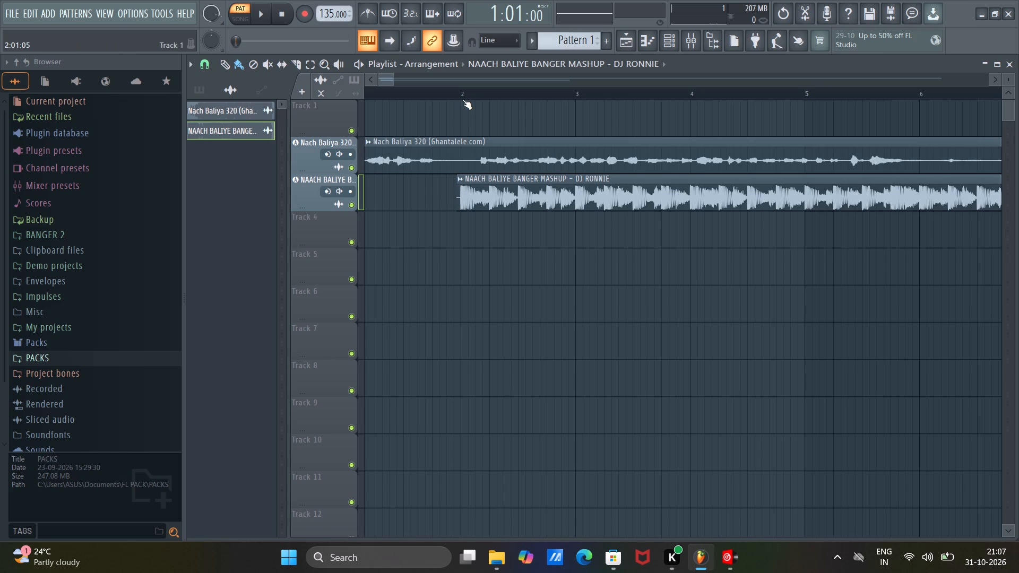
scroll(462, 97, "up", 18)
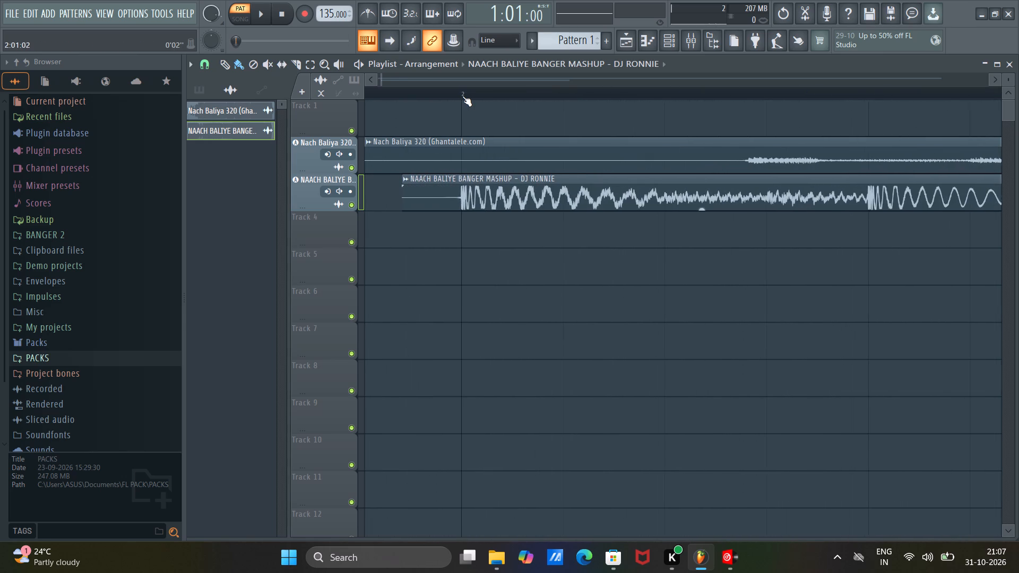
scroll(462, 96, "up", 6)
left_click_drag(405, 203, 422, 210, "alt")
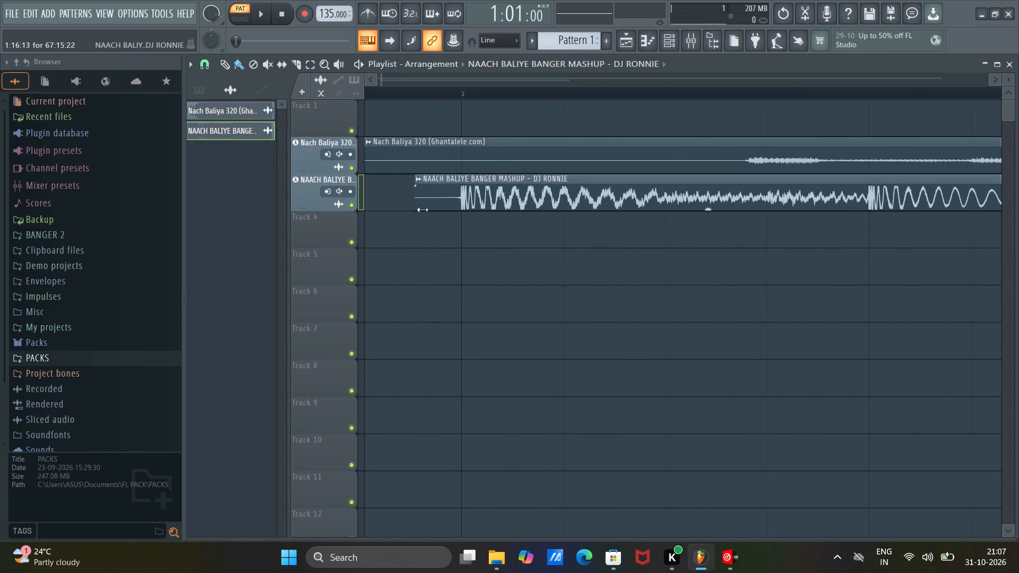
left_click_drag(422, 210, 467, 225, "alt")
Move the trimmed mashup clip on Track 3 back to the start of bar 1.
scroll(467, 94, "down", 4)
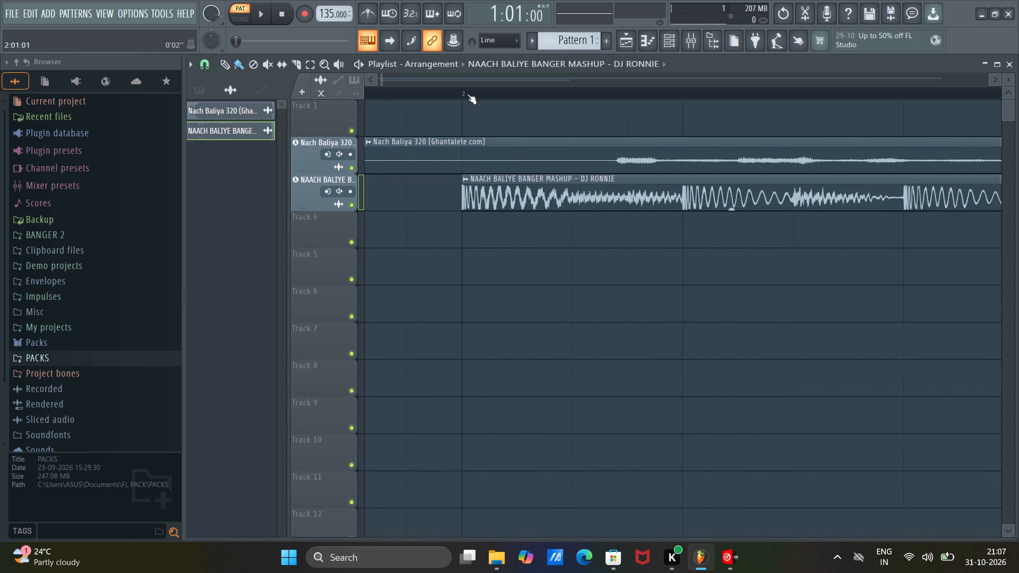
scroll(467, 94, "down", 16)
left_click_drag(506, 187, 366, 186)
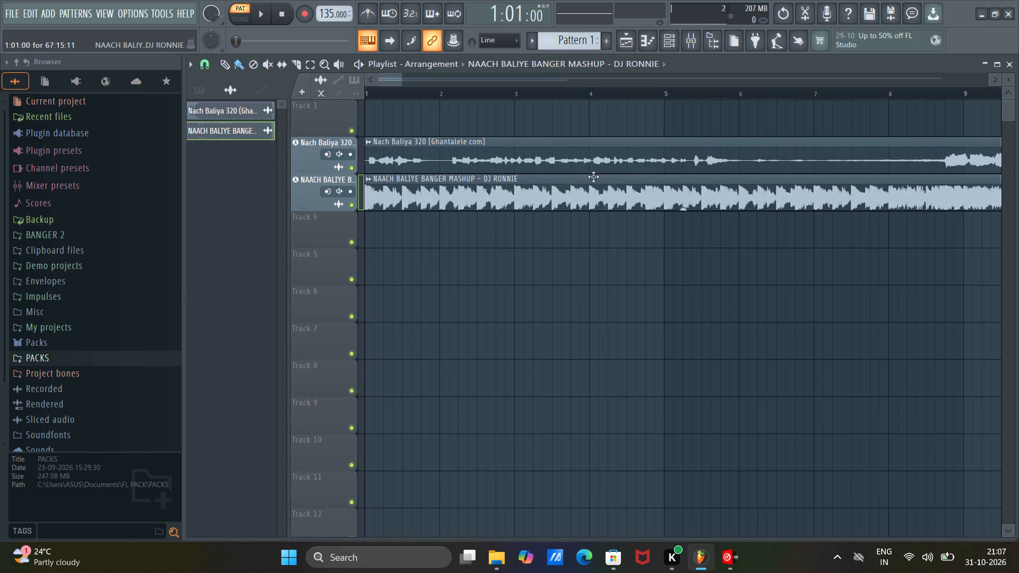
Solo the original Nach Baliya track and play it from around bars 9 and 18 to examine where its beat comes in.
scroll(469, 96, "down", 6)
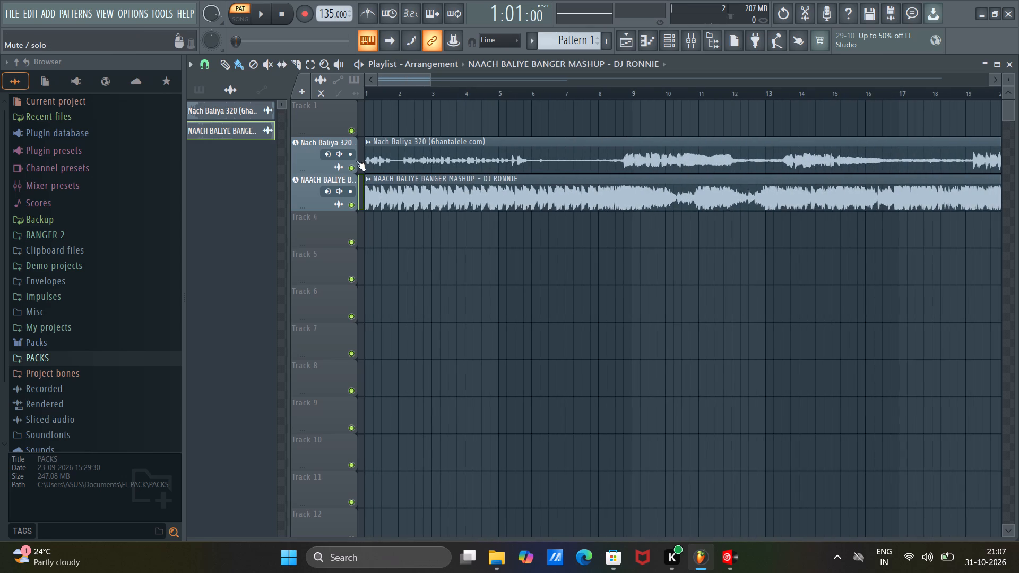
right_click(354, 166)
key("space")
left_click(623, 92)
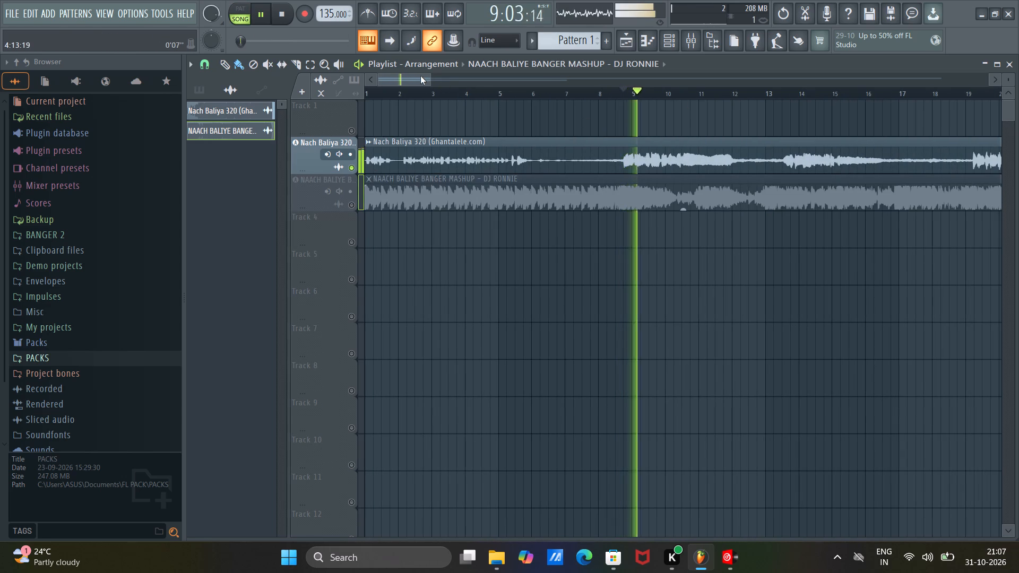
left_click_drag(412, 76, 450, 87)
left_click(509, 89)
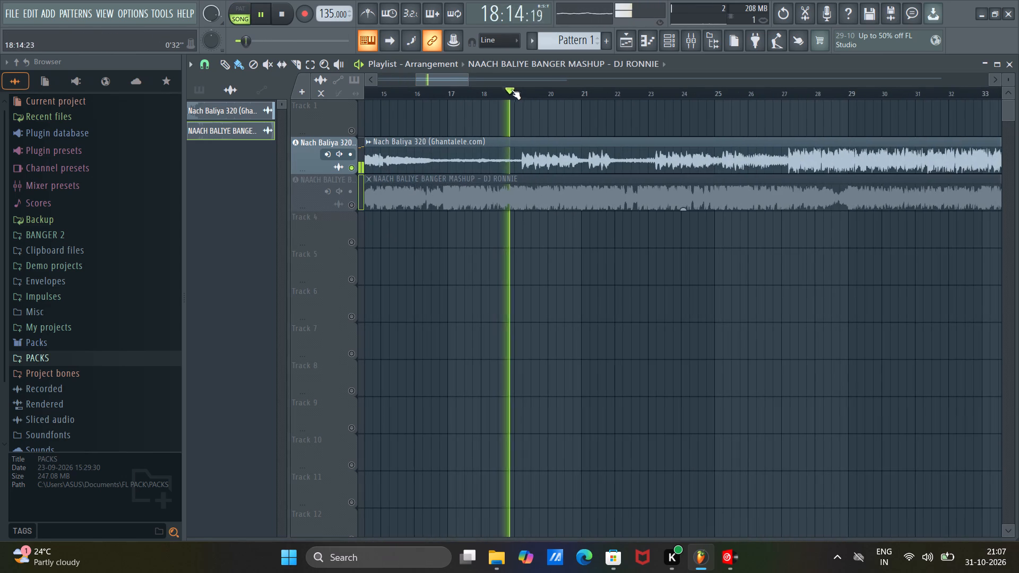
scroll(520, 94, "up", 12)
scroll(520, 92, "down", 2)
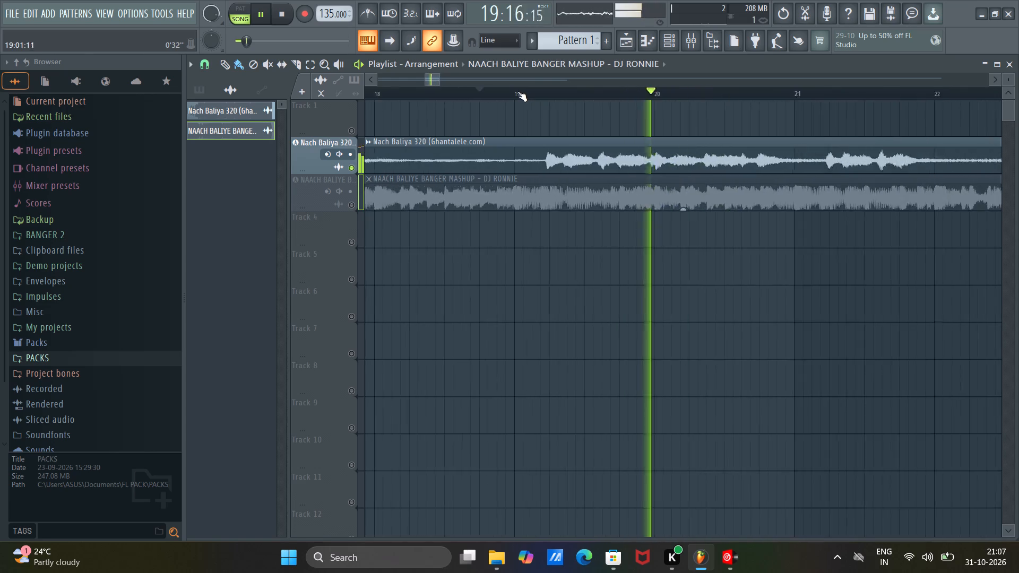
scroll(517, 91, "down", 7)
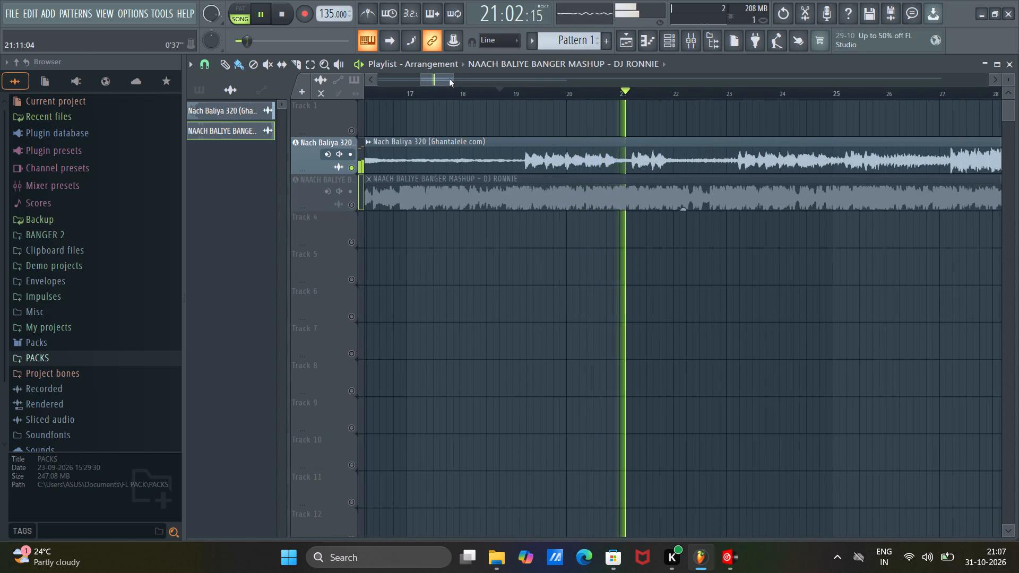
left_click_drag(445, 79, 465, 86)
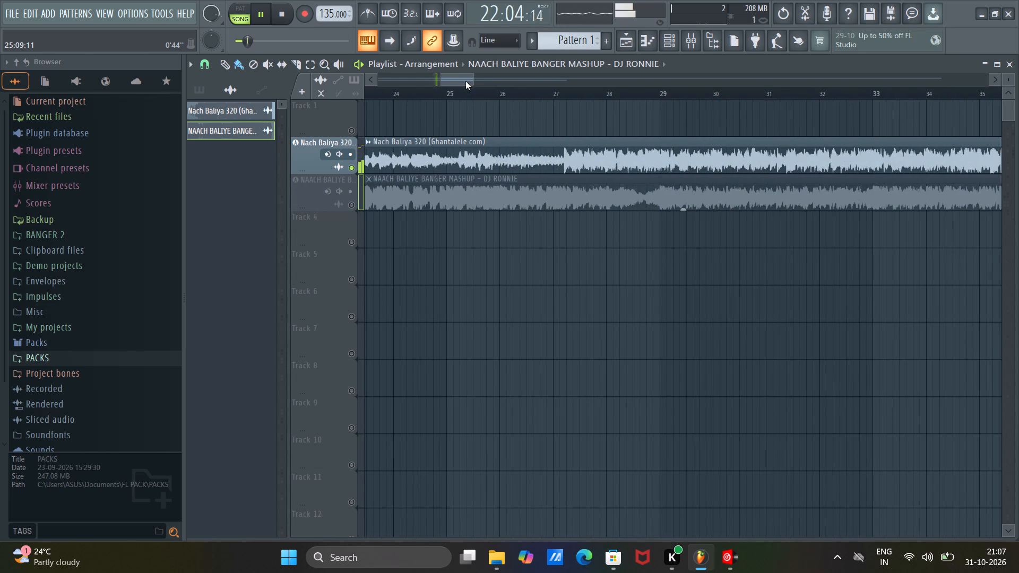
Shift the Nach Baliya clip on Track 2 so that its loud beat entry lands exactly on bar 28.
left_click_drag(465, 81, 318, 74)
left_click_drag(377, 168, 434, 172)
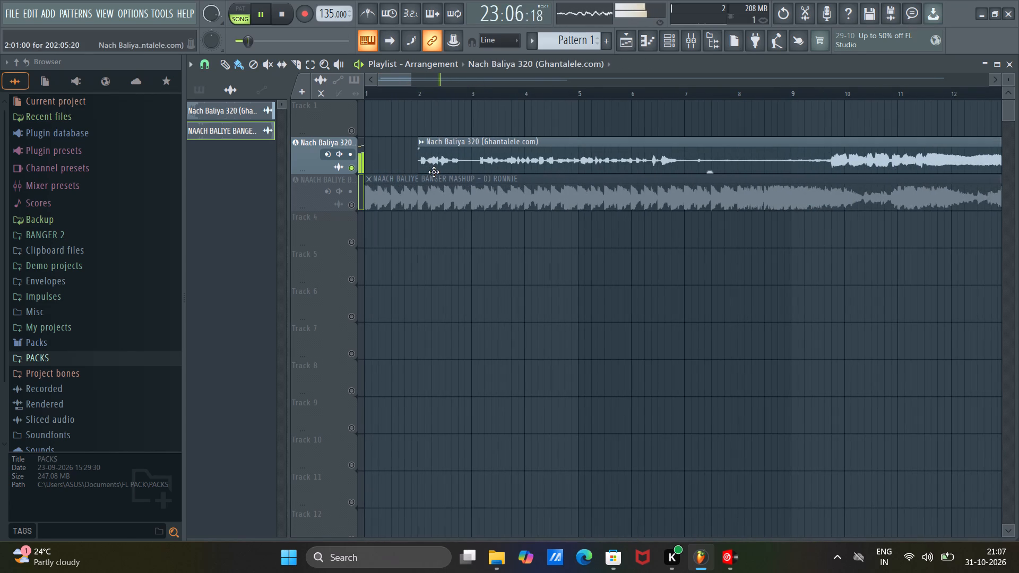
left_click_drag(434, 172, 429, 170)
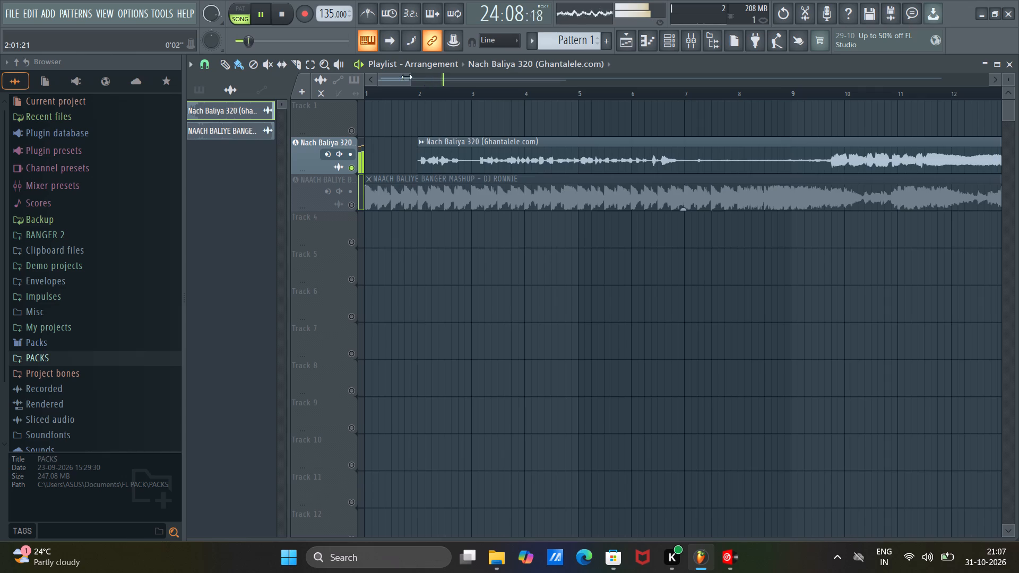
left_click_drag(396, 80, 461, 106)
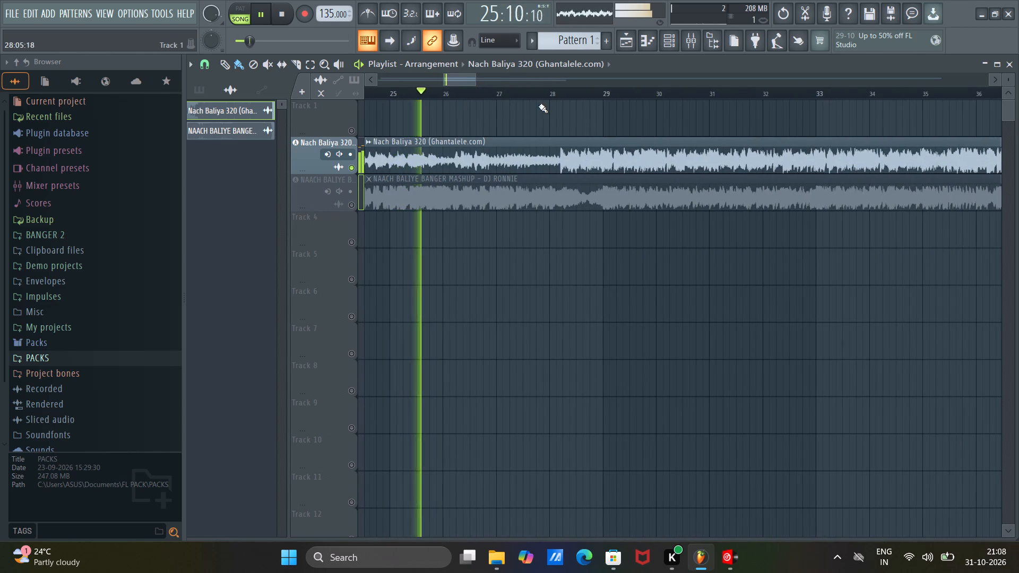
left_click(515, 94)
scroll(566, 93, "up", 8)
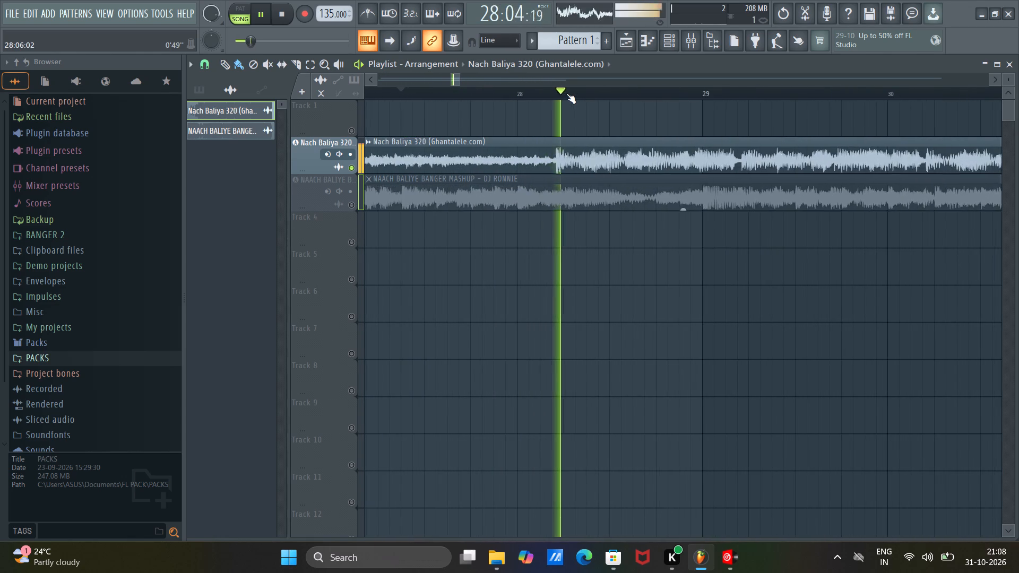
scroll(566, 93, "up", 6)
left_click_drag(559, 170, 468, 156)
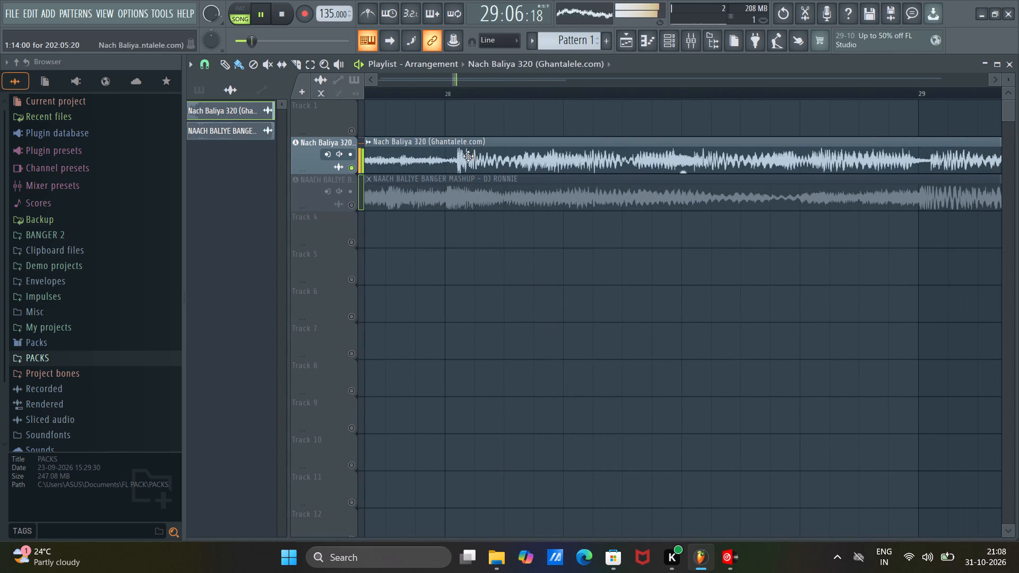
left_click_drag(468, 156, 433, 154)
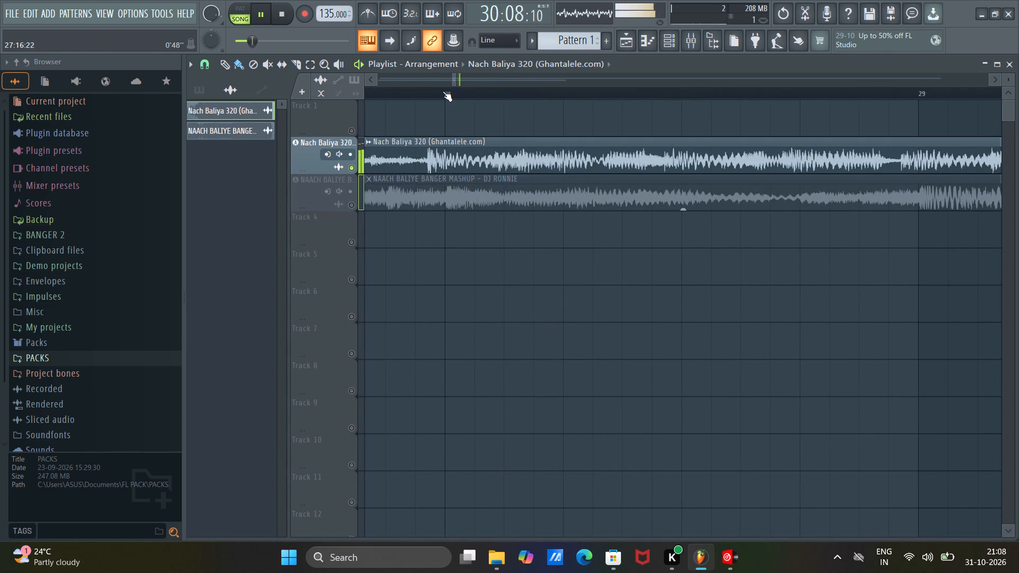
scroll(443, 91, "up", 15)
left_click_drag(479, 158, 485, 158, "alt")
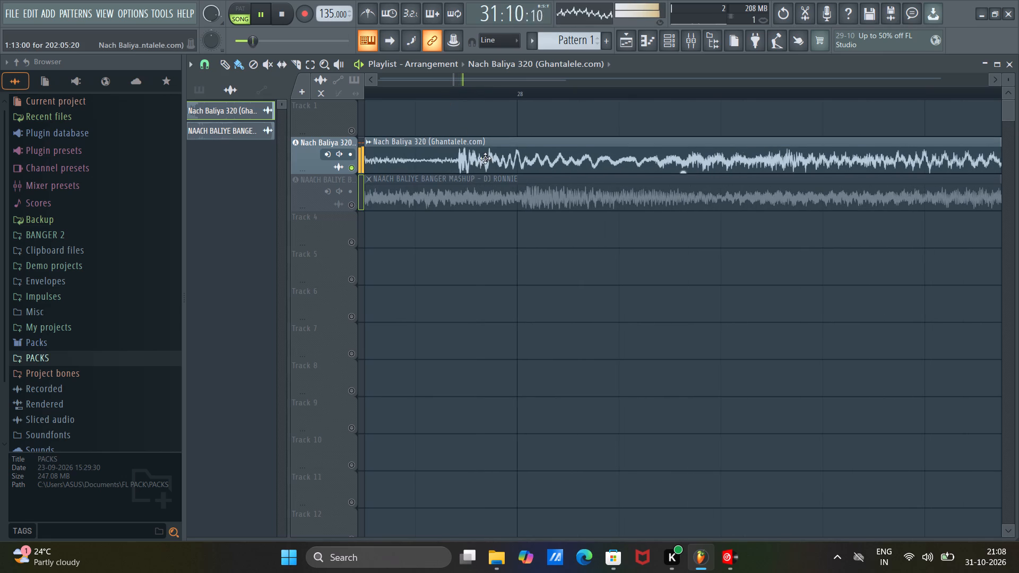
left_click_drag(485, 158, 539, 179, "alt")
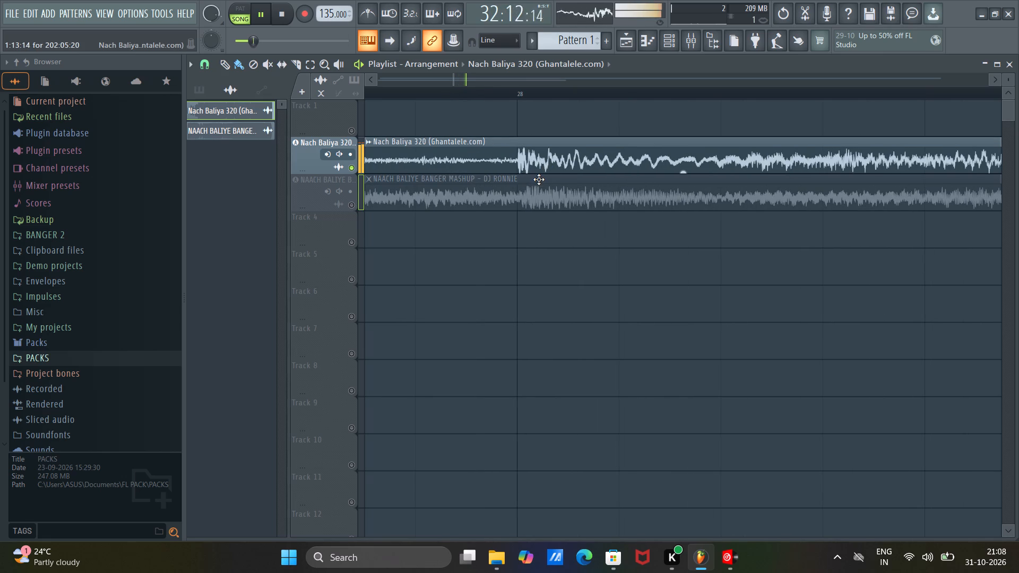
left_click_drag(539, 179, 539, 179, "alt")
Play the shifted Nach Baliya clip from around bars 16 to 19 to examine the quiet passage before its bar 20 entry.
scroll(521, 95, "down", 14)
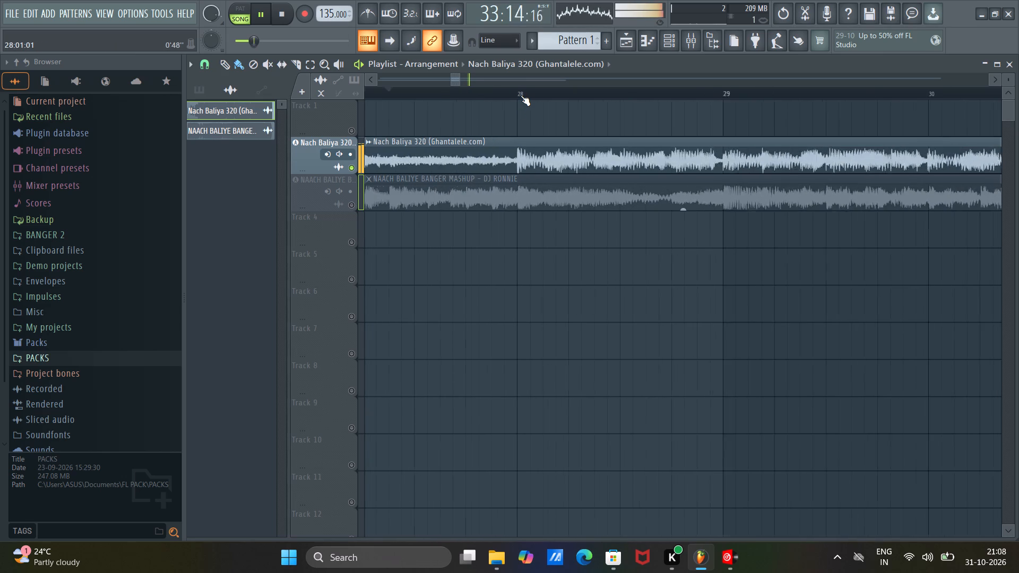
scroll(521, 95, "down", 10)
left_click_drag(471, 77, 446, 85)
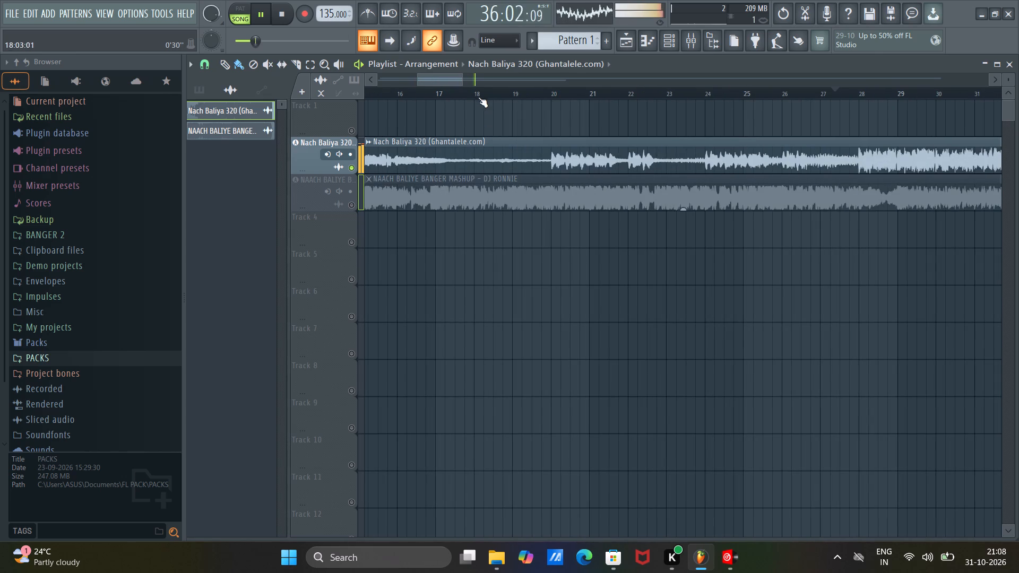
left_click(472, 92)
left_click(423, 92)
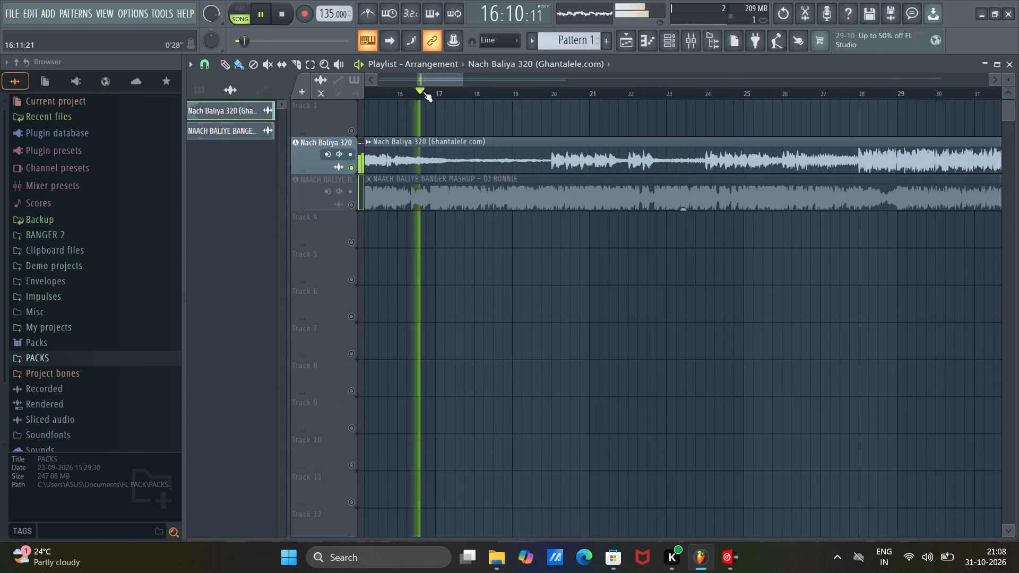
left_click(396, 92)
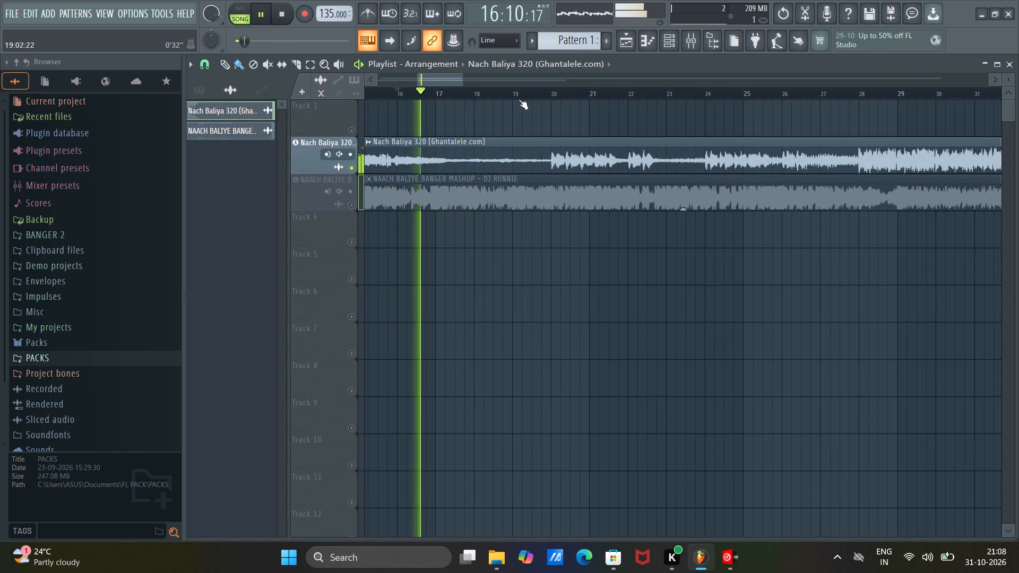
left_click(514, 94)
scroll(514, 94, "up", 3)
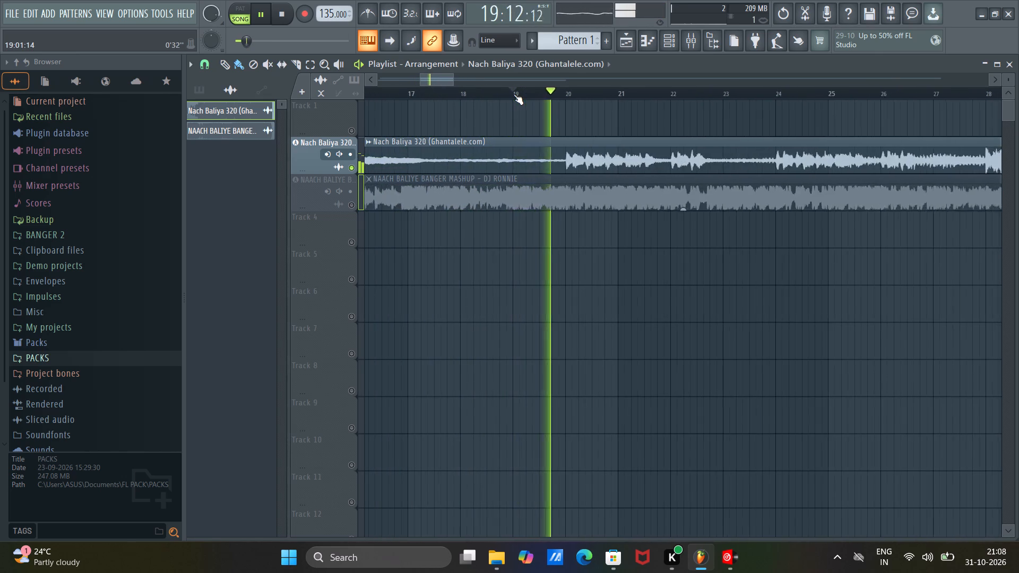
scroll(514, 94, "up", 2)
scroll(514, 94, "down", 2)
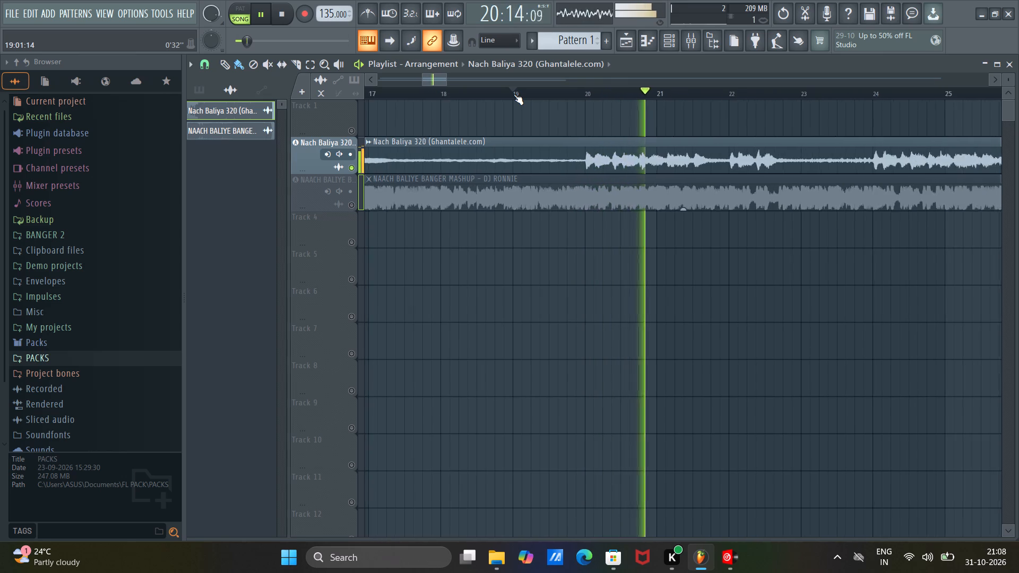
scroll(514, 94, "down", 3)
scroll(514, 94, "up", 5)
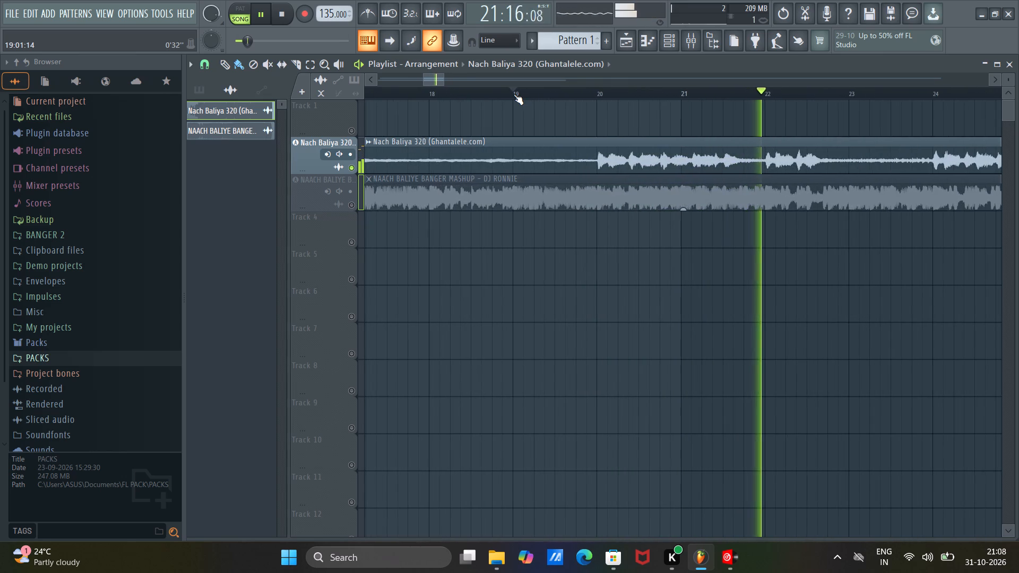
Slice the Nach Baliya clip on Track 2 at bar 19 and delete the part before the cut.
left_click(292, 67)
left_click_drag(514, 138, 517, 161)
left_click(237, 66)
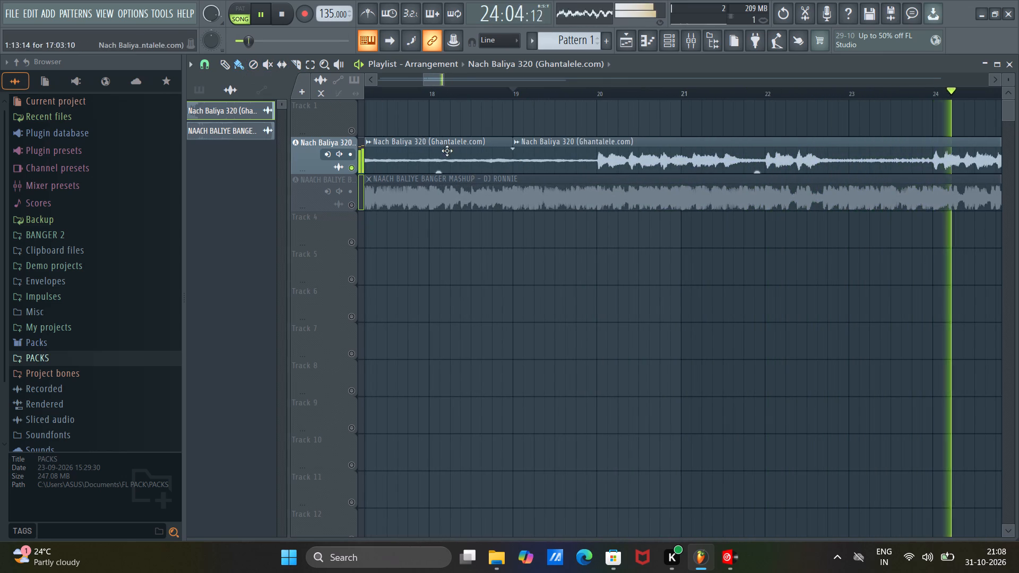
right_click(449, 151)
Solo the mashup on Track 3, listen to the passage leading into bar 9, and slice its clip exactly at bar 9.
scroll(512, 92, "down", 17)
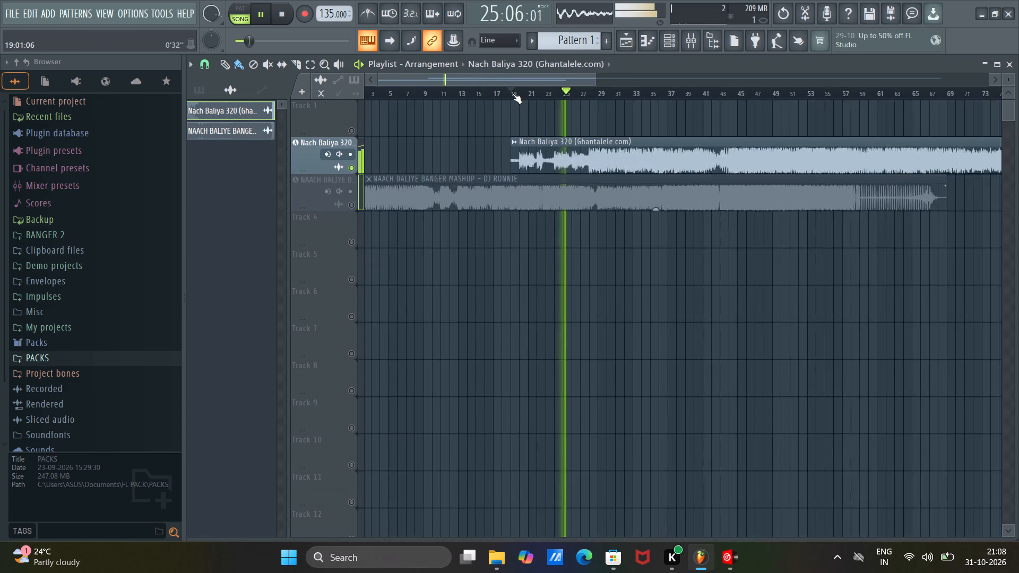
left_click(408, 94)
right_click(356, 204)
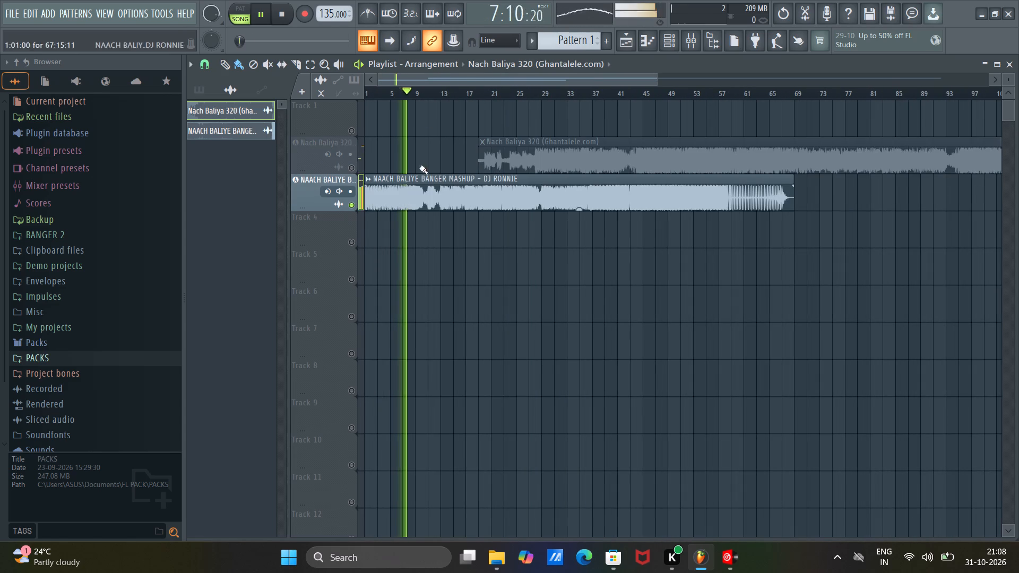
scroll(424, 95, "up", 14)
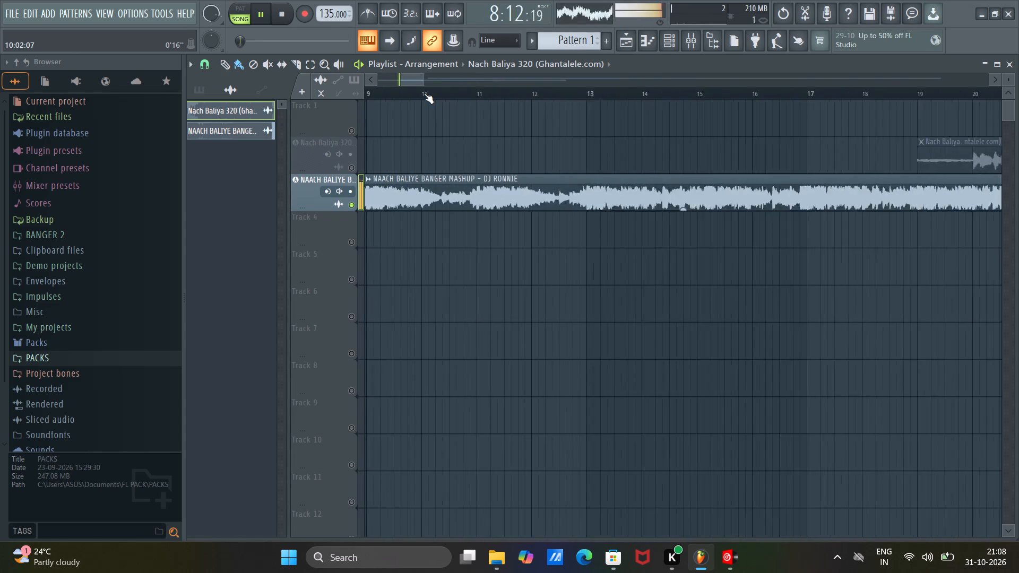
scroll(424, 93, "up", 4)
left_click_drag(406, 79, 398, 80)
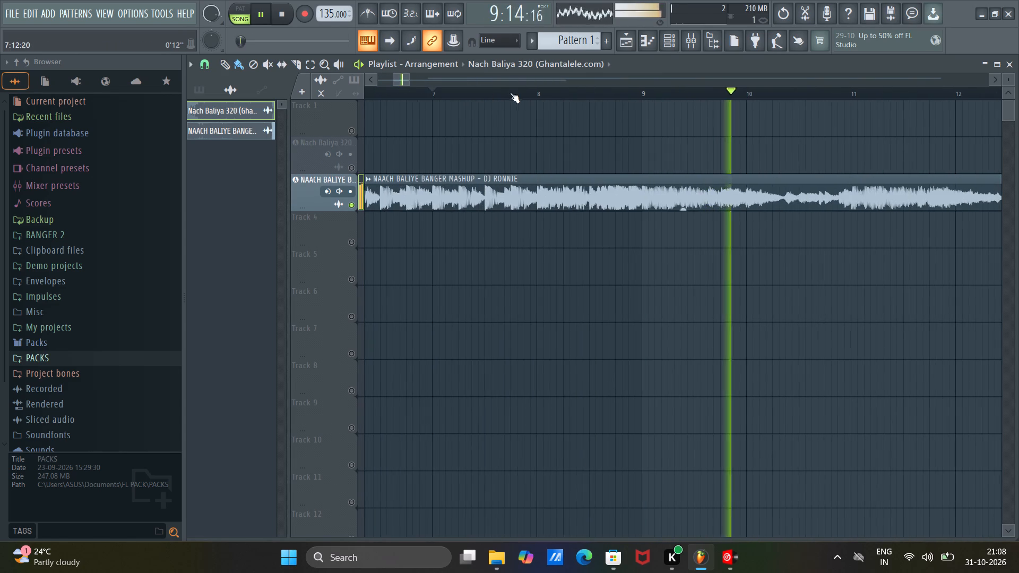
left_click(505, 89)
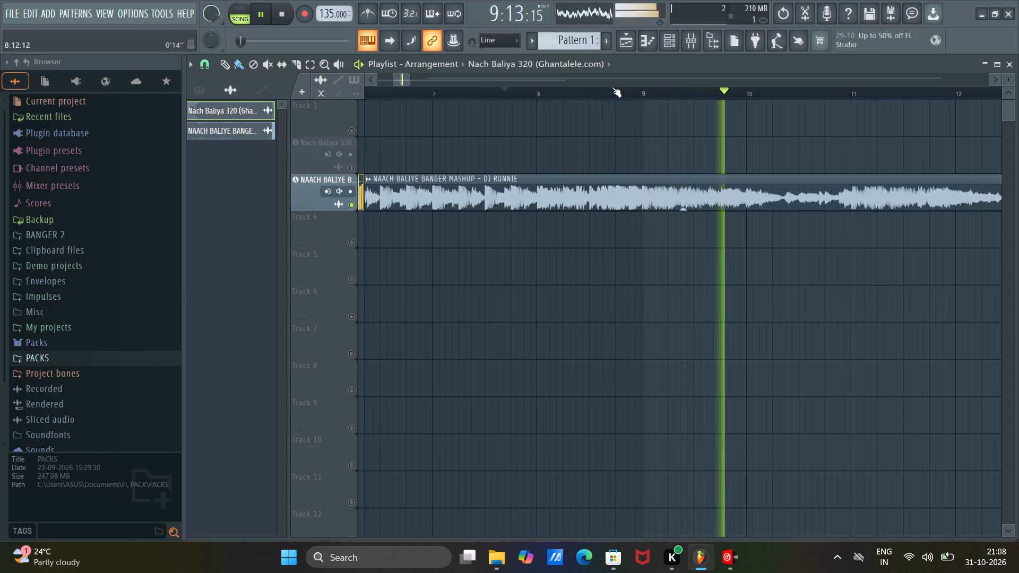
left_click(602, 98)
scroll(643, 94, "up", 17)
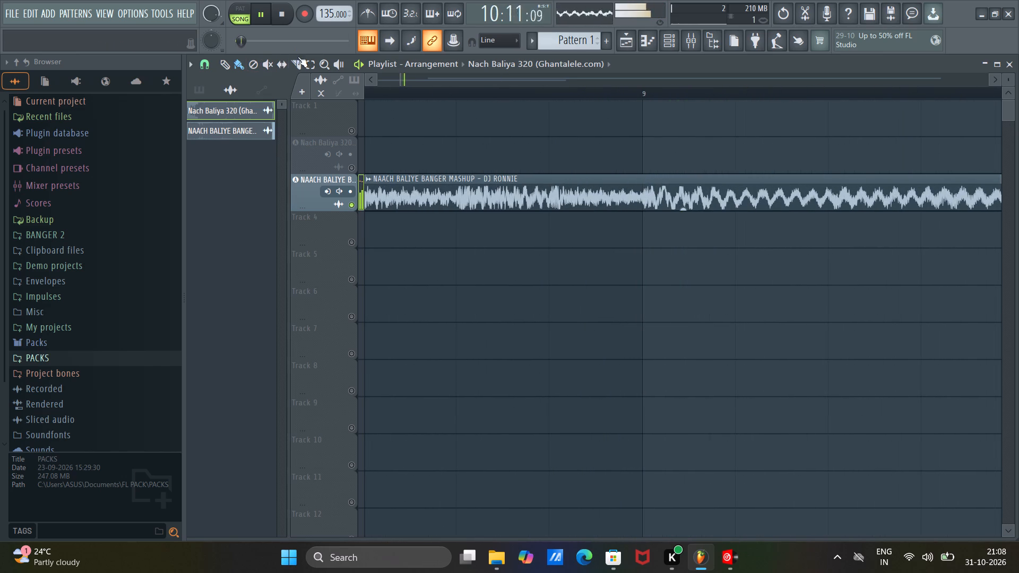
left_click(300, 65)
left_click_drag(644, 178, 647, 214)
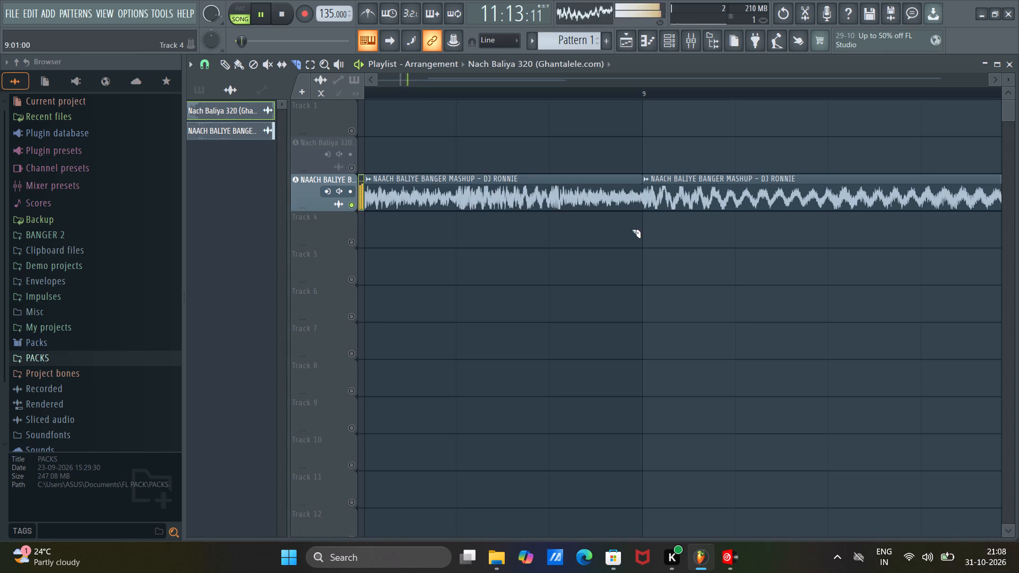
Play the soloed mashup on Track 3 around bars 27 to 30 to examine the passage leading into bar 29.
scroll(416, 93, "down", 20)
scroll(416, 93, "down", 5)
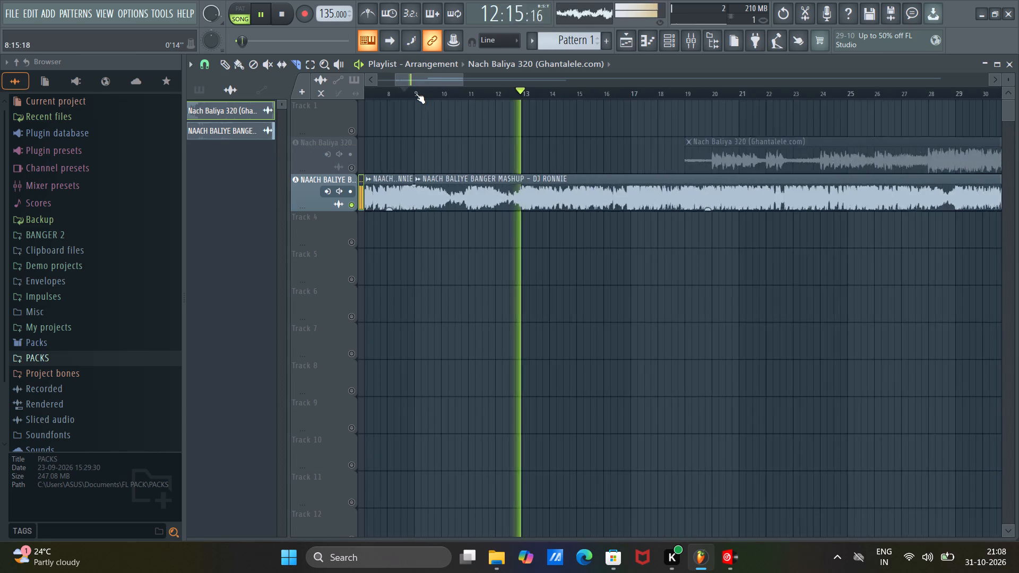
scroll(416, 93, "down", 4)
left_click_drag(433, 77, 478, 85)
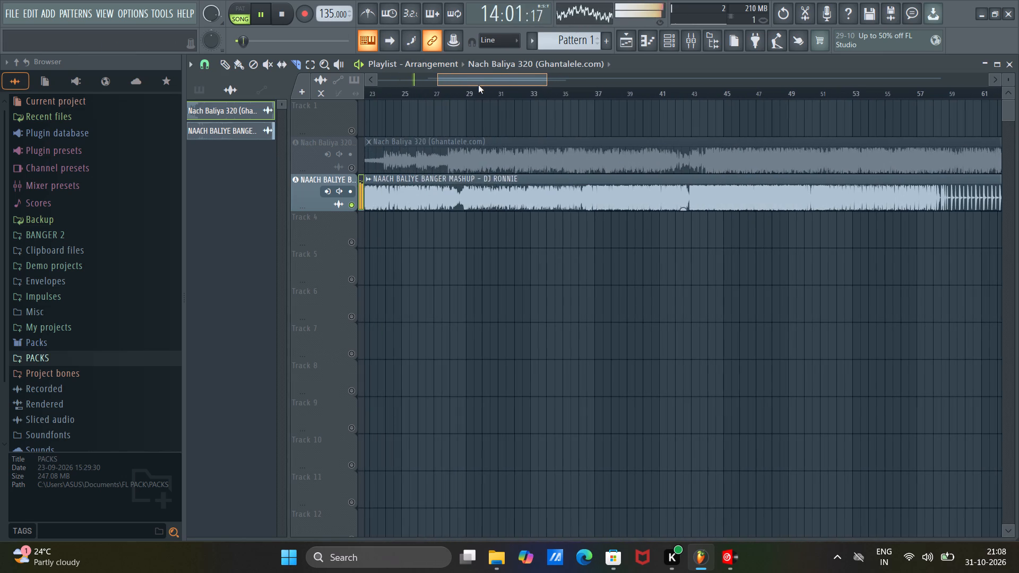
left_click_drag(478, 85, 478, 85)
left_click(448, 94)
left_click_drag(478, 79, 465, 80)
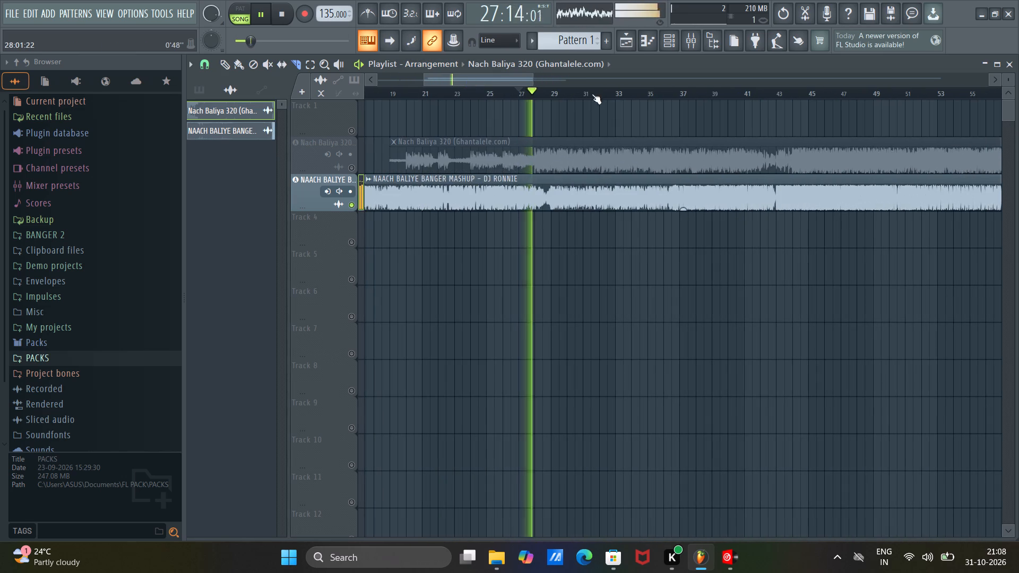
scroll(551, 94, "up", 4)
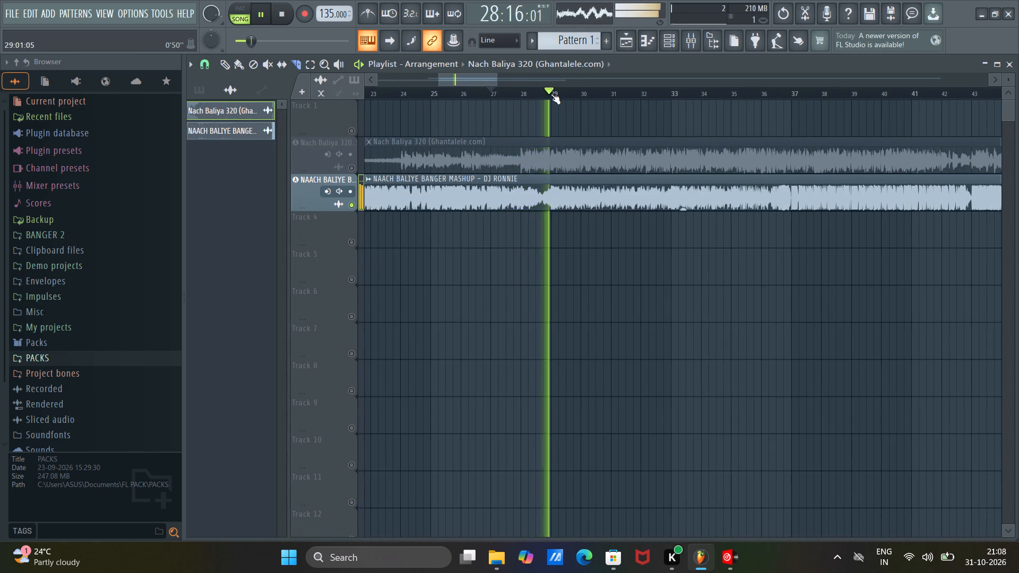
scroll(551, 94, "up", 15)
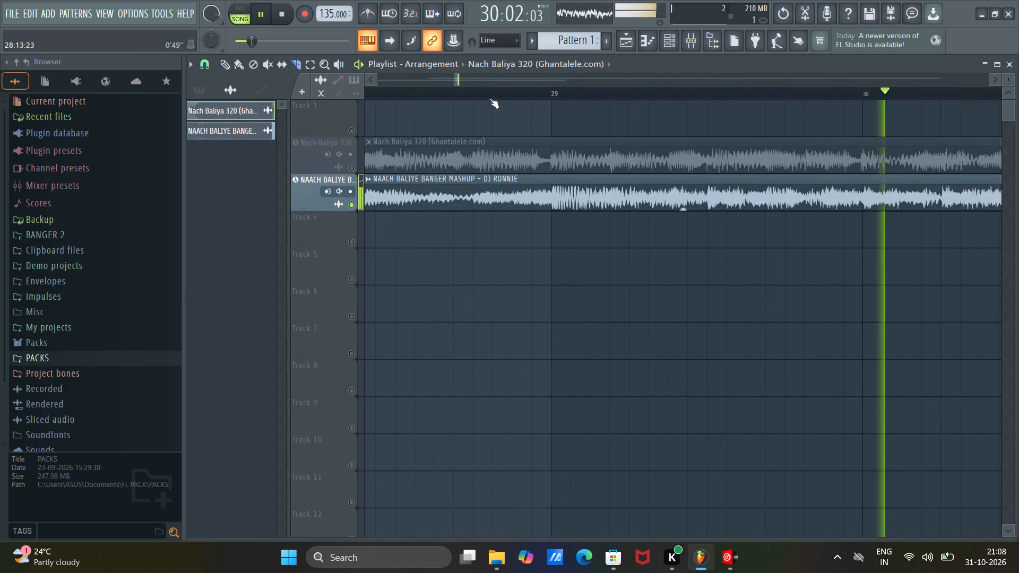
left_click(473, 96)
left_click(388, 93)
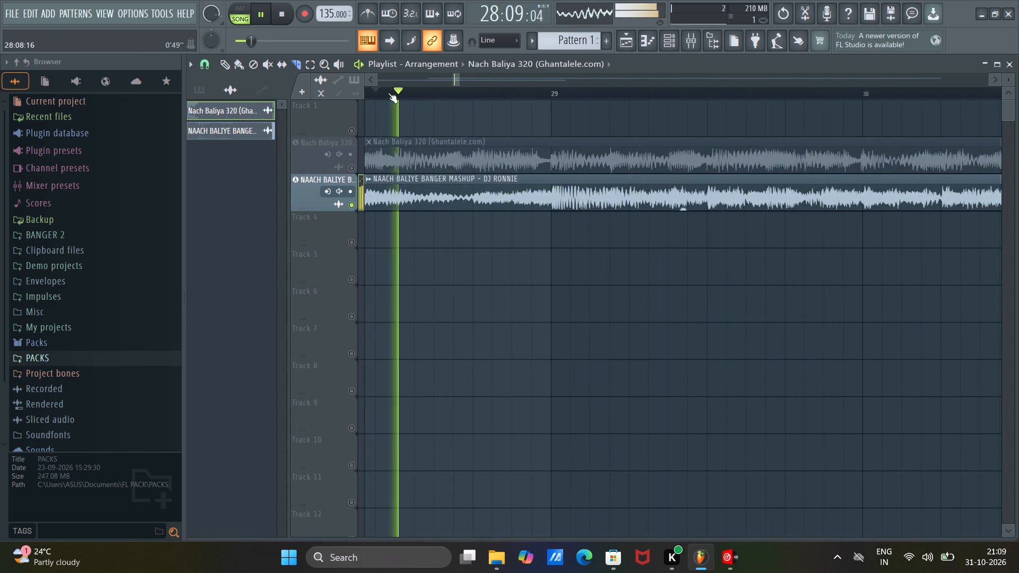
scroll(417, 94, "down", 7)
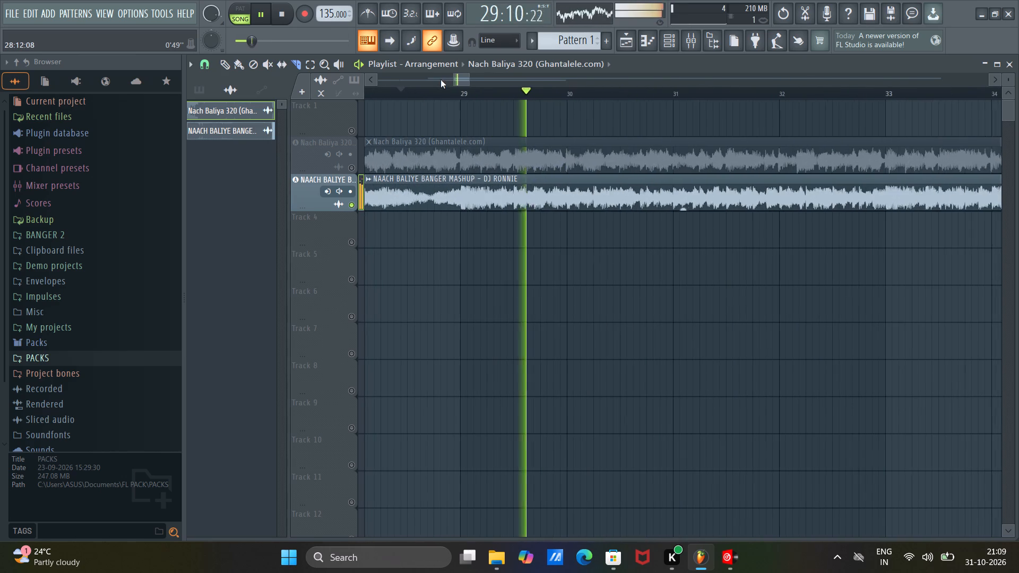
left_click(467, 81)
left_click(459, 79)
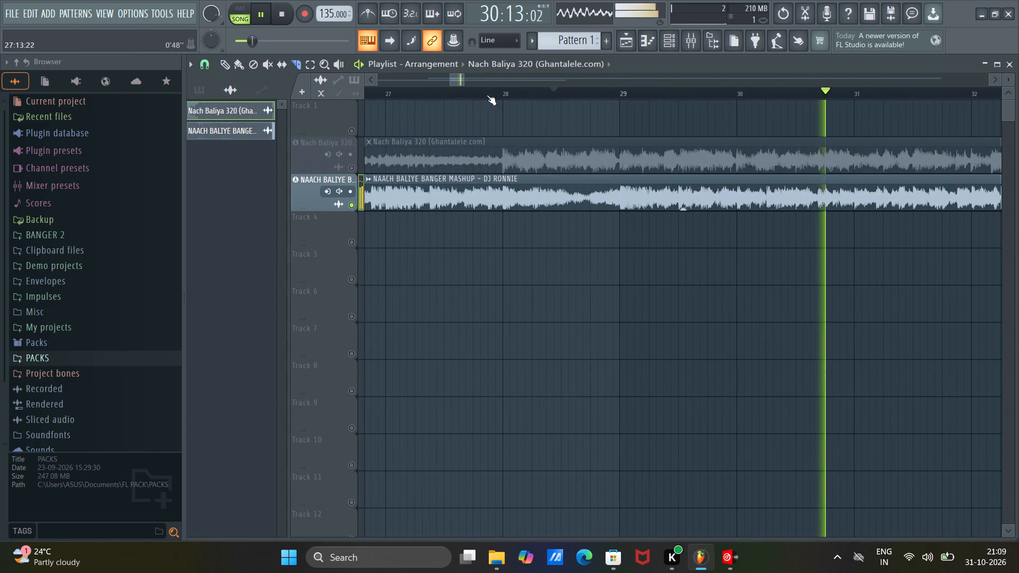
left_click(500, 96)
left_click(504, 96)
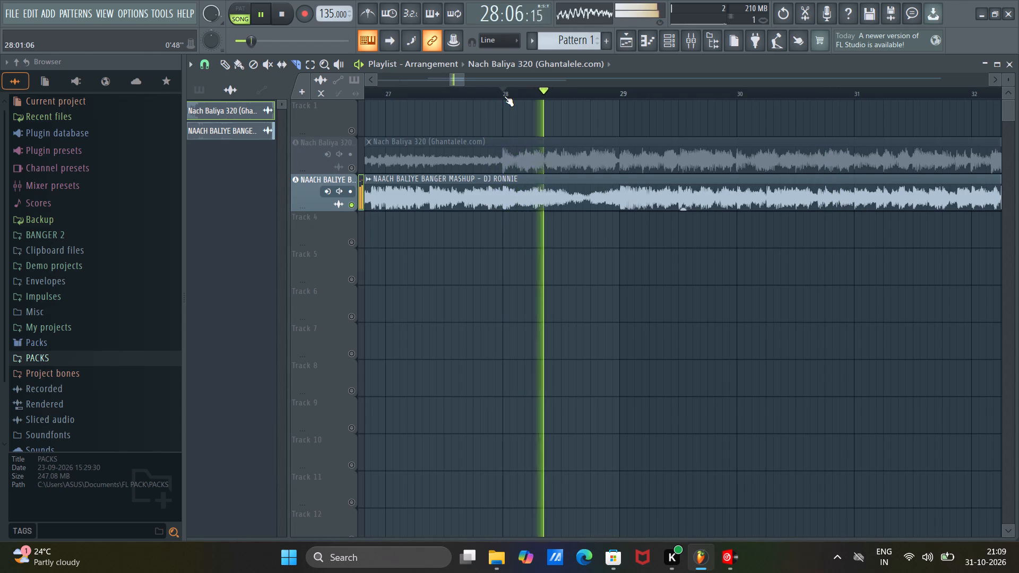
Nudge the mashup clip on Track 3 slightly earlier so that its beat lands exactly on bar 28.
scroll(505, 96, "up", 20)
scroll(505, 96, "up", 3)
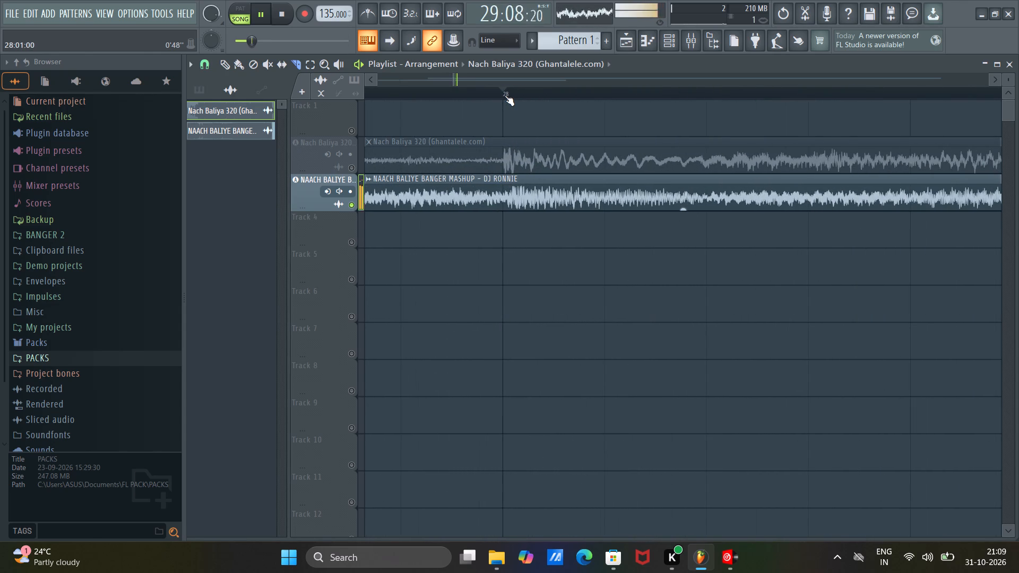
left_click(233, 70)
left_click_drag(500, 192, 501, 193)
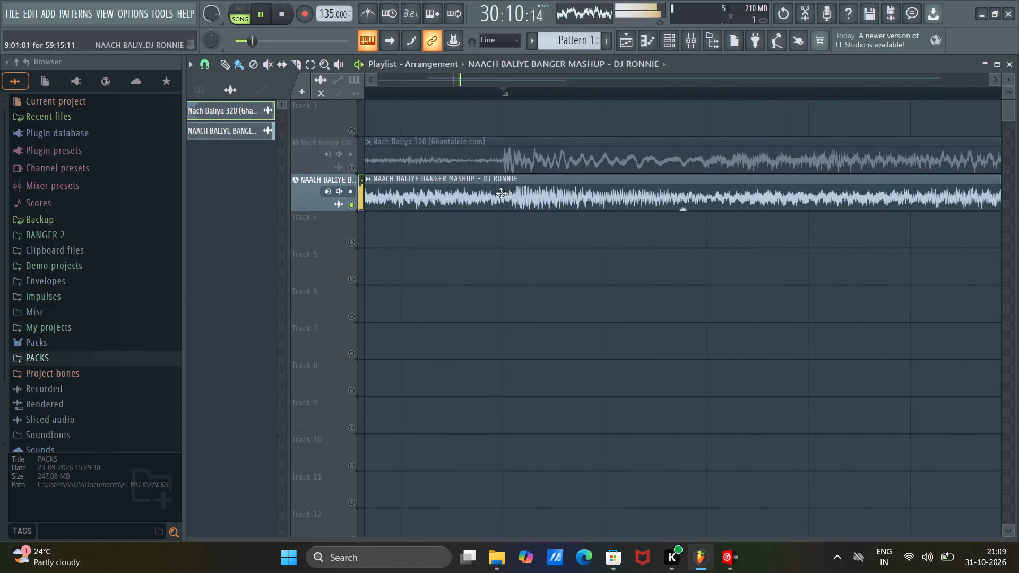
left_click_drag(501, 193, 488, 195)
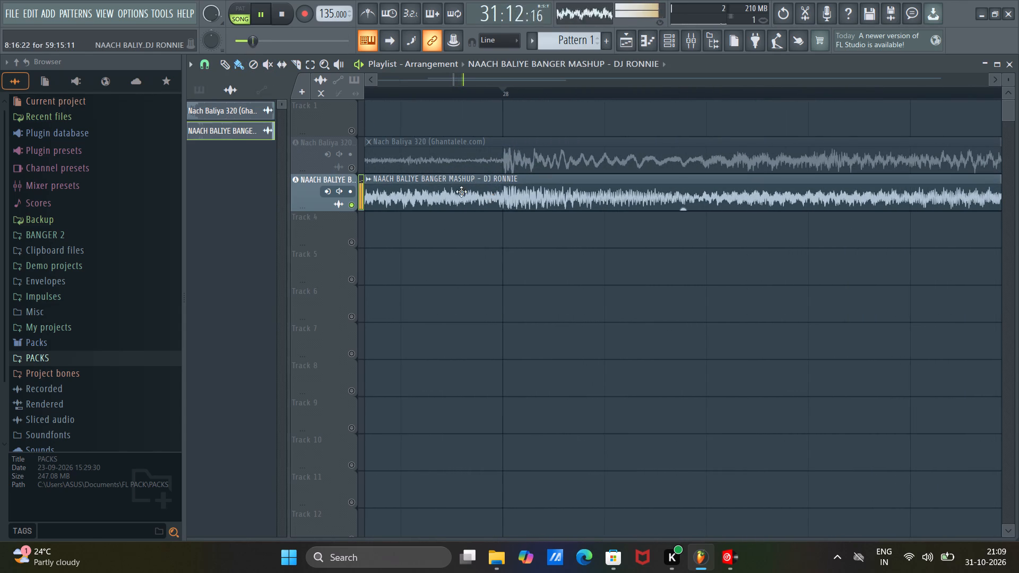
Slice the mashup clip on Track 3 at bar 28 and delete the part between bars 9 and 28.
left_click(298, 64)
left_click_drag(503, 177, 509, 193)
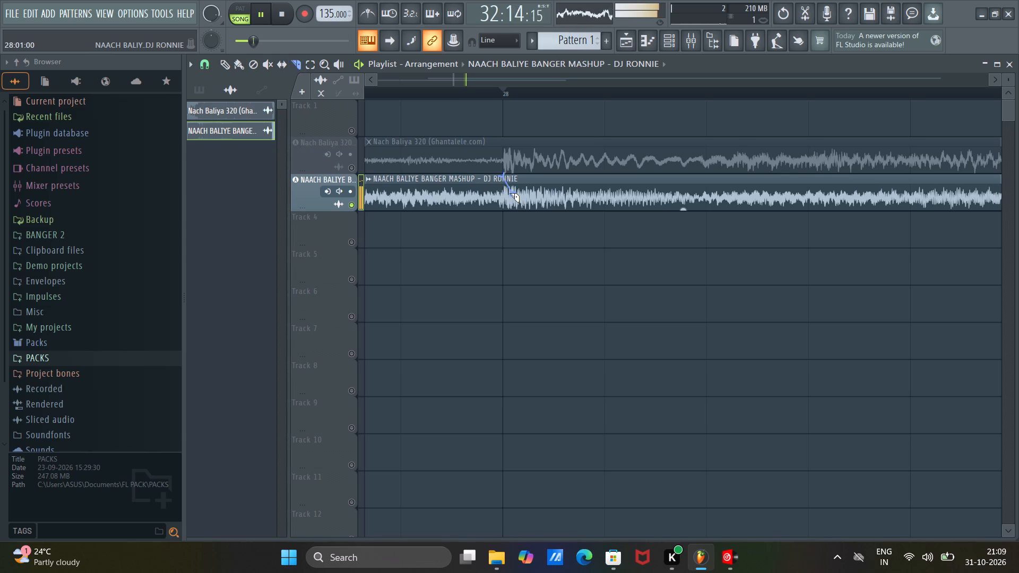
left_click_drag(509, 193, 500, 203)
left_click(239, 67)
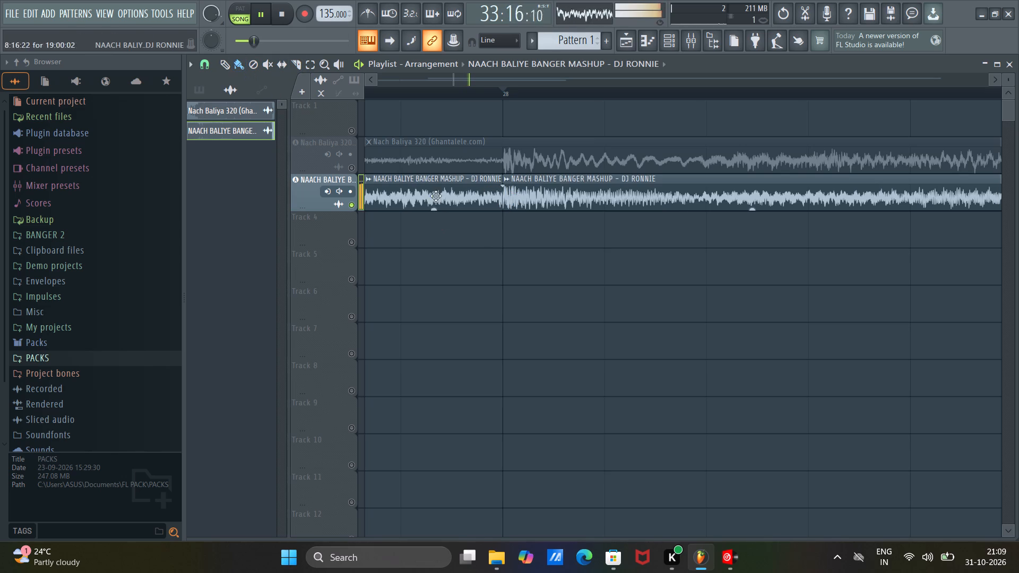
right_click(436, 195)
Play the remaining mashup section on Track 3 from bar 29, and again from bar 33, to examine its section change.
scroll(507, 97, "down", 20)
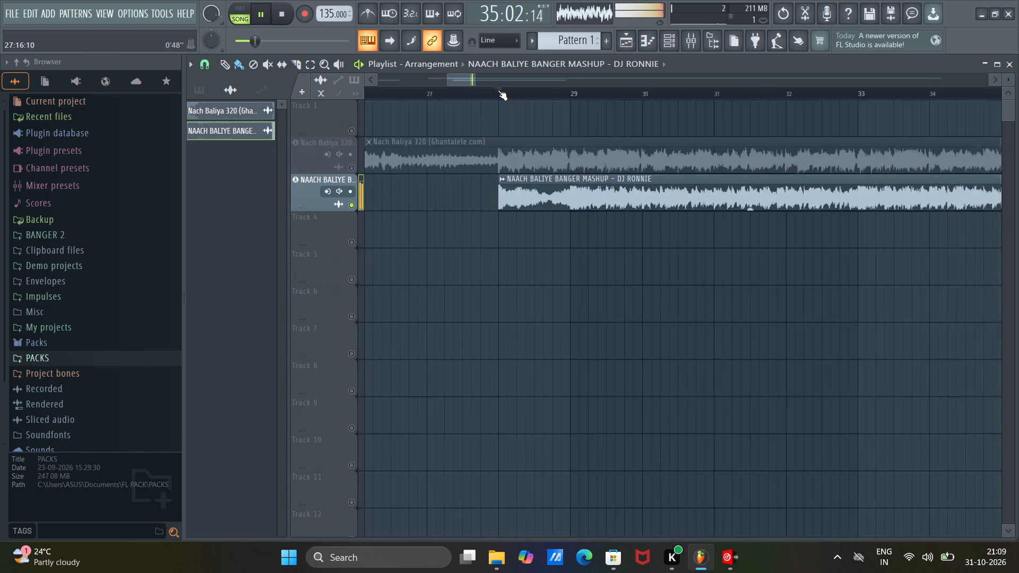
scroll(498, 90, "down", 4)
left_click(536, 94)
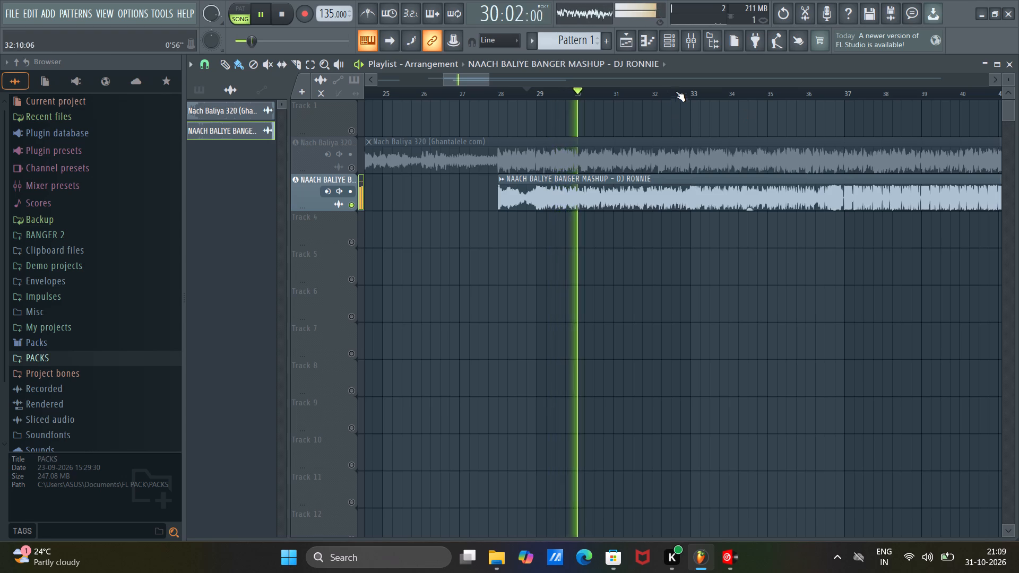
scroll(682, 93, "up", 6)
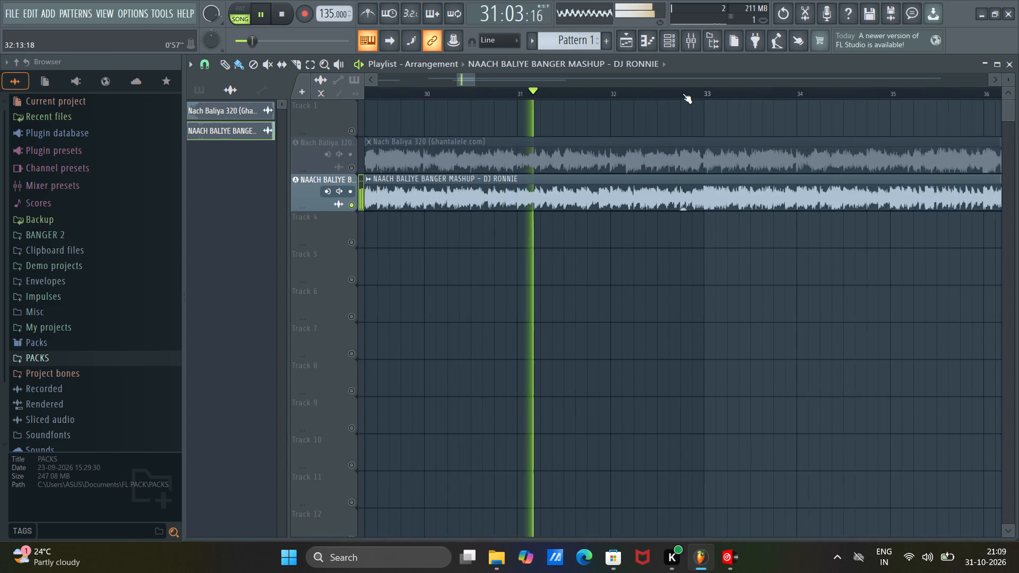
scroll(683, 93, "up", 1)
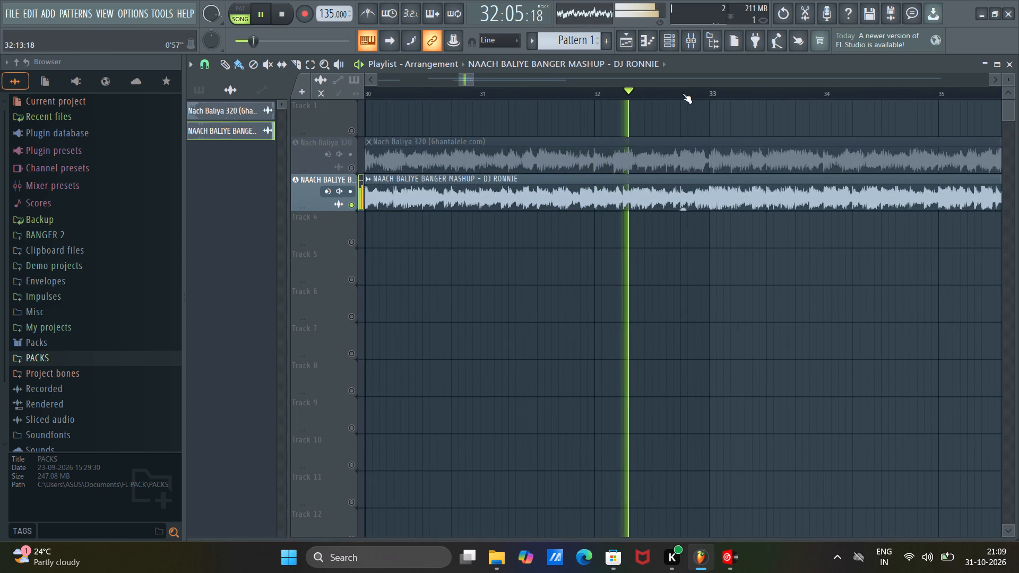
scroll(683, 93, "down", 2)
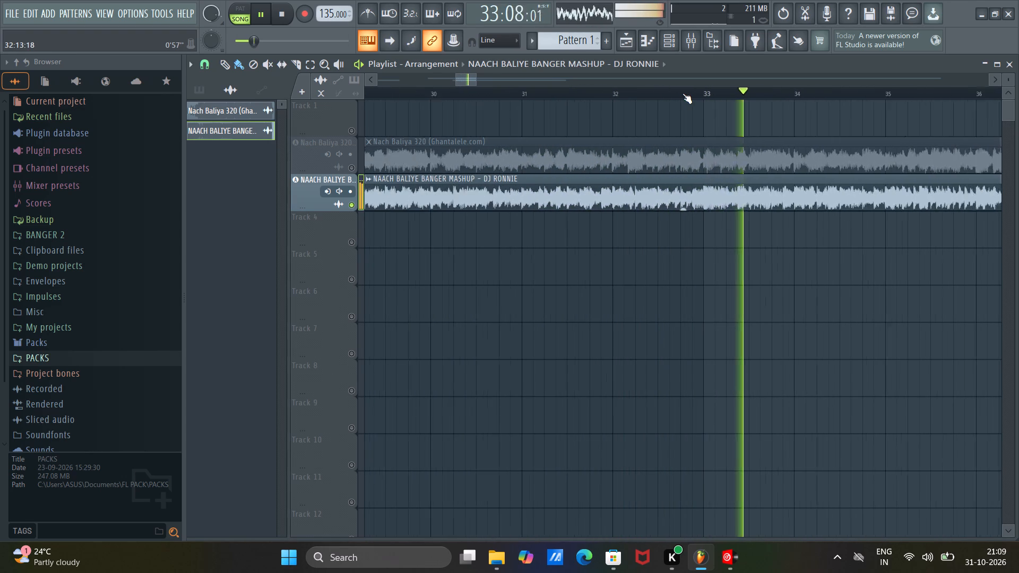
scroll(683, 93, "down", 5)
left_click(689, 97)
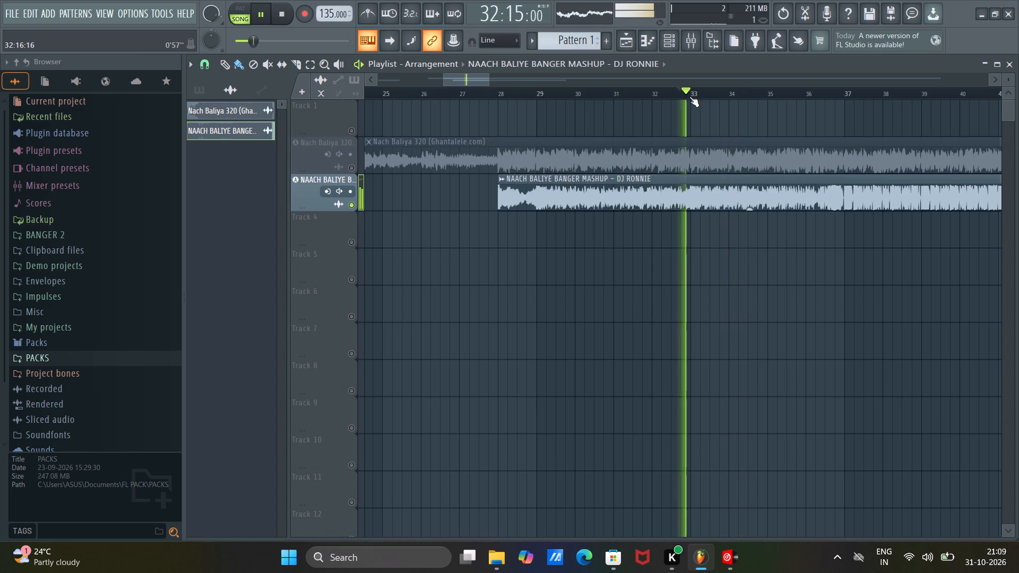
left_click(692, 97)
scroll(692, 97, "up", 7)
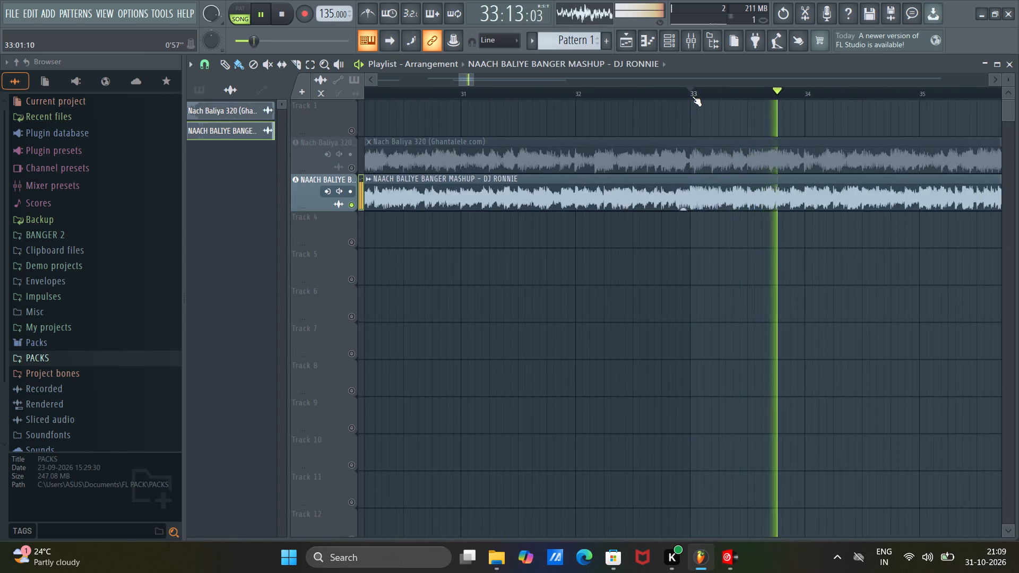
scroll(692, 96, "down", 10)
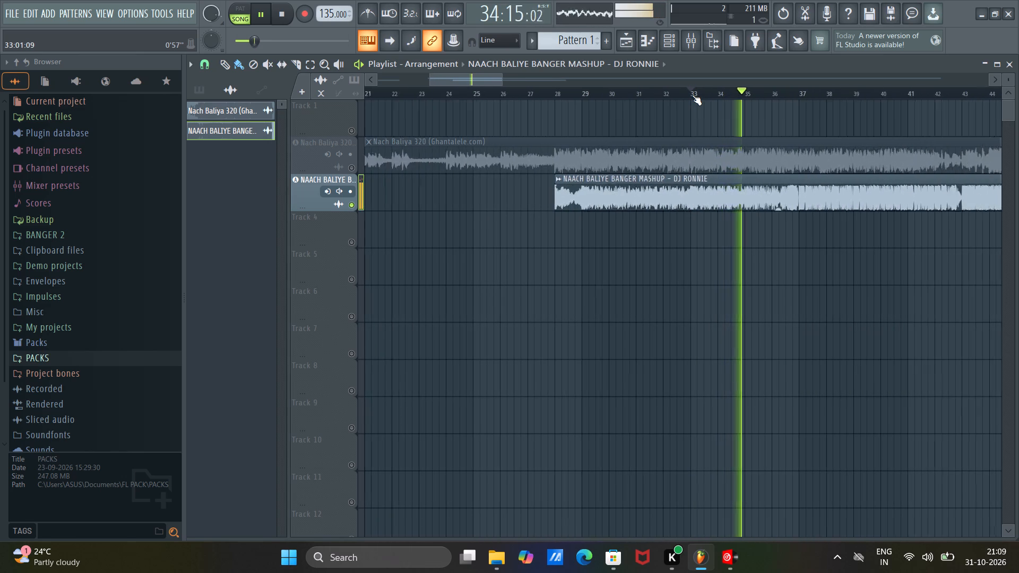
Move the Nach Baliya clip on Track 2 to start at bar 8 so that its entry lands on bar 9.
scroll(692, 95, "down", 3)
left_click_drag(452, 79, 417, 79)
scroll(489, 96, "down", 4)
left_click_drag(579, 157, 495, 152)
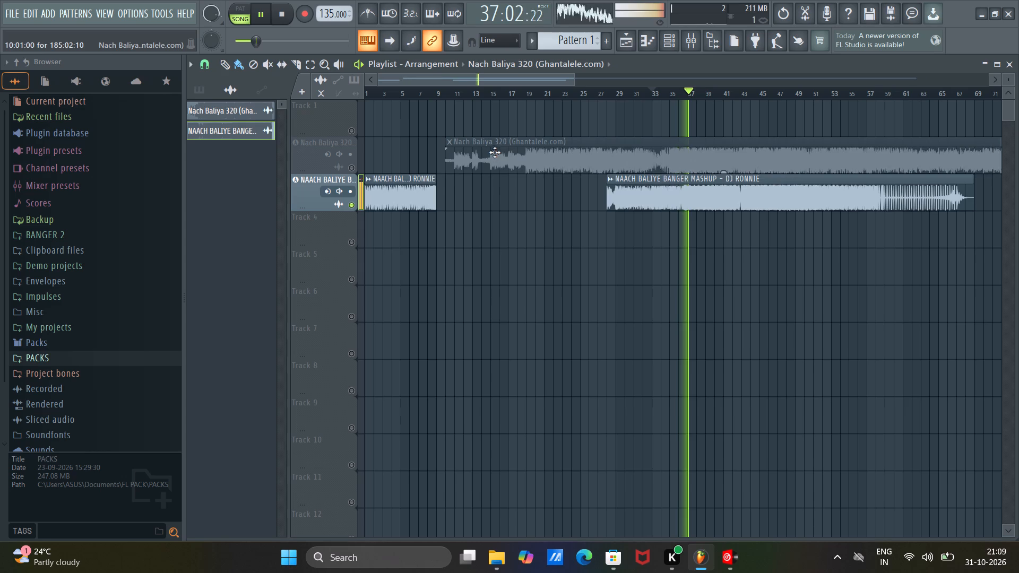
left_click_drag(495, 152, 493, 152)
scroll(436, 93, "up", 11)
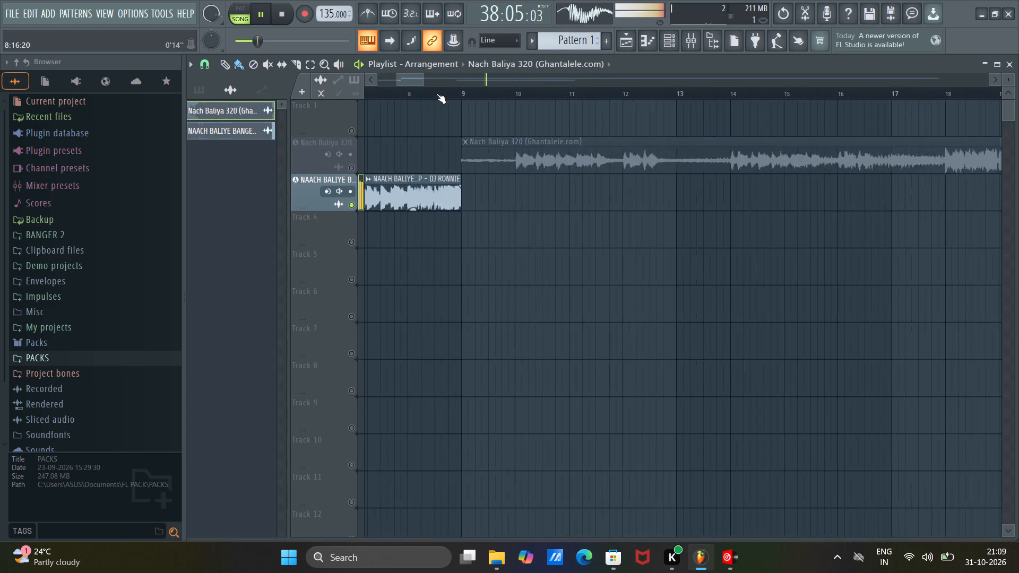
scroll(436, 93, "up", 8)
left_click(437, 93)
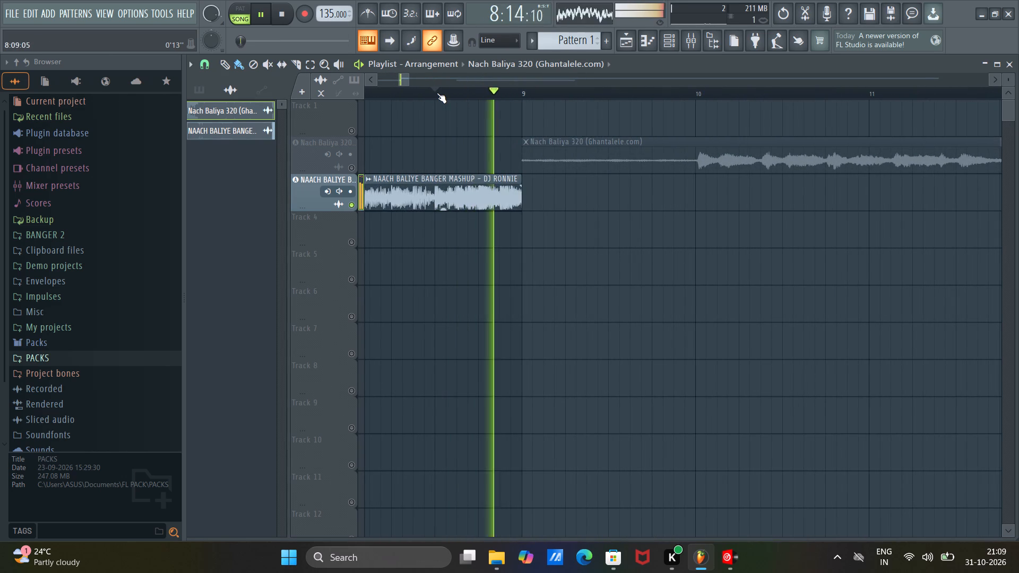
left_click_drag(557, 154, 378, 146)
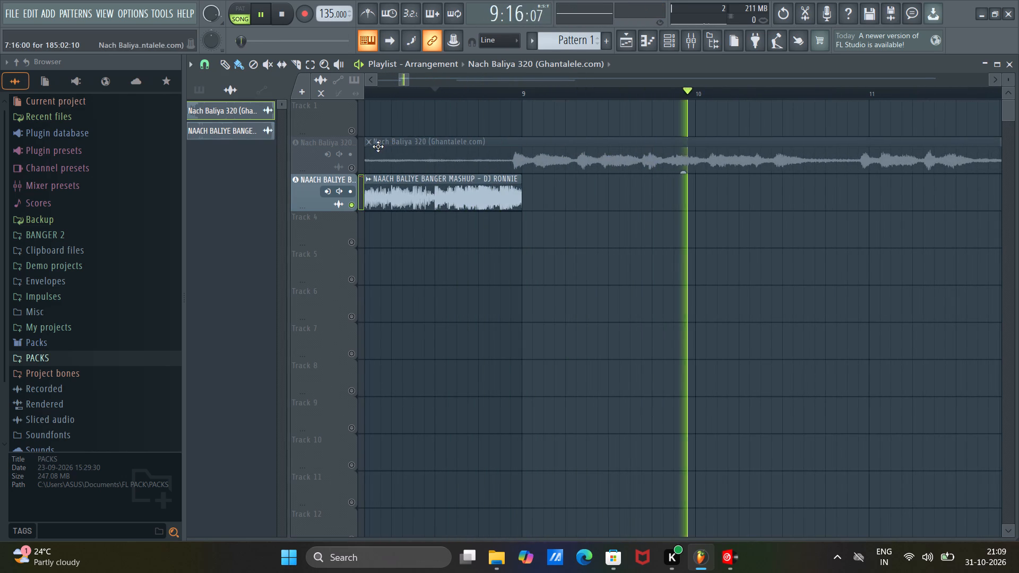
left_click_drag(378, 146, 384, 150)
Turn off the solo so that the Nach Baliya track and all other playlist tracks are active again.
scroll(430, 76, "up", 3)
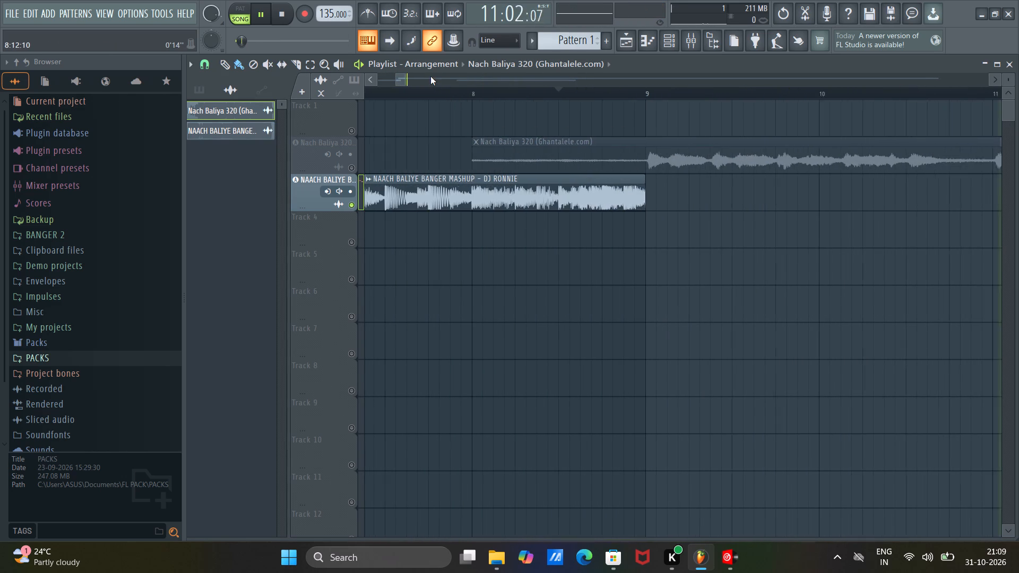
scroll(722, 92, "down", 7)
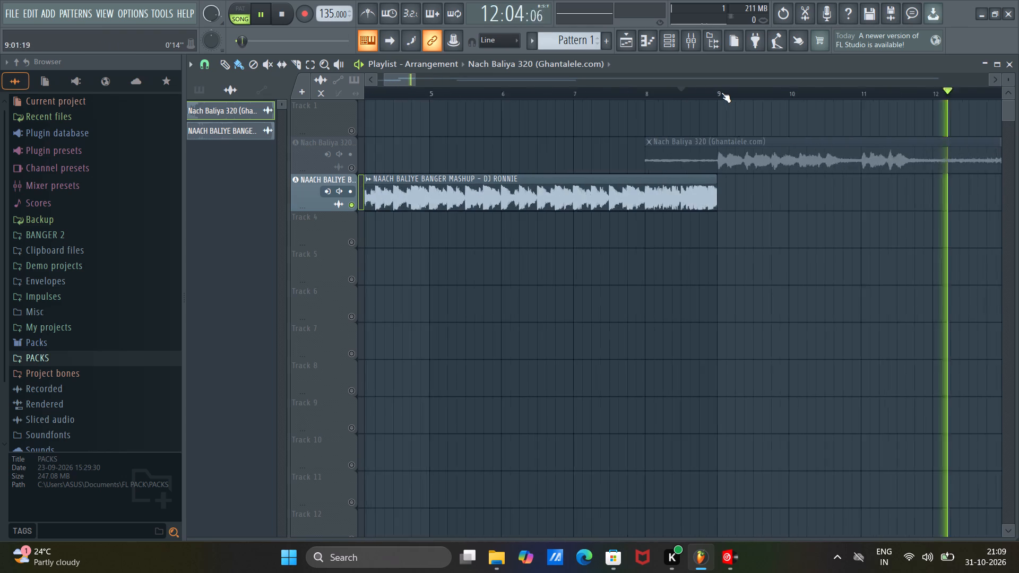
left_click_drag(398, 82, 431, 98)
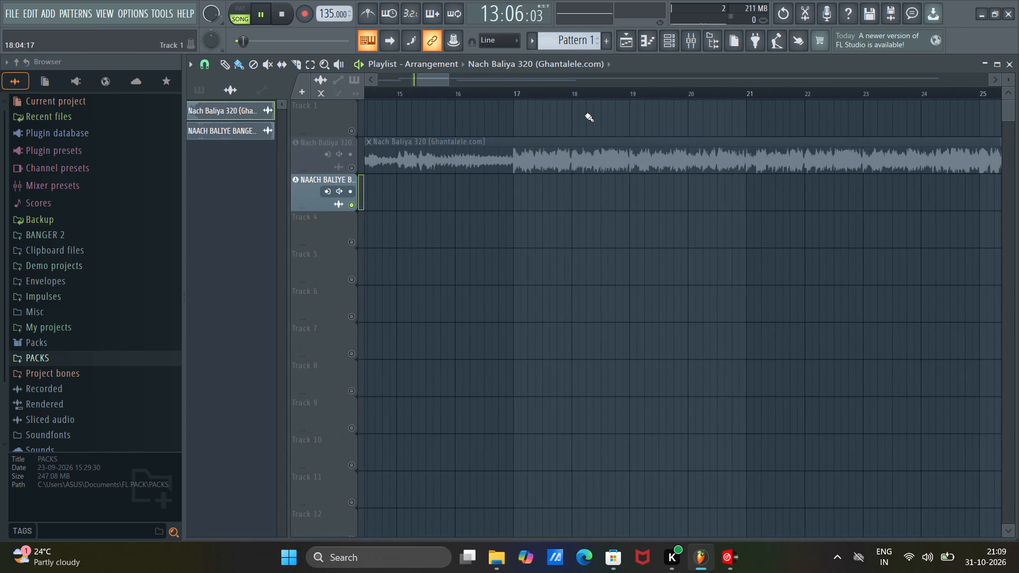
scroll(515, 91, "up", 3)
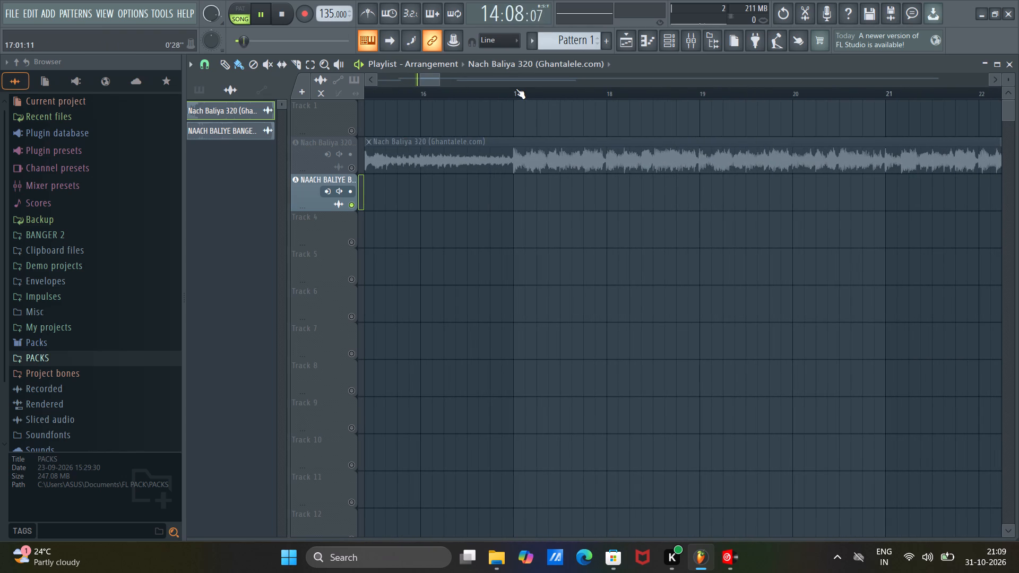
right_click(348, 169)
right_click(348, 169)
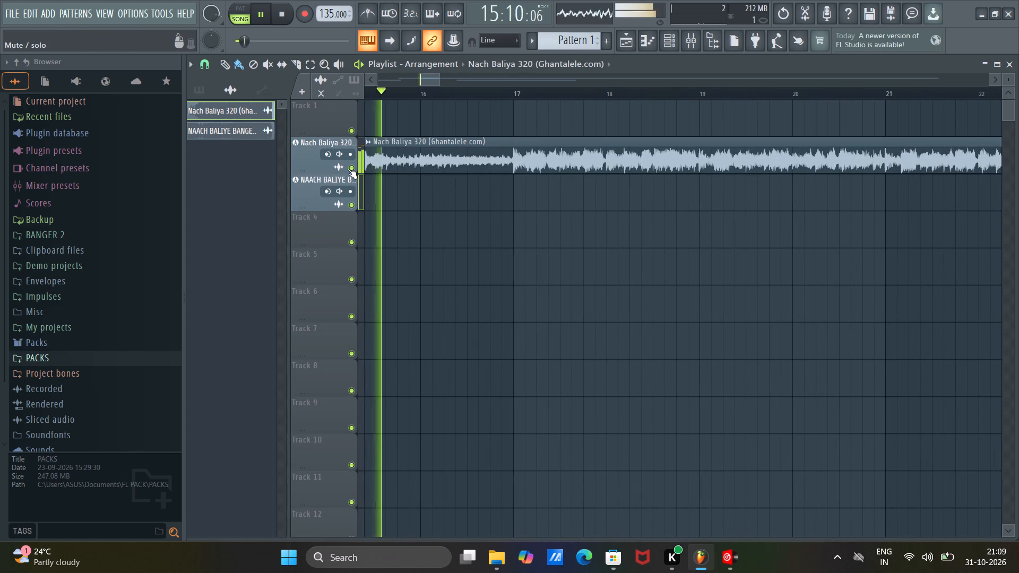
Play the transition from the mashup into the Nach Baliya clip around bars 8 to 10, and stop playback.
left_click_drag(427, 82, 407, 81)
left_click(385, 97)
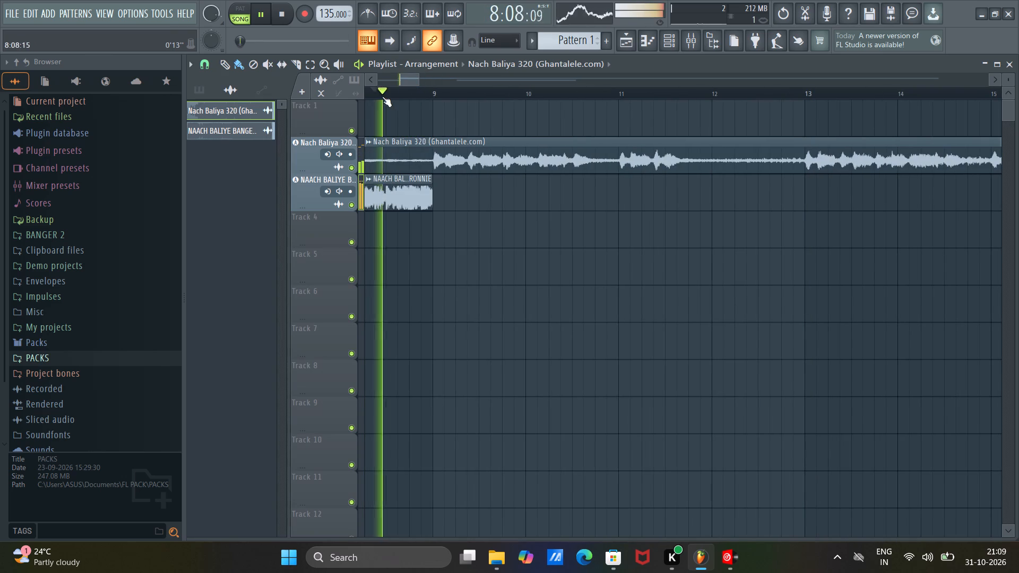
scroll(471, 95, "down", 6)
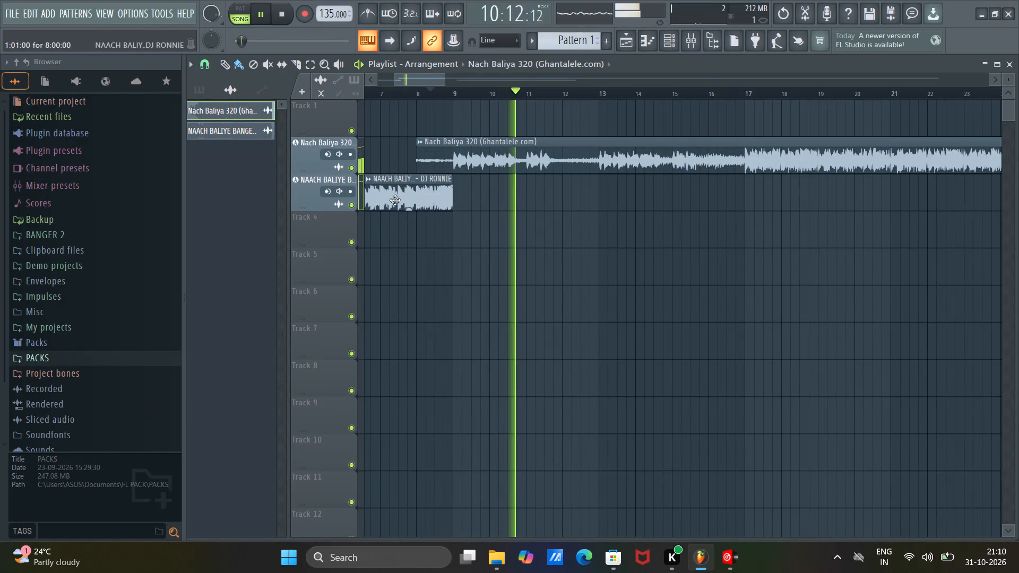
left_click(426, 94)
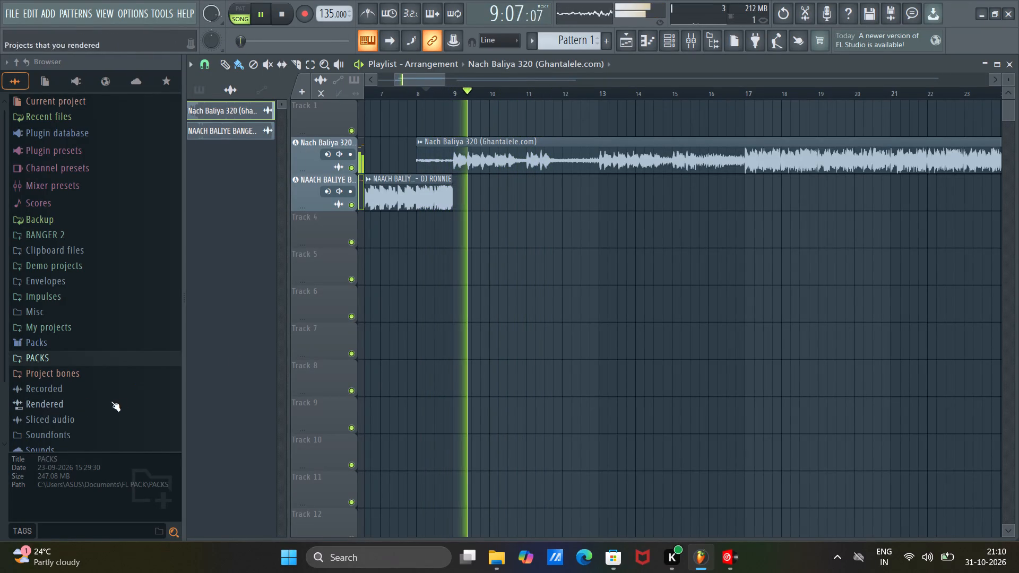
key("space")
Audition the impact samples in the KSHMR Vol 1 FX pack and place KSHMR Impact 05 on Track 4 at bar 9.
scroll(56, 231, "up", 1)
scroll(59, 236, "down", 1)
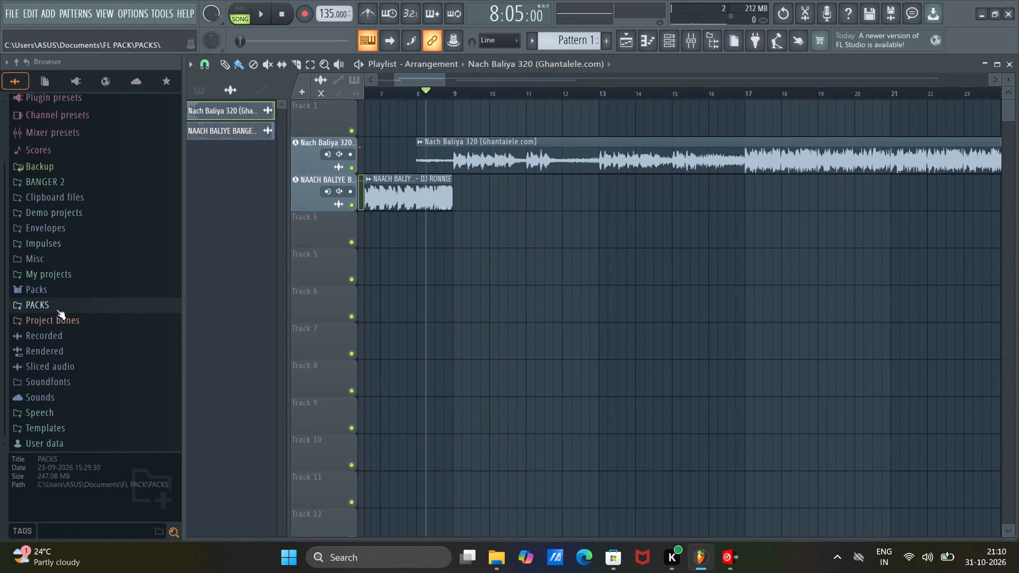
left_click(56, 309)
scroll(90, 345, "down", 2)
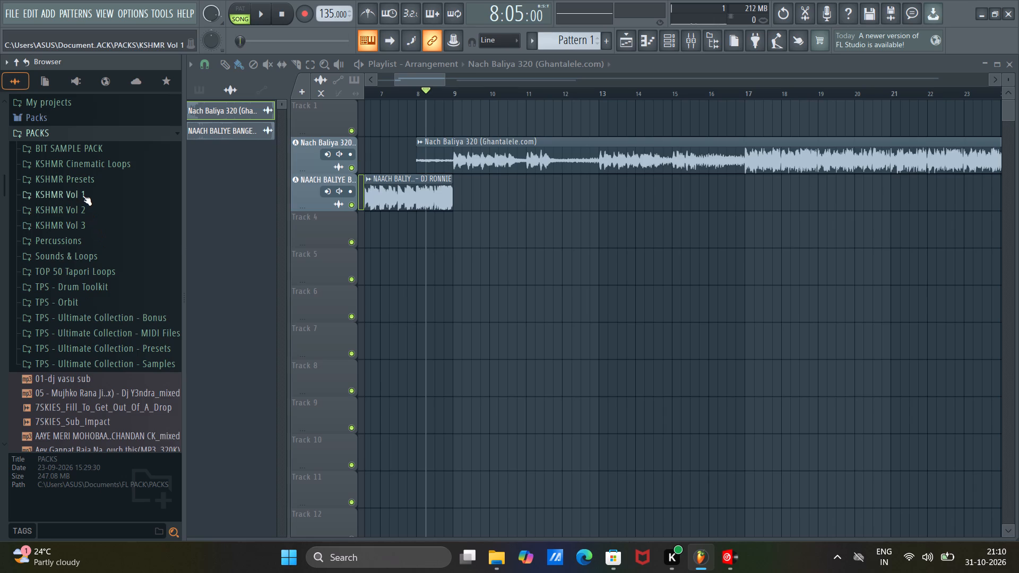
left_click(82, 195)
left_click(99, 211)
left_click(91, 272)
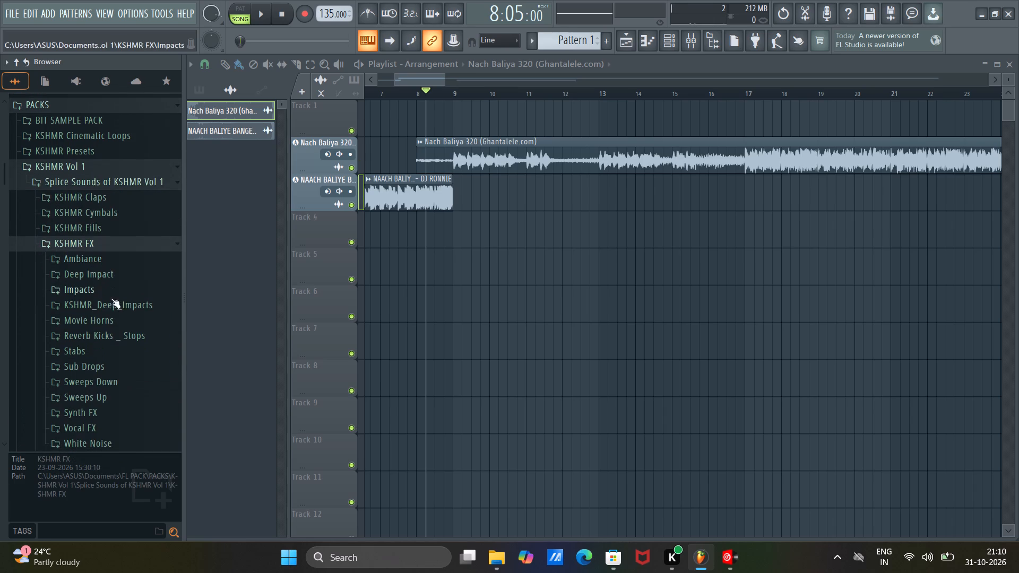
left_click(88, 292)
left_click(108, 135)
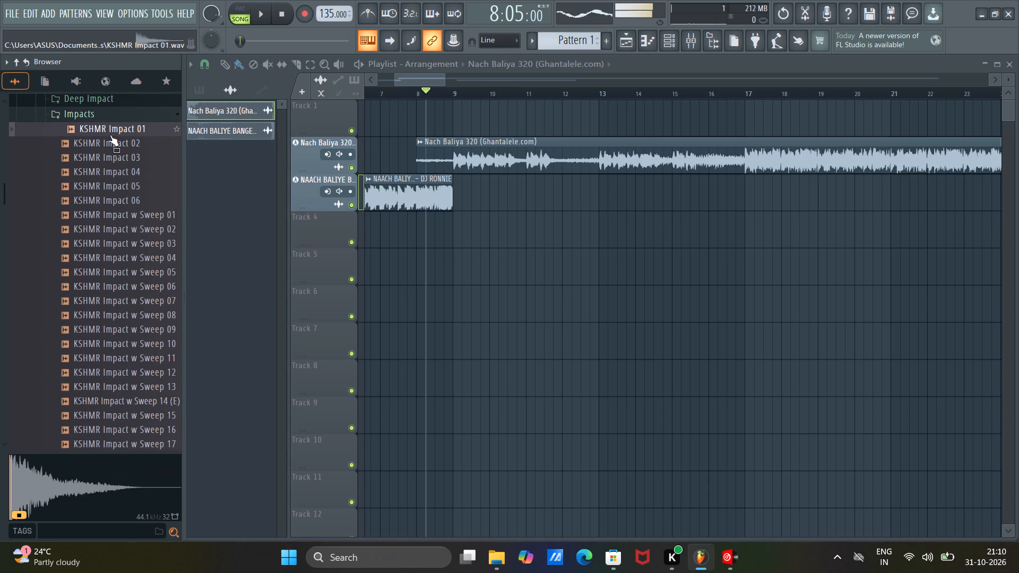
left_click(115, 144)
left_click(115, 157)
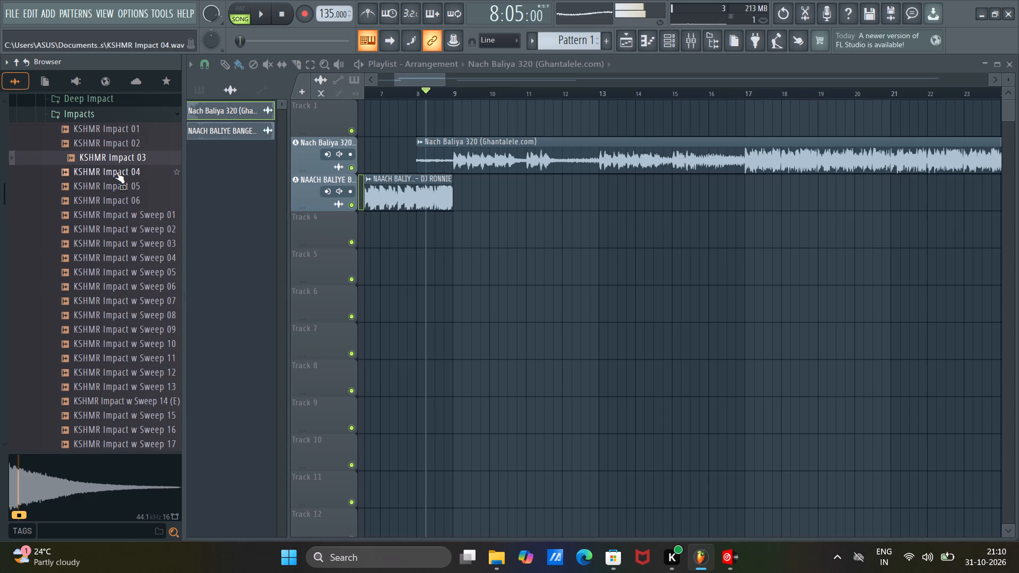
left_click(116, 172)
left_click(117, 185)
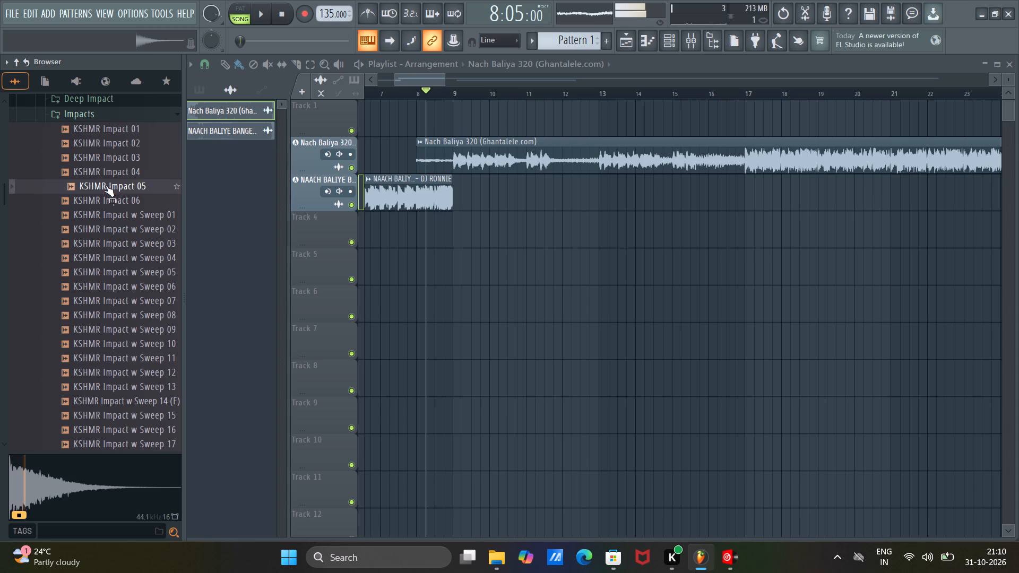
left_click_drag(84, 185, 455, 228)
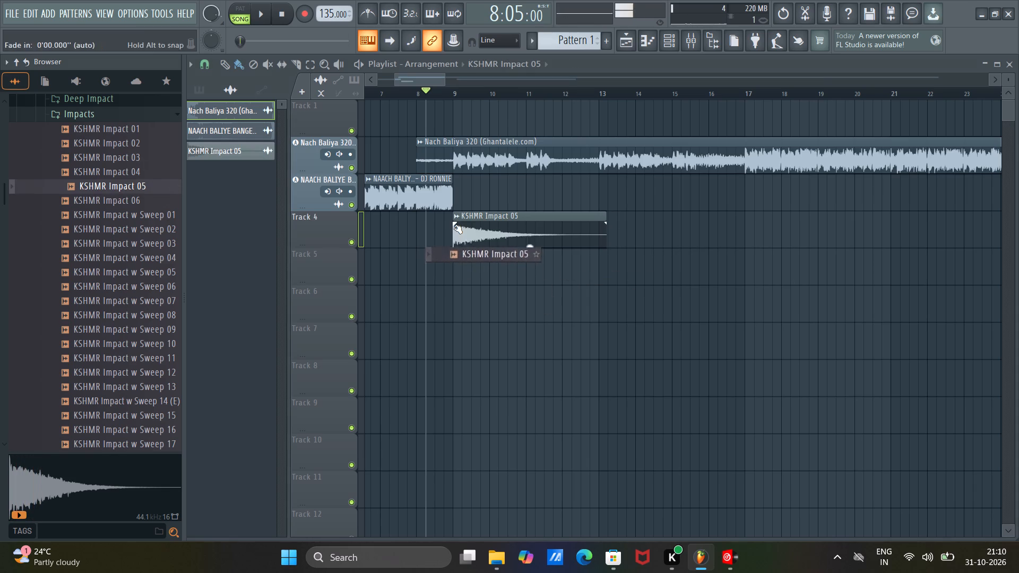
Play the transition from bar 8 into bar 9 repeatedly to examine how the impact sits with the Nach Baliya entry.
key("space")
key("space")
key("space")
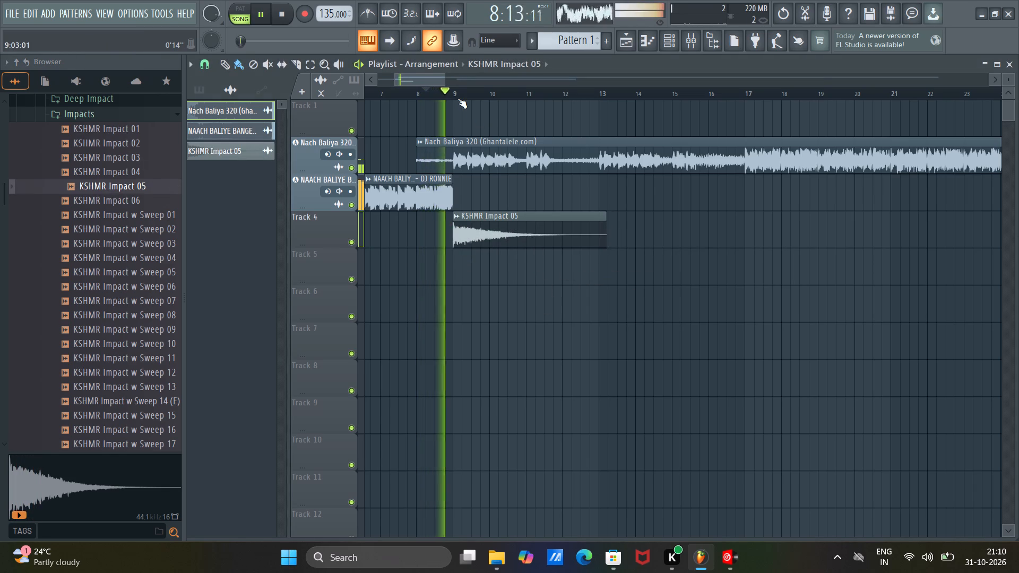
scroll(457, 97, "up", 9)
scroll(457, 93, "down", 7)
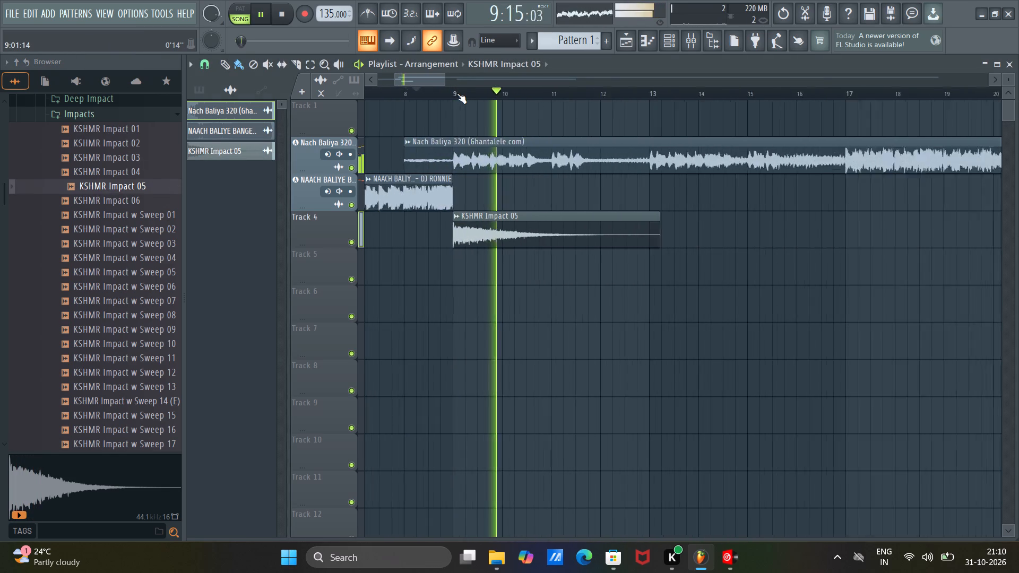
scroll(457, 93, "down", 4)
left_click(439, 93)
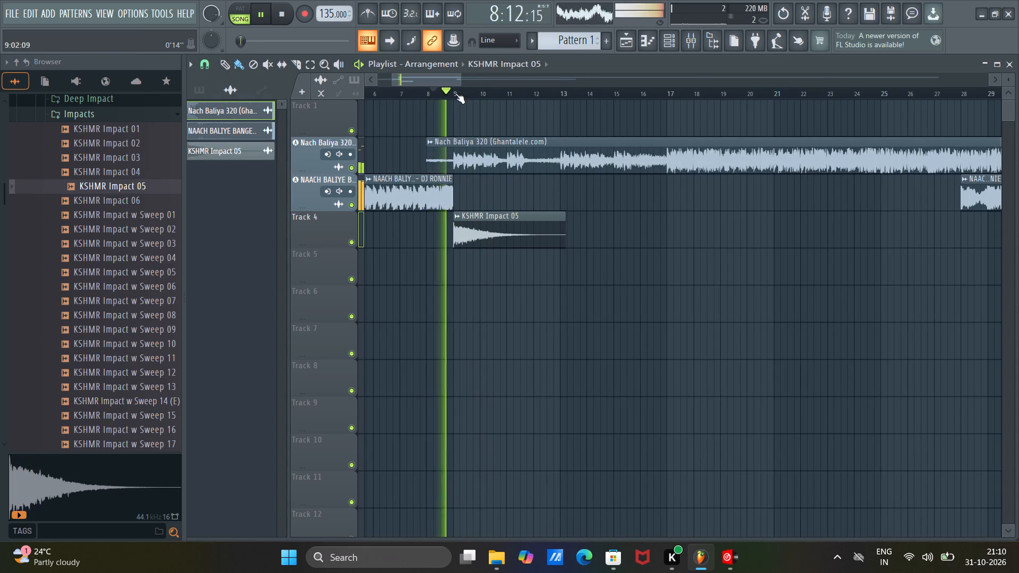
scroll(455, 93, "up", 5)
Route the KSHMR Impact 05 clip to mixer track 7, lower that track's volume to 80% (-4.7 dB), and check it in playback.
double_click(557, 228)
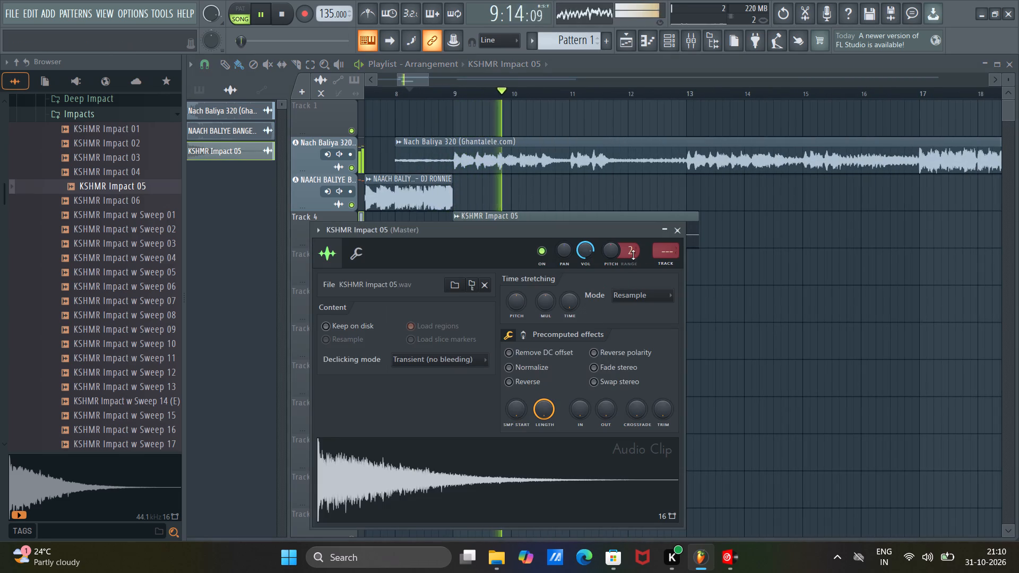
left_click(667, 262)
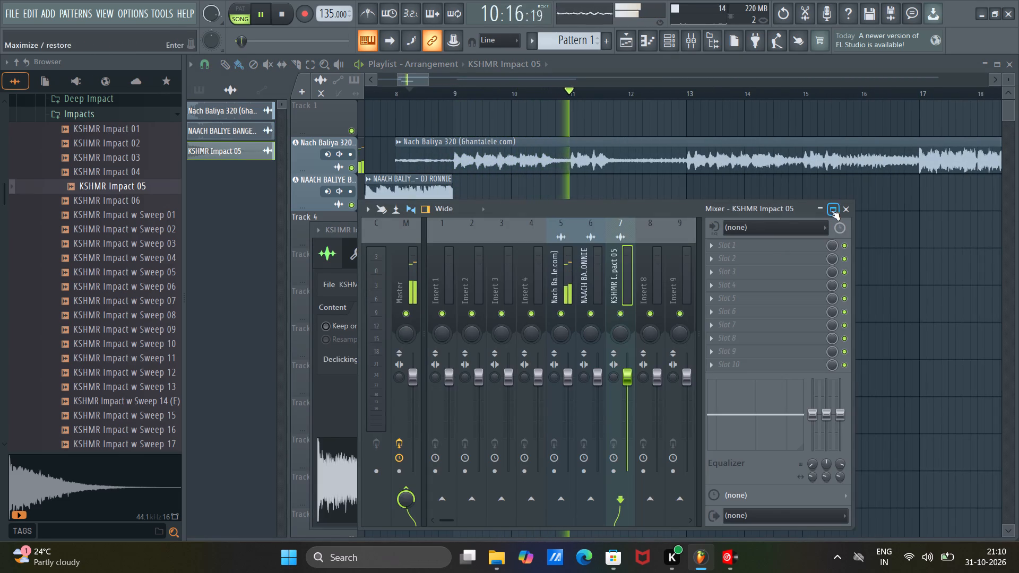
scroll(631, 379, "down", 6)
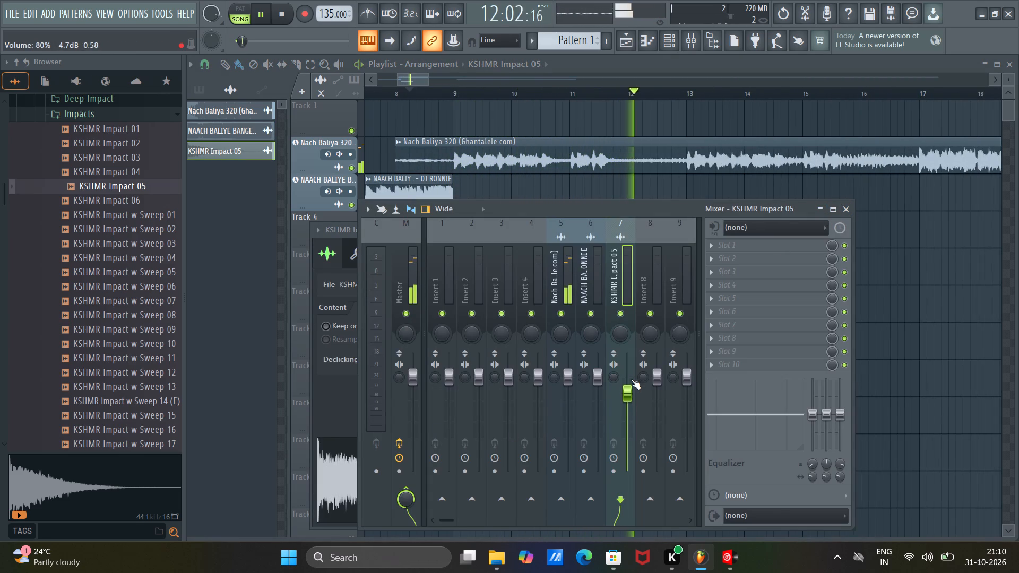
key("space")
key("space")
scroll(631, 379, "up", 1)
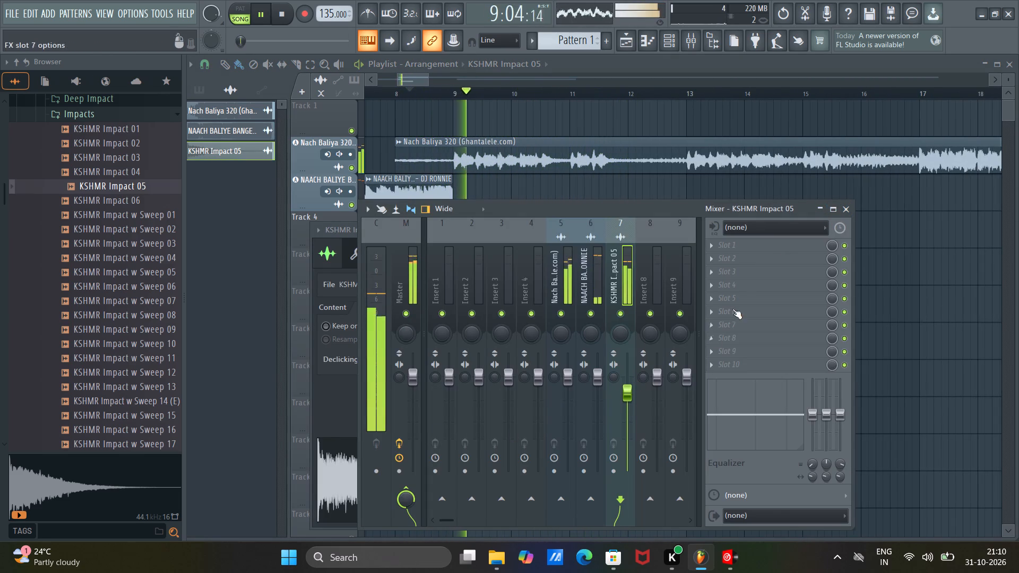
left_click(844, 209)
left_click(680, 232)
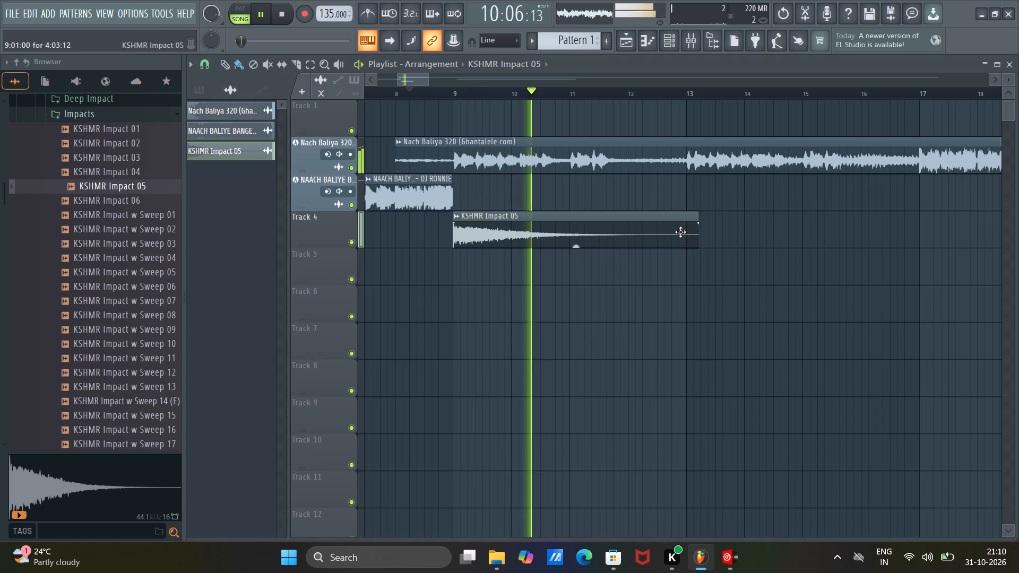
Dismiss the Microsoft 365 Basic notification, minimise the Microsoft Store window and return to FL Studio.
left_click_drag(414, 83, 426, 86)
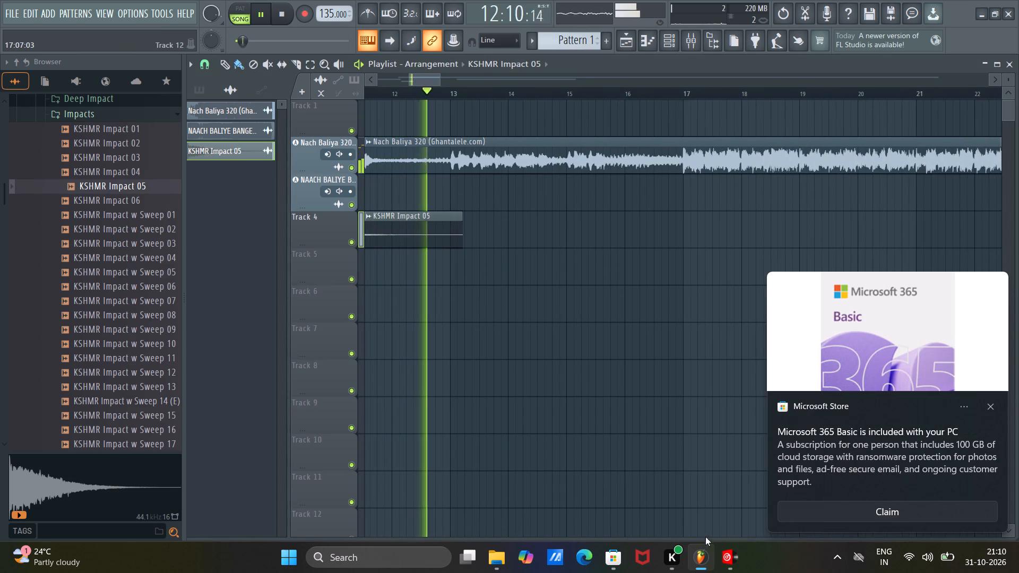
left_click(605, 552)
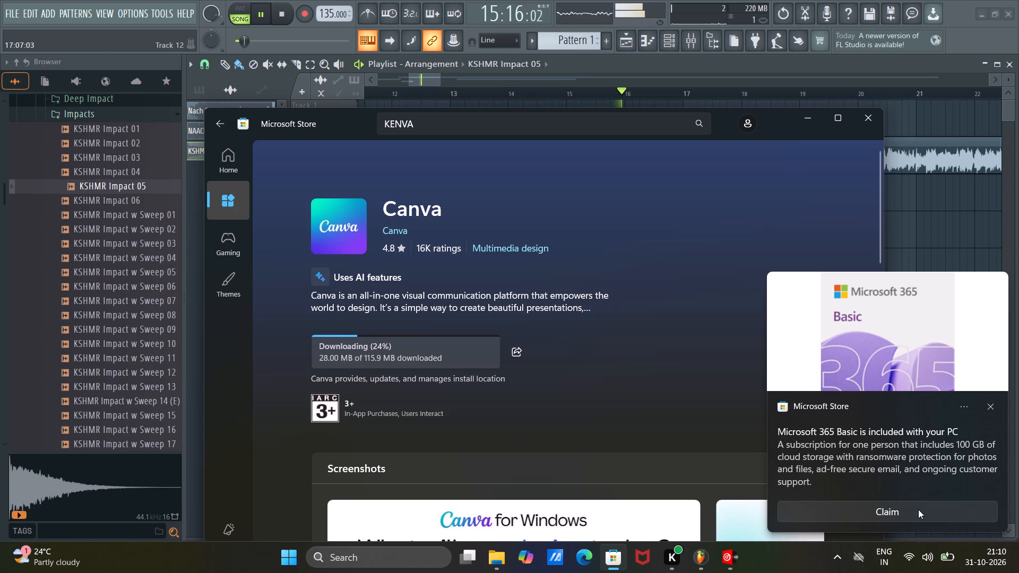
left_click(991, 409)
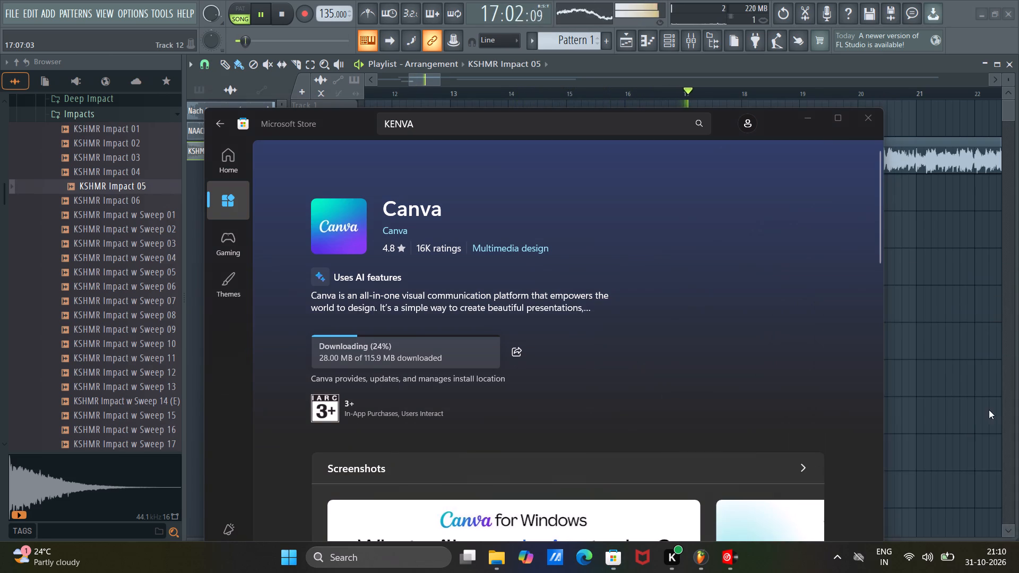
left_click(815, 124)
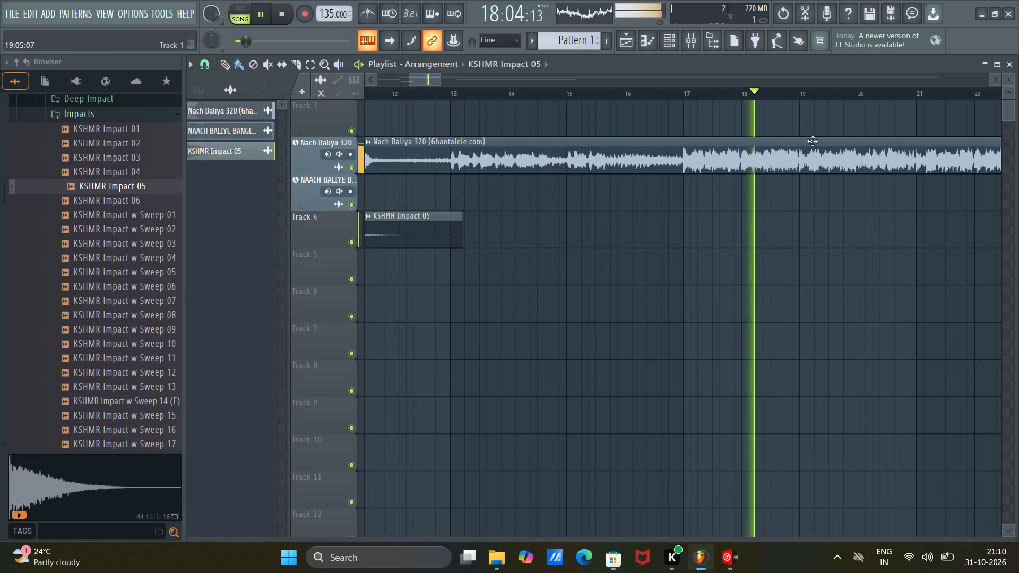
Play the Nach Baliya clip from the middle of bar 12 to examine its sound leading up to bar 17.
left_click(424, 89)
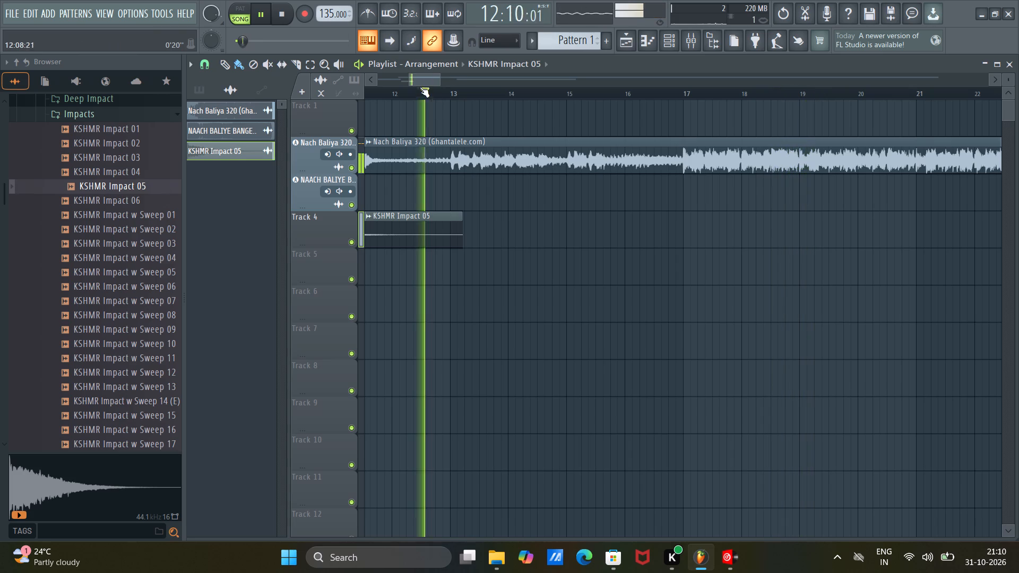
left_click_drag(430, 79, 420, 76)
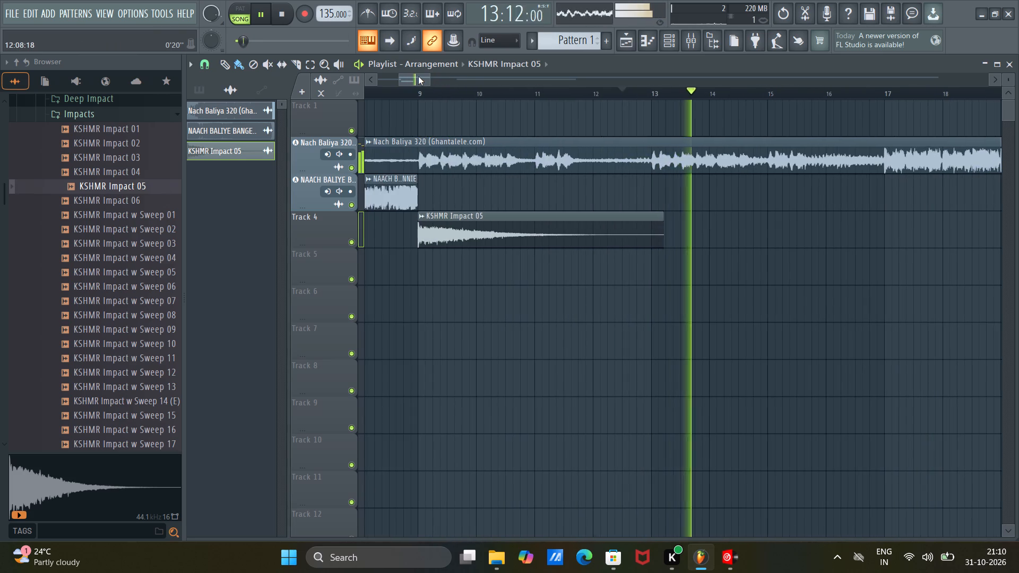
left_click_drag(418, 76, 430, 80)
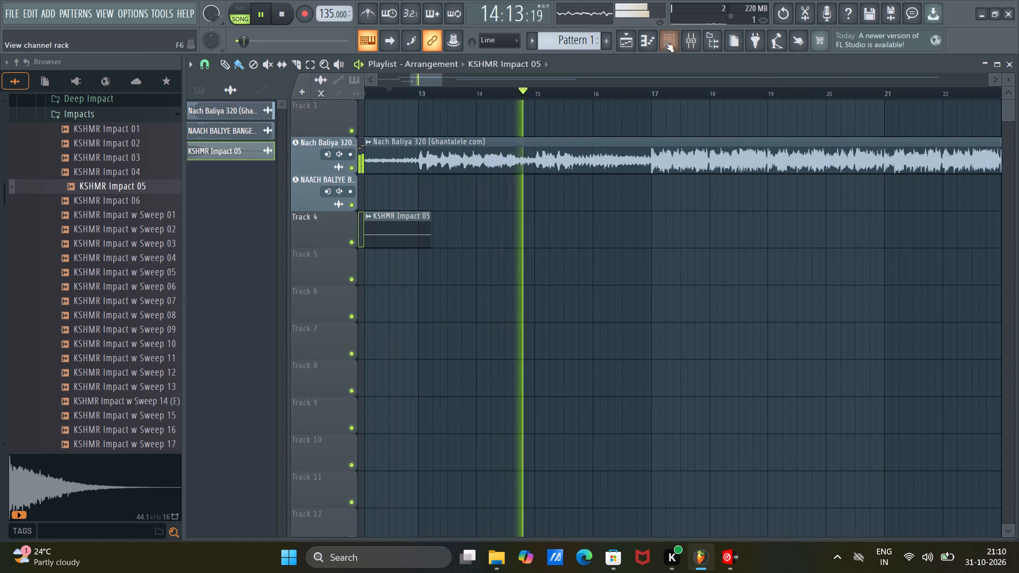
Load Fruity Parametric EQ 2 into effect slot 1 of the Nach Baliya mixer track, insert 5.
left_click(700, 40)
left_click(559, 227)
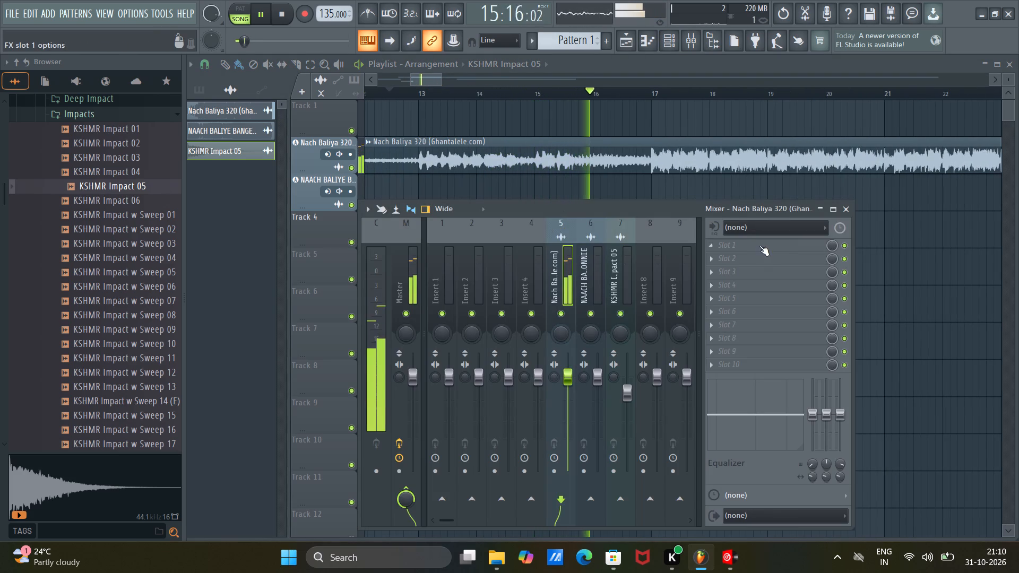
left_click(752, 245)
left_click(571, 448)
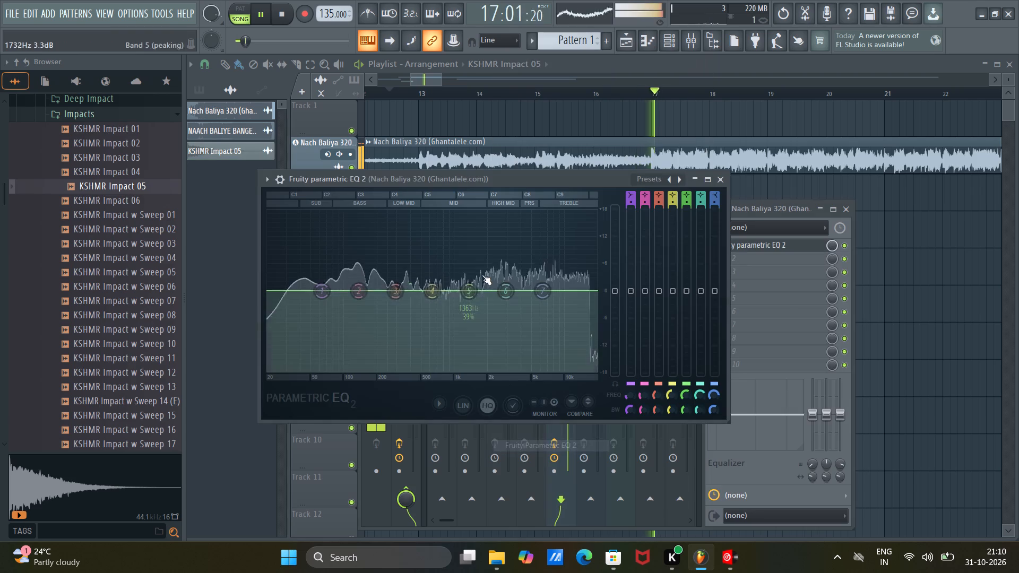
Boost the EQ's band 7 high shelf and band 1 low shelf to 1.4 dB each while the song plays.
scroll(715, 290, "up", 3)
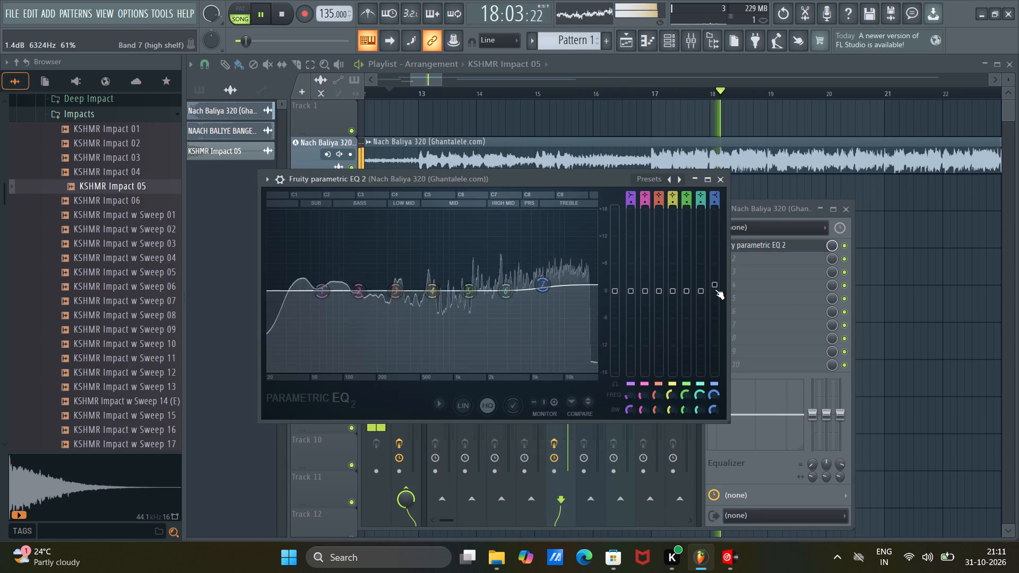
scroll(715, 289, "up", 1)
scroll(715, 289, "down", 1)
scroll(628, 293, "up", 1)
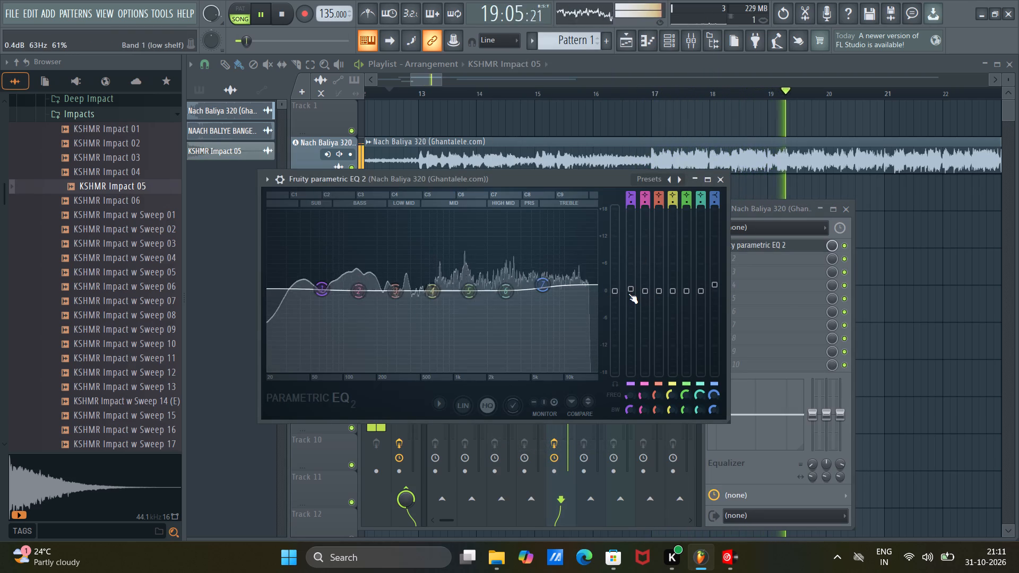
scroll(628, 293, "up", 3)
scroll(628, 293, "down", 1)
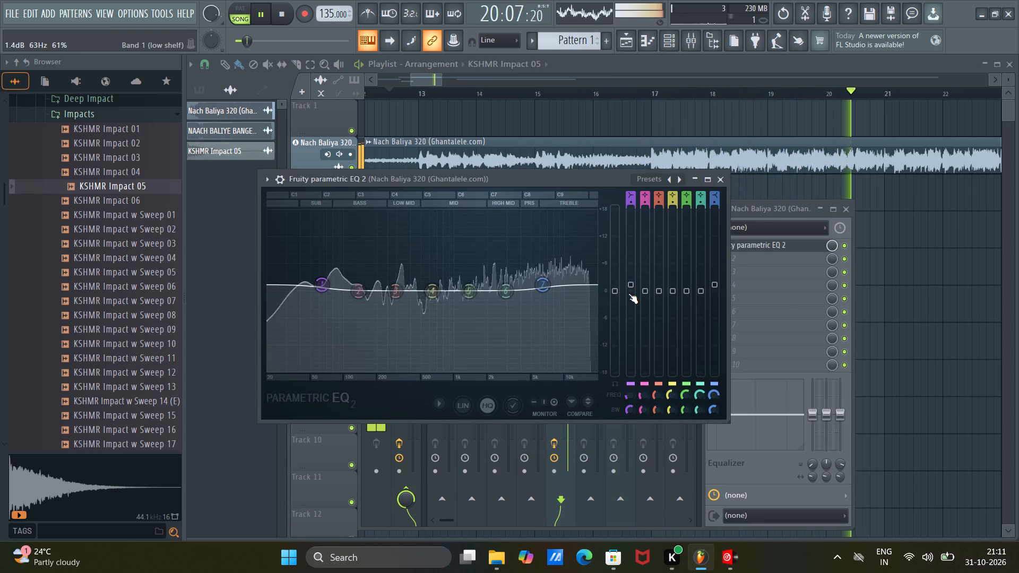
Raise the band 7 high shelf to about 3 dB, lift band 6 slightly, raise the EQ's main level, and close the EQ.
scroll(719, 284, "up", 2)
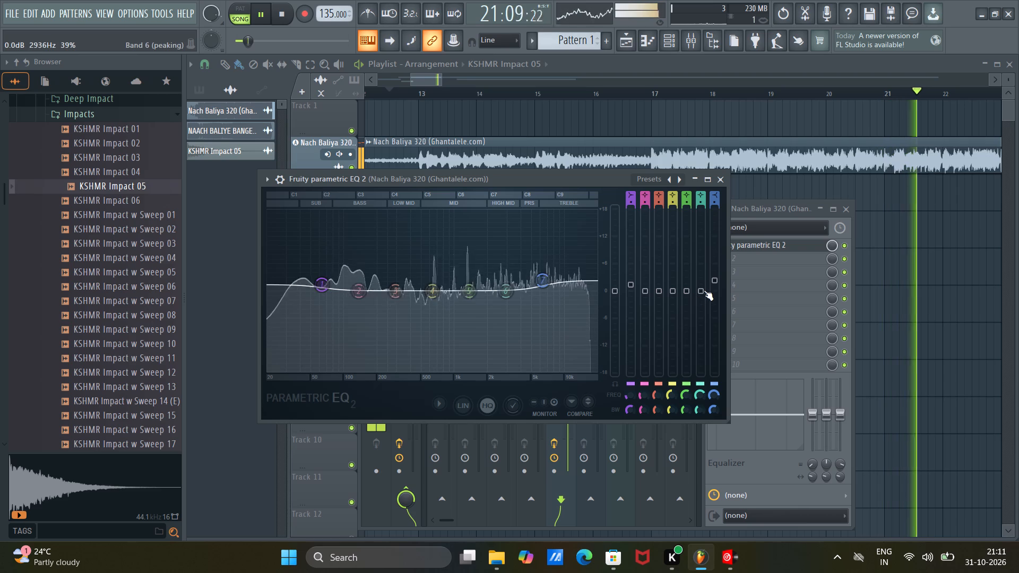
scroll(704, 290, "up", 4)
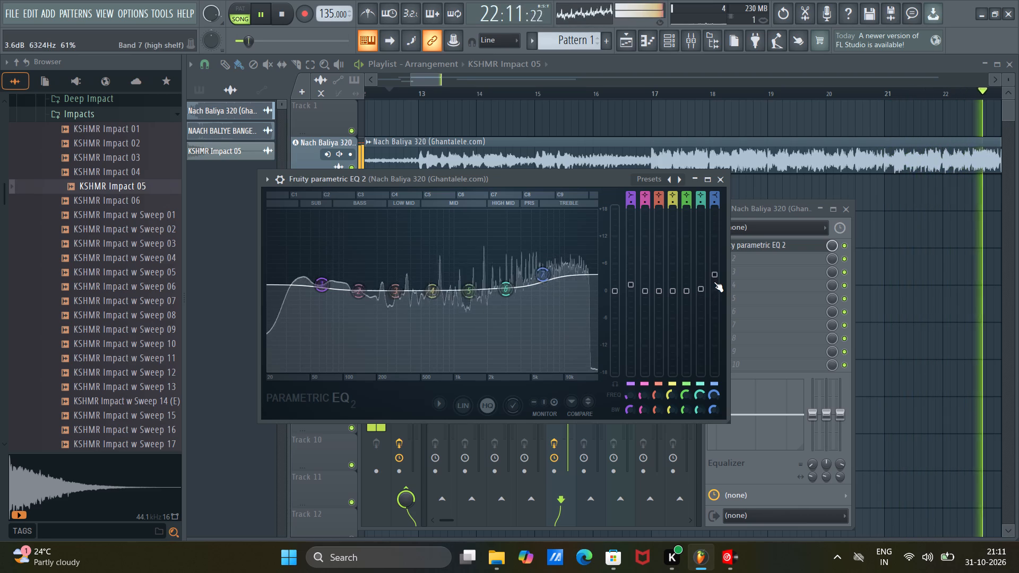
scroll(714, 282, "down", 1)
scroll(619, 291, "up", 1)
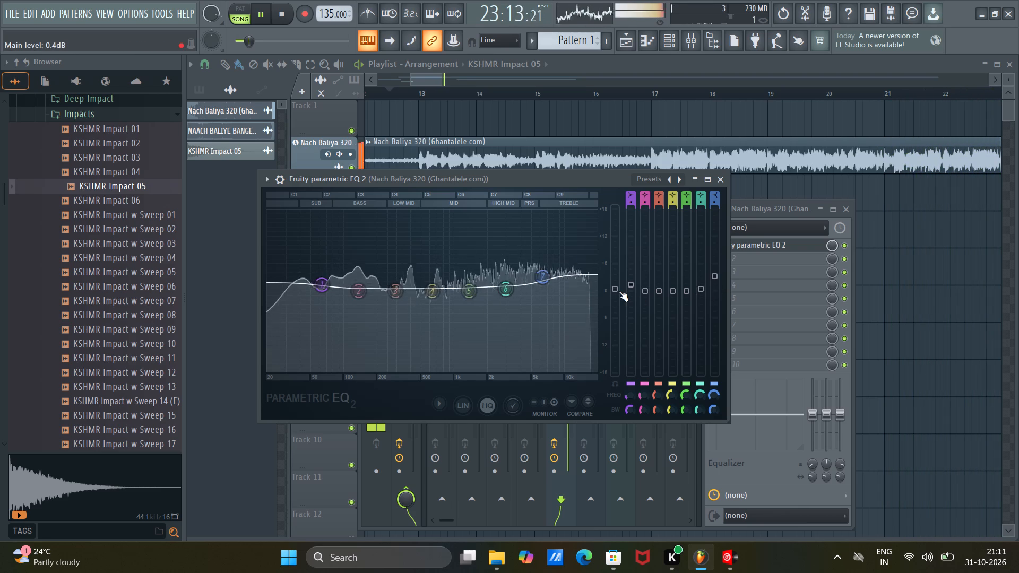
scroll(619, 291, "up", 1)
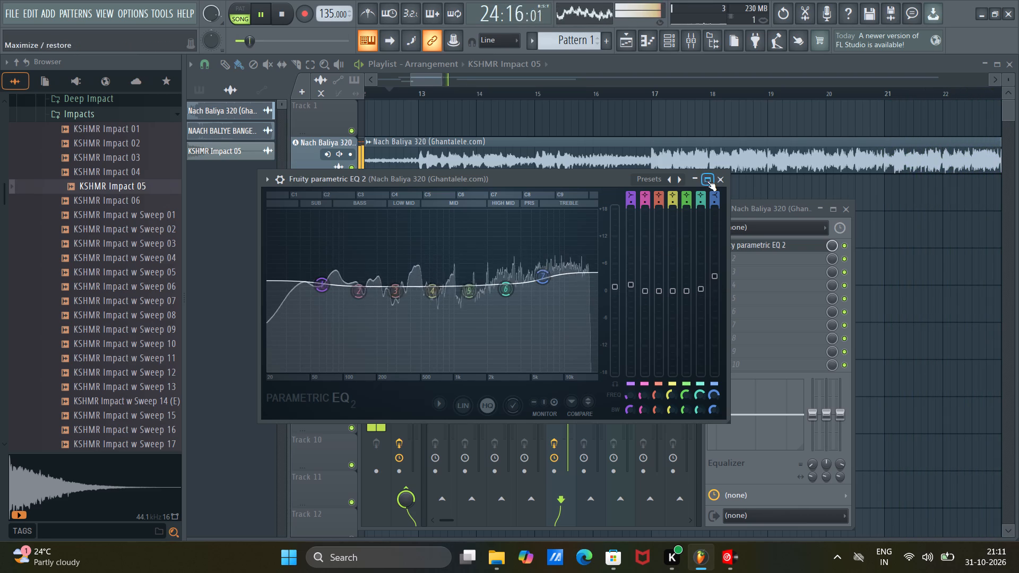
left_click(717, 180)
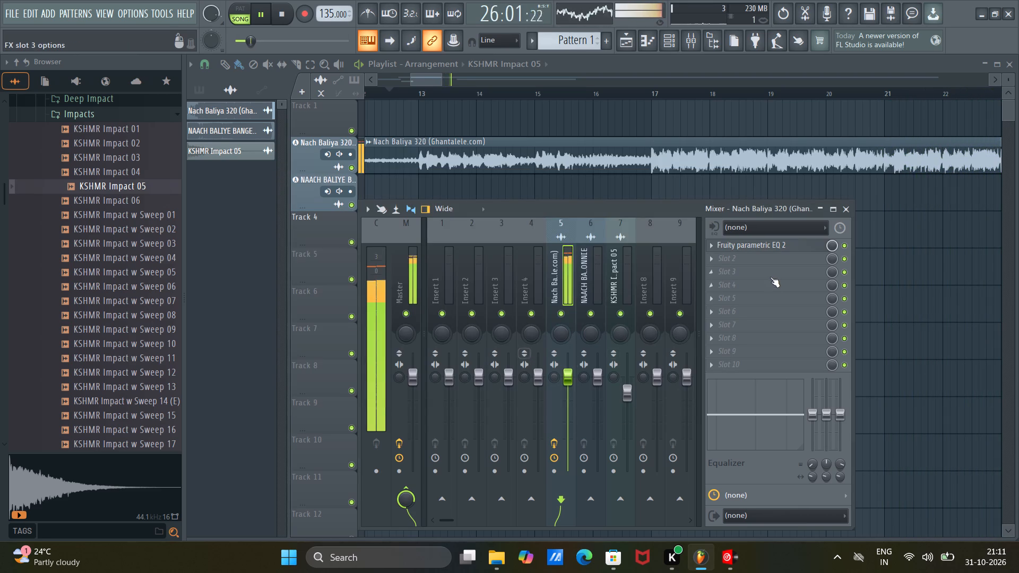
left_click(749, 245)
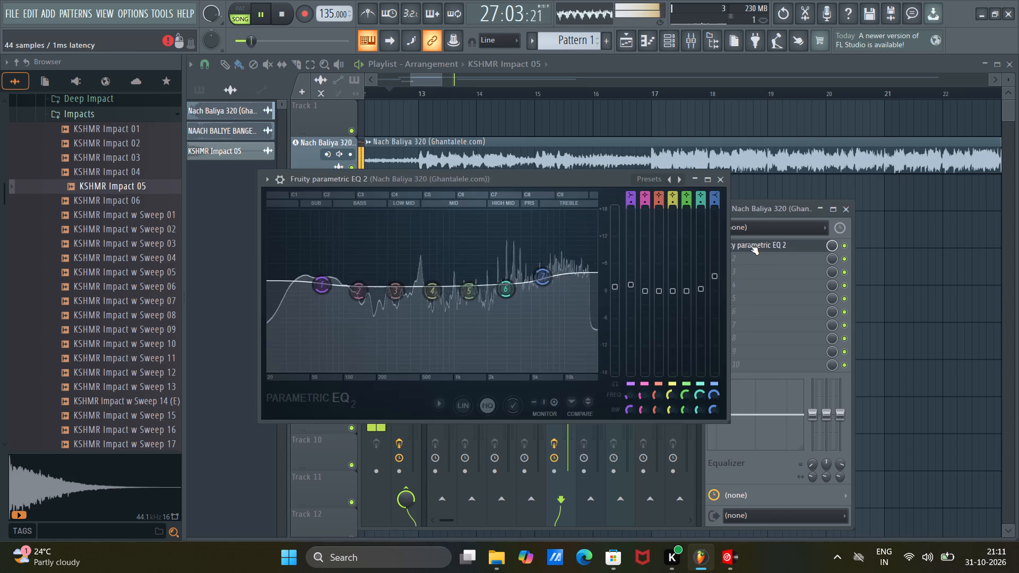
left_click(749, 245)
Load Maximus into effect slot 2 of the Nach Baliya mixer track and restart playback to hear it.
left_click(724, 255)
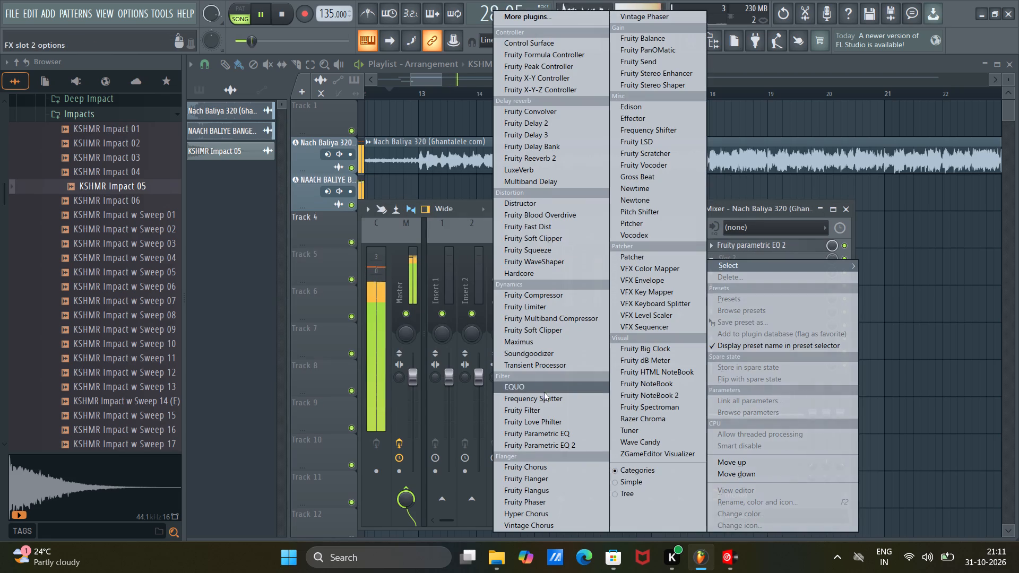
left_click(523, 343)
key("space")
key("space")
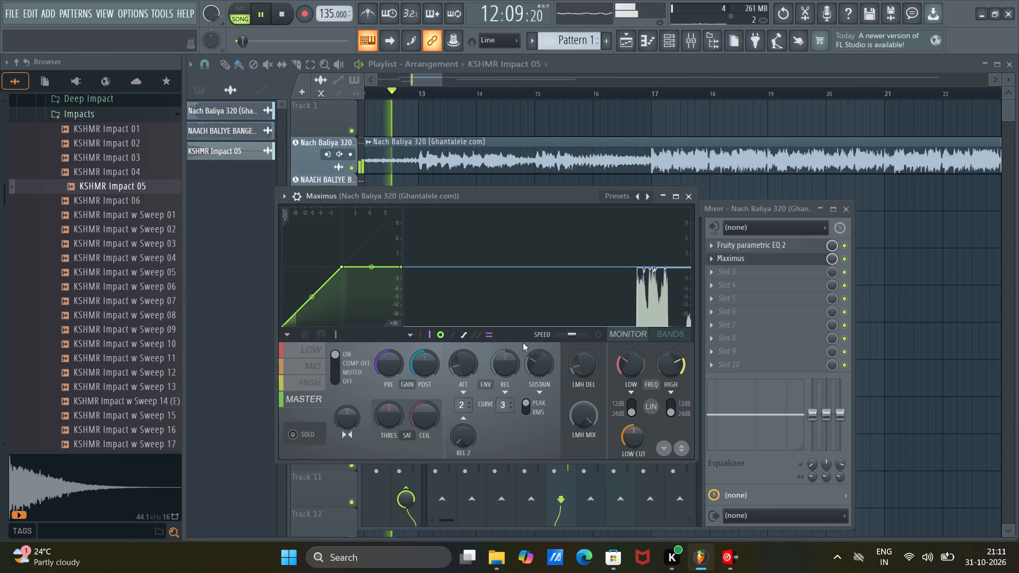
Load the Clear master RMS preset into Maximus on the Nach Baliya mixer track.
right_click(648, 191)
left_click(699, 334)
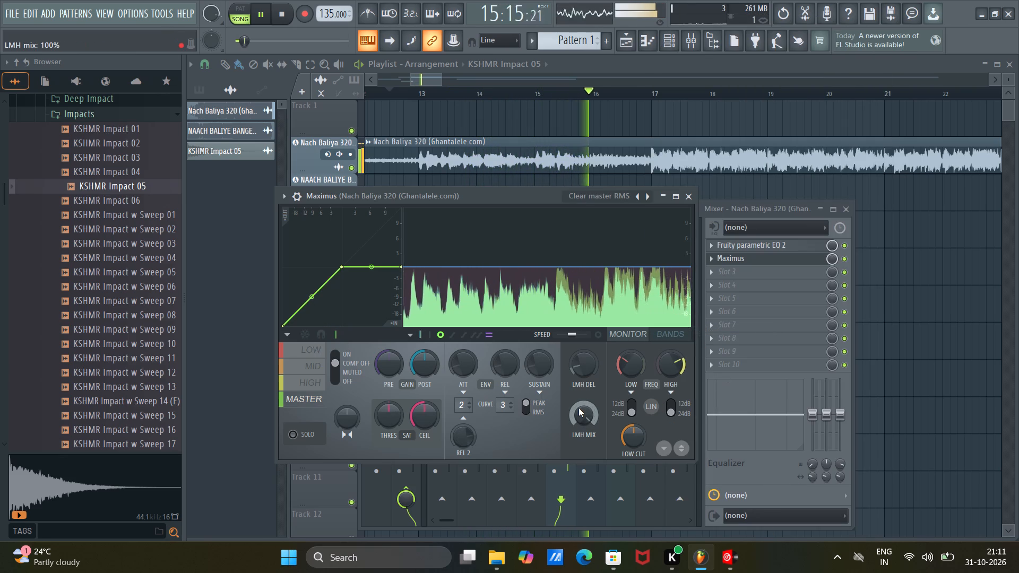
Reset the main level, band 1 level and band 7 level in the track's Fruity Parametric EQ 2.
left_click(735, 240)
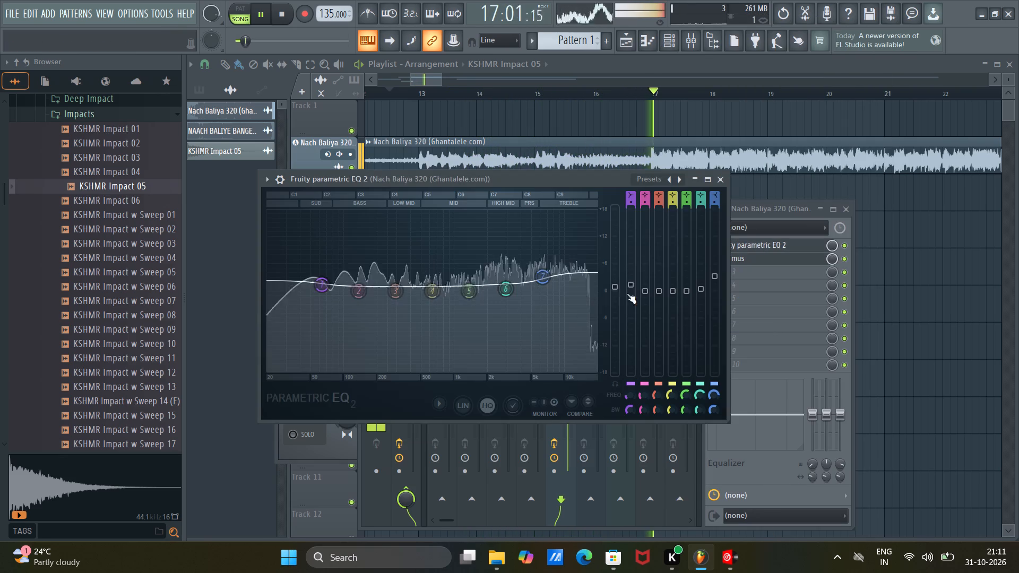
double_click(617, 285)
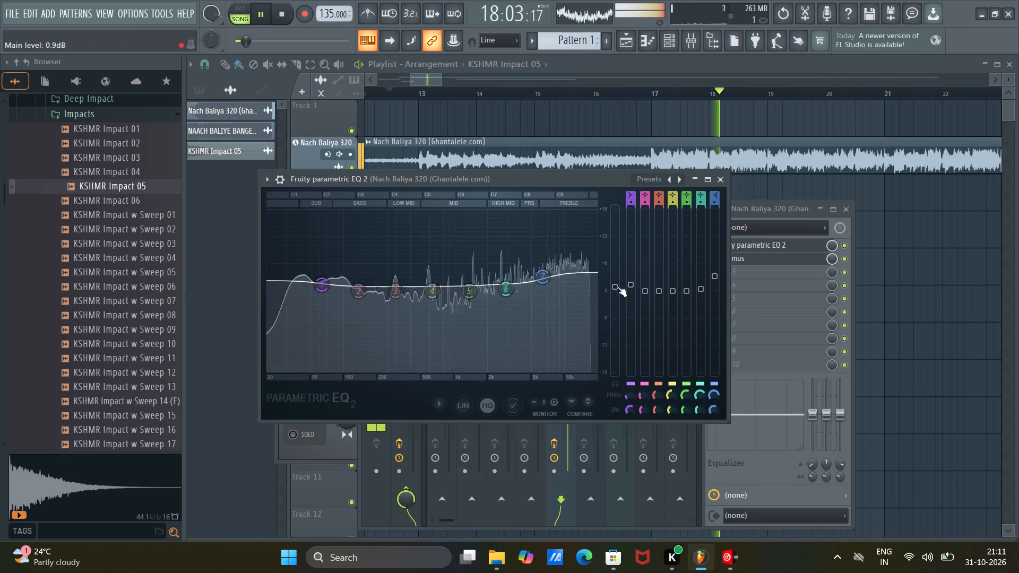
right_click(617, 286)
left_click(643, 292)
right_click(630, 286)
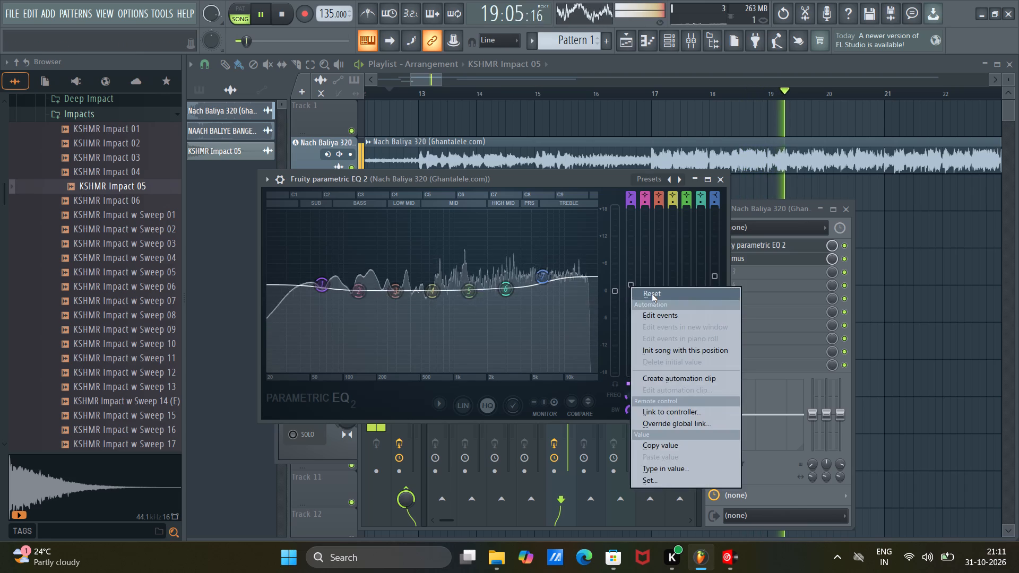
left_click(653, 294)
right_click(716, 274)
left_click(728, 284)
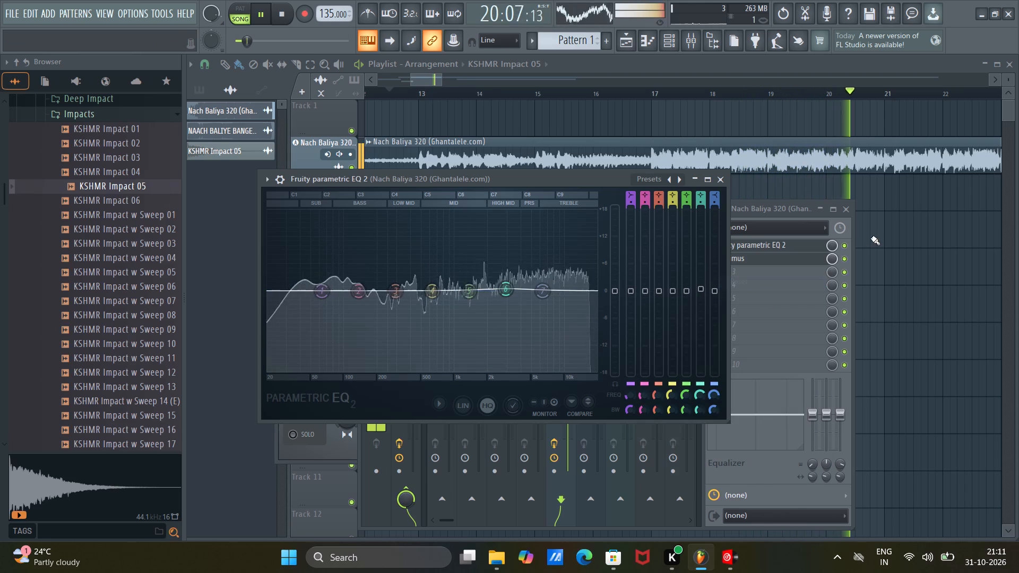
Delete Fruity Parametric EQ 2 from effect slot 1 of the Nach Baliya mixer track.
left_click(841, 245)
left_click(710, 246)
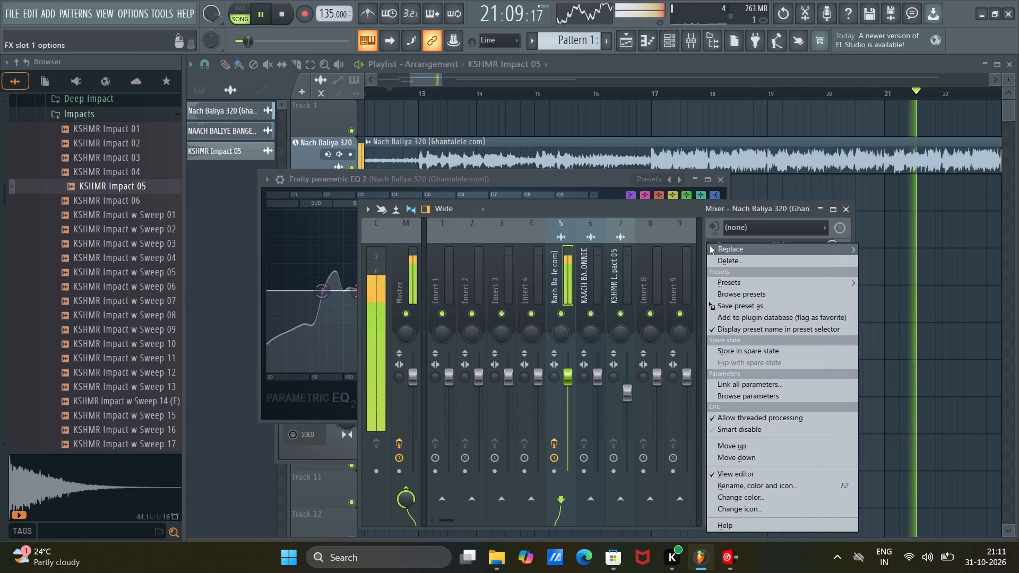
left_click(728, 261)
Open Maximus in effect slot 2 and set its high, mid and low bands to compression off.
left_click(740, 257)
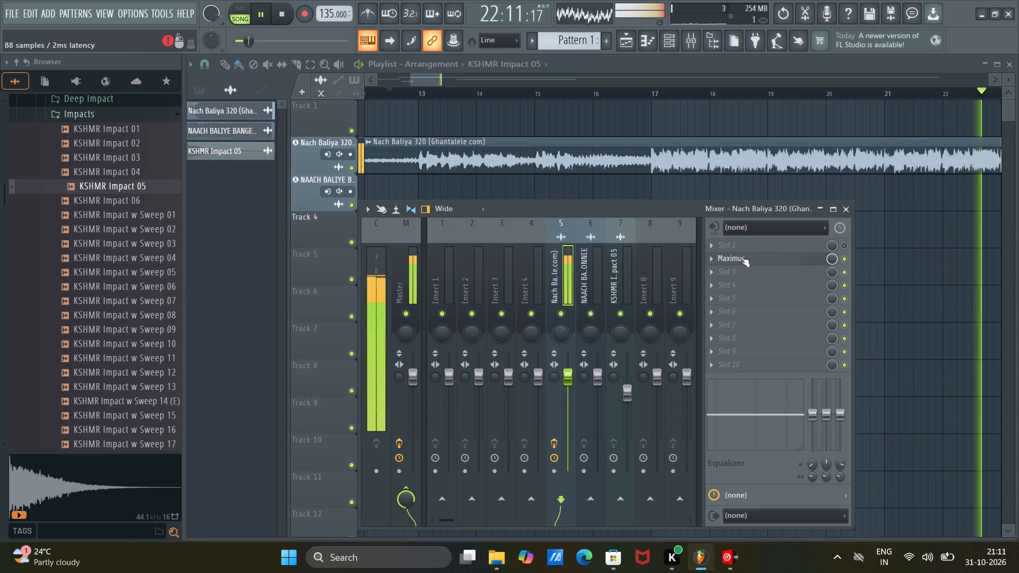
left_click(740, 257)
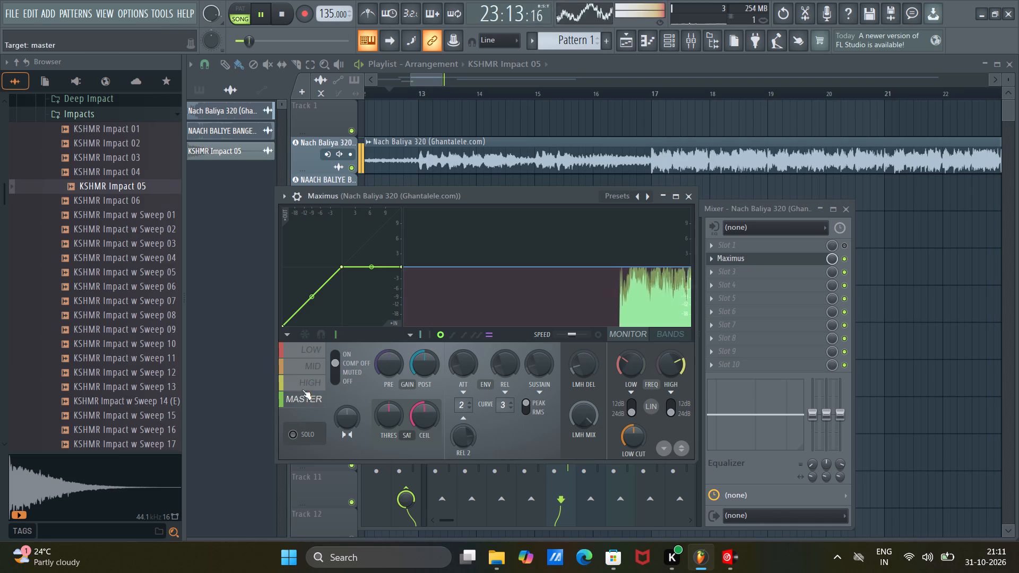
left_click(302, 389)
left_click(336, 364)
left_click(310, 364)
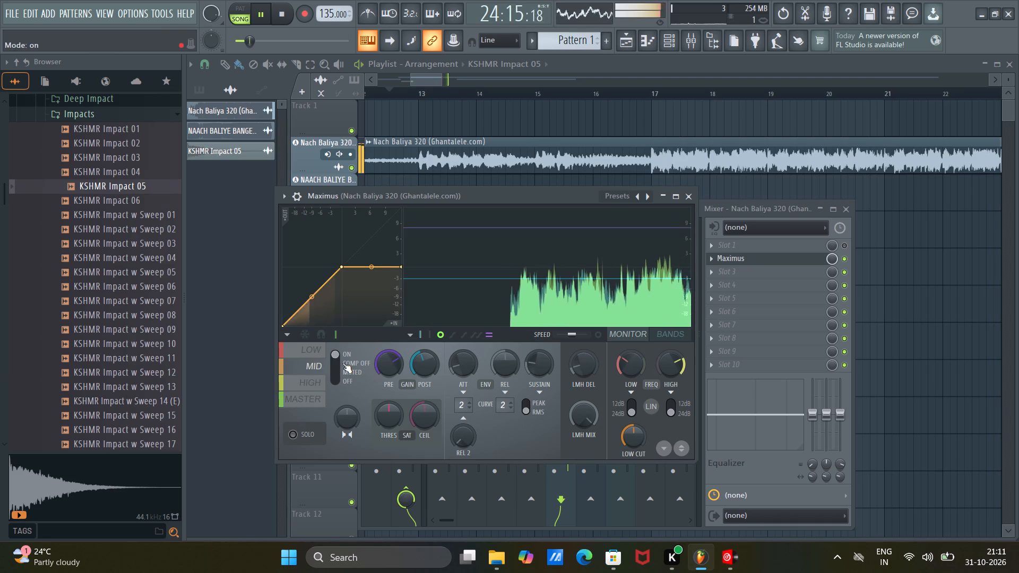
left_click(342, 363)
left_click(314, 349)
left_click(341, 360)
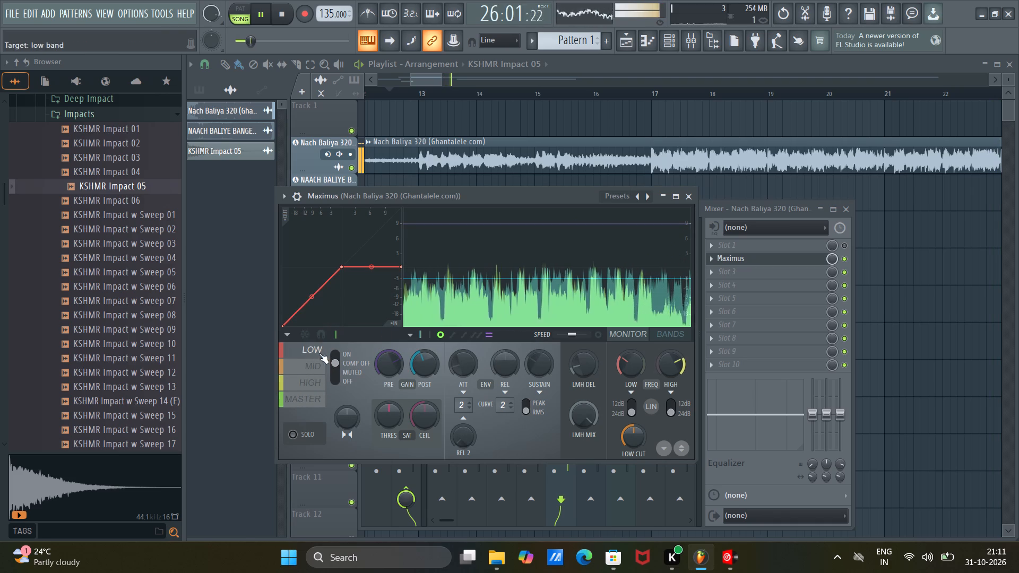
Switch Maximus's low, mid, high and master bands to On and restart playback to hear the result.
left_click(334, 350)
left_click(316, 367)
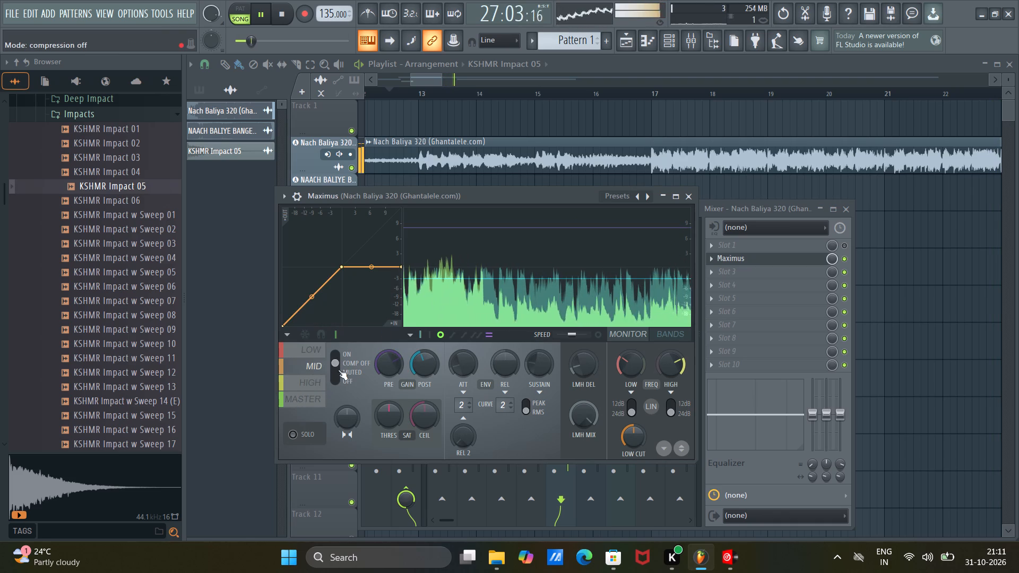
left_click(335, 359)
left_click(315, 379)
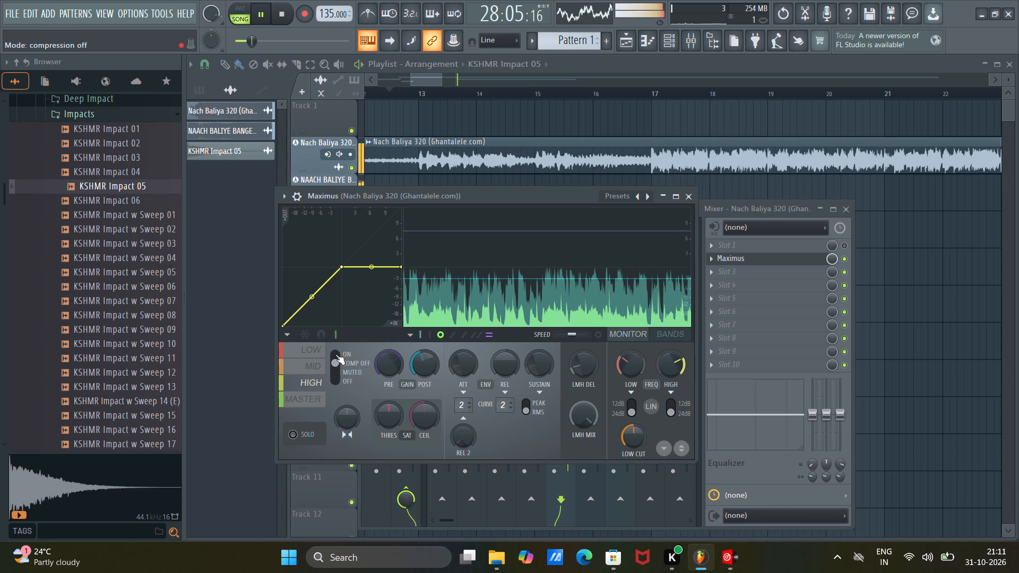
left_click(335, 354)
left_click(309, 396)
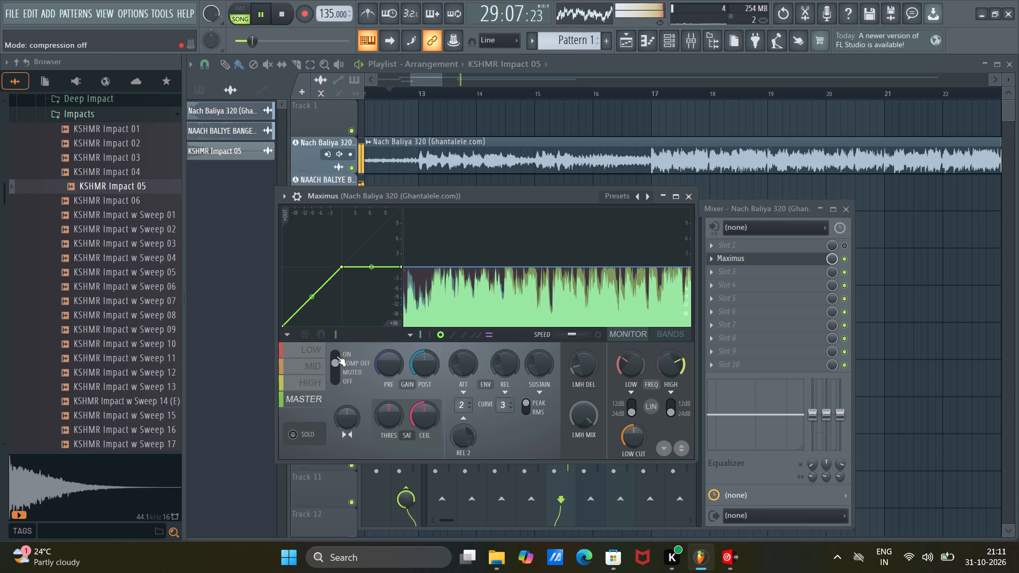
left_click(336, 356)
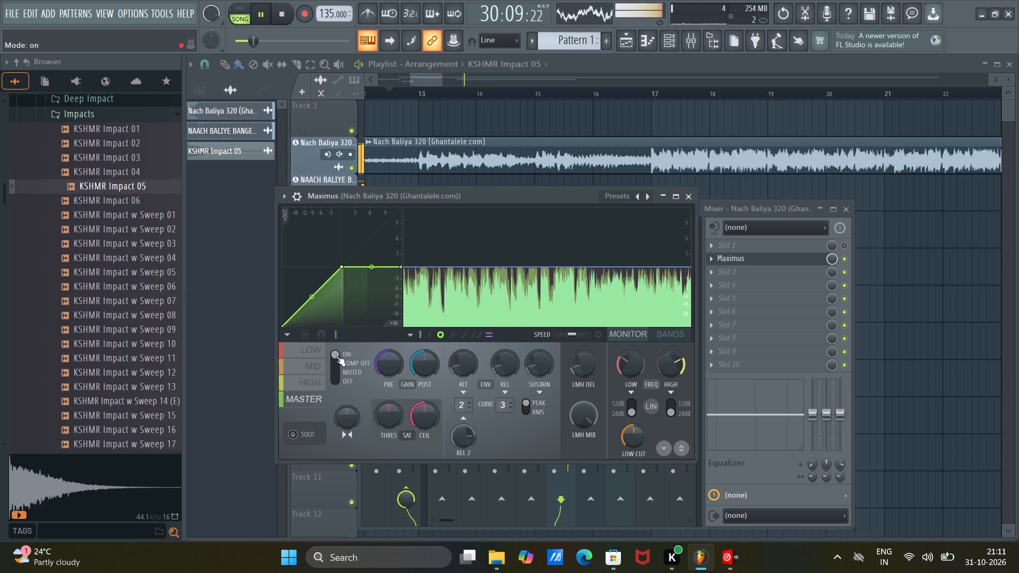
key("space")
key("space")
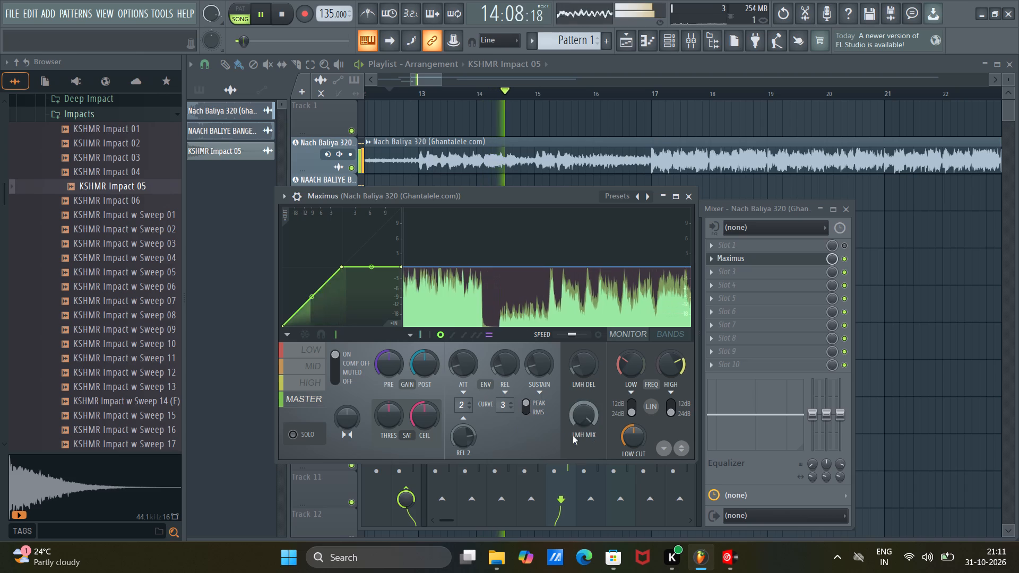
Set Maximus's LMH mix to 60% and LMH lookahead delay to 1 ms, and close the plugin.
right_click(588, 409)
left_click(615, 509)
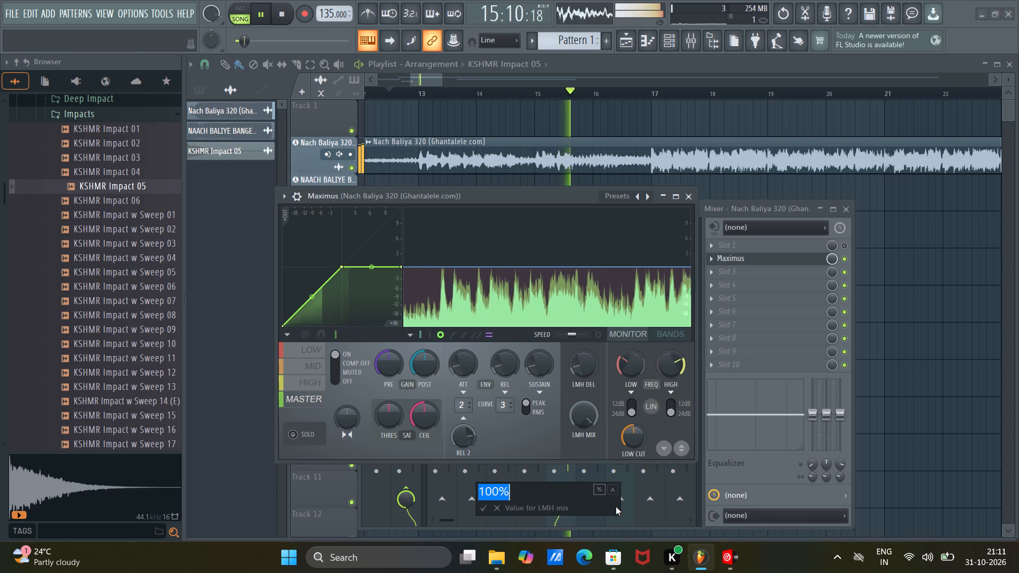
type("60")
key("Return")
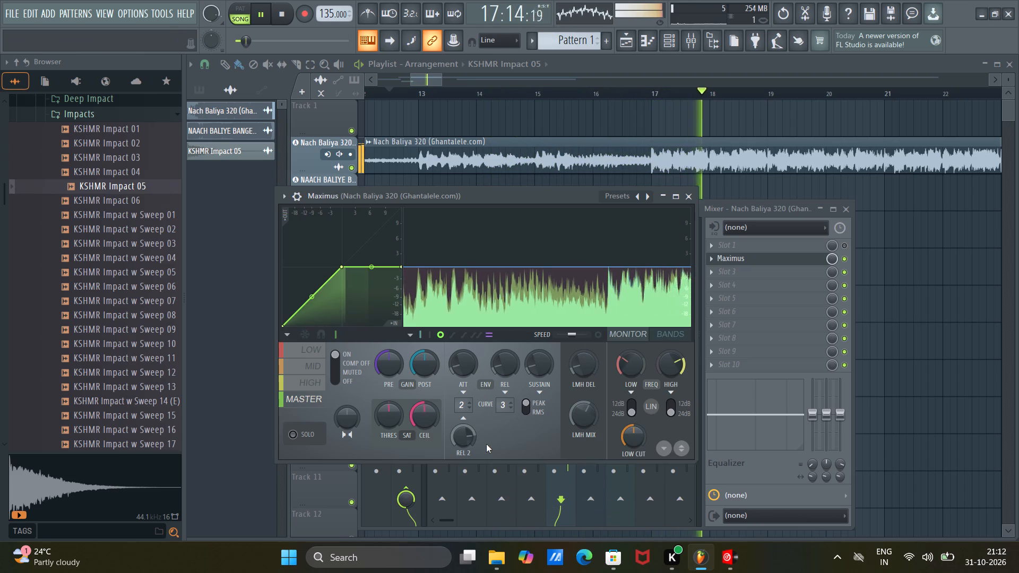
right_click(584, 366)
left_click(617, 514)
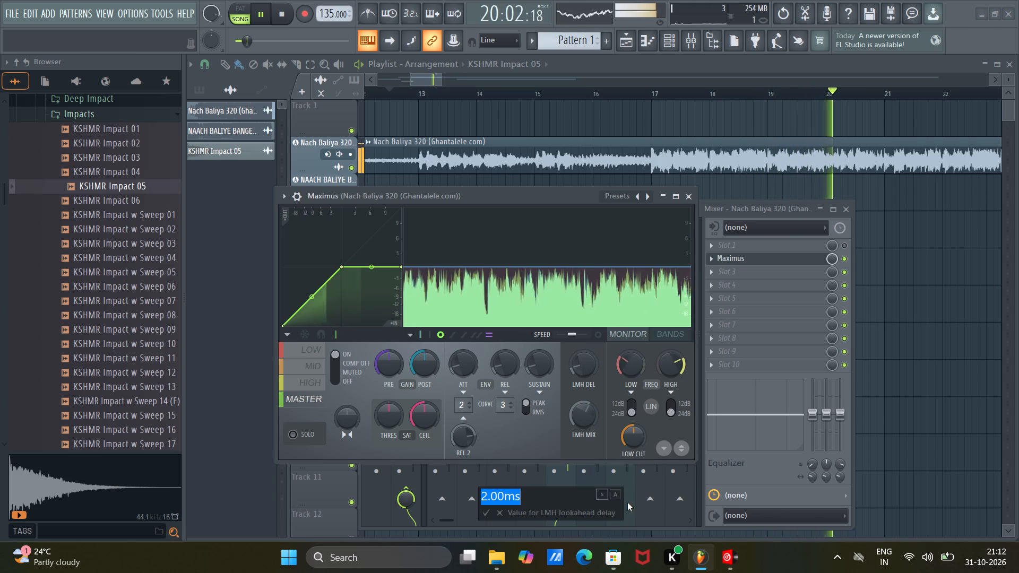
key("1")
key("Return")
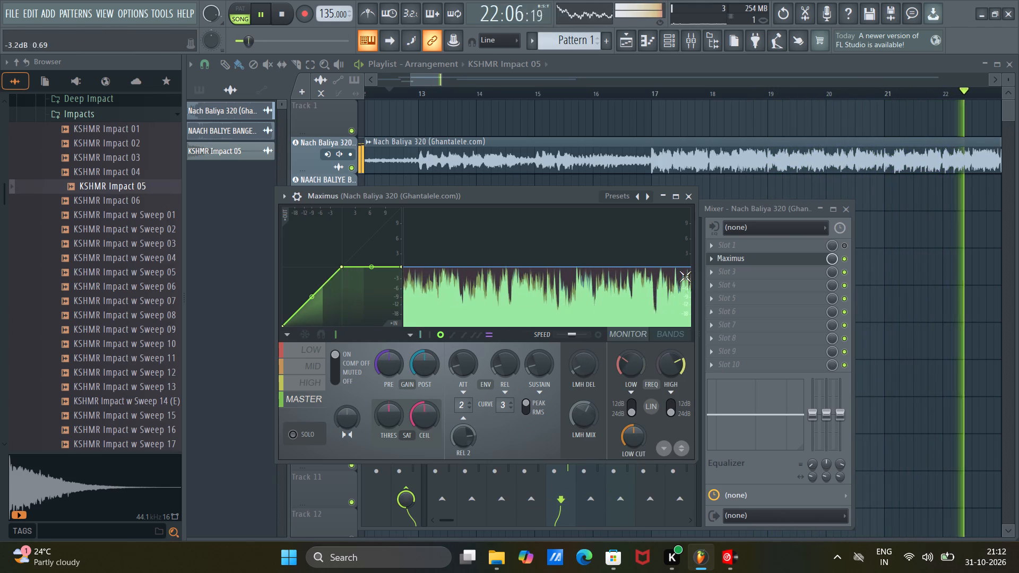
left_click(687, 195)
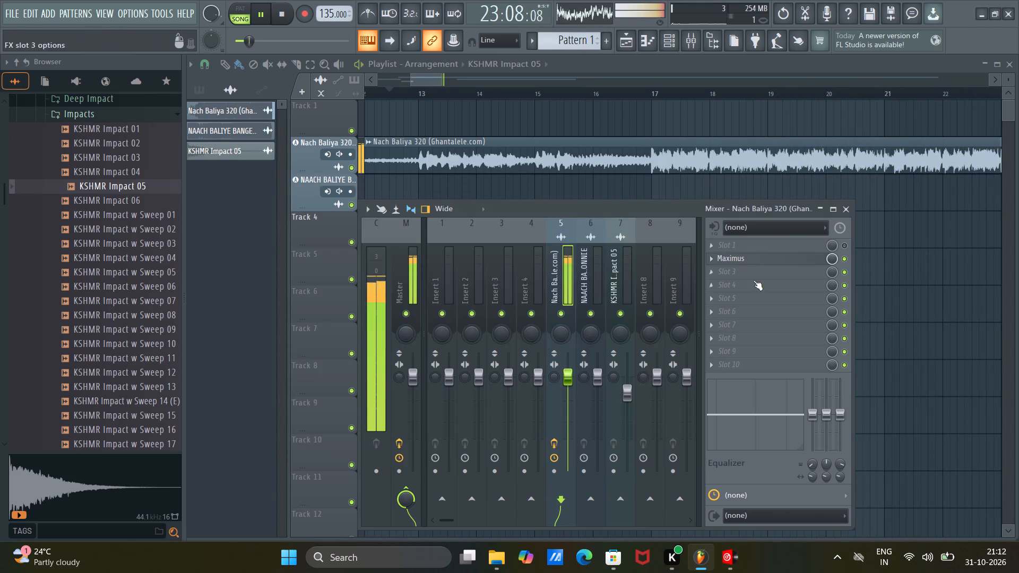
Load Frequency Splitter into effect slot 1 of the Nach Baliya mixer track and restart playback with it open.
left_click(734, 245)
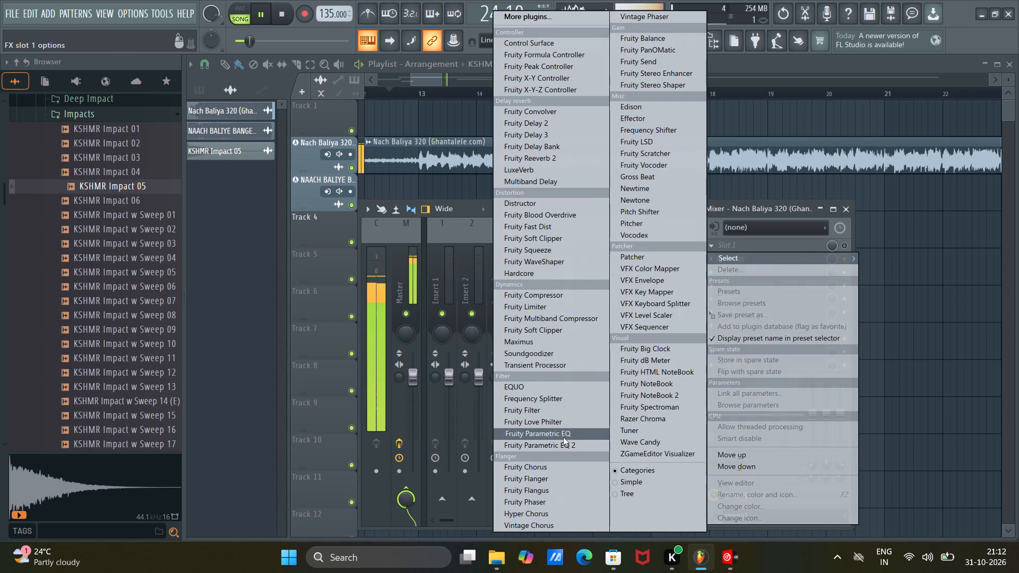
left_click(553, 399)
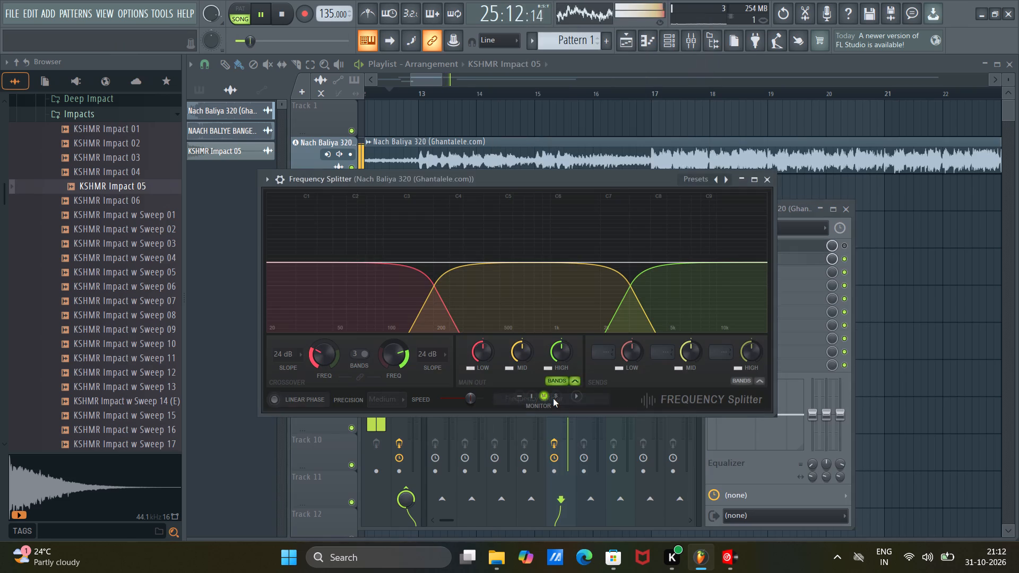
key("space")
key("space")
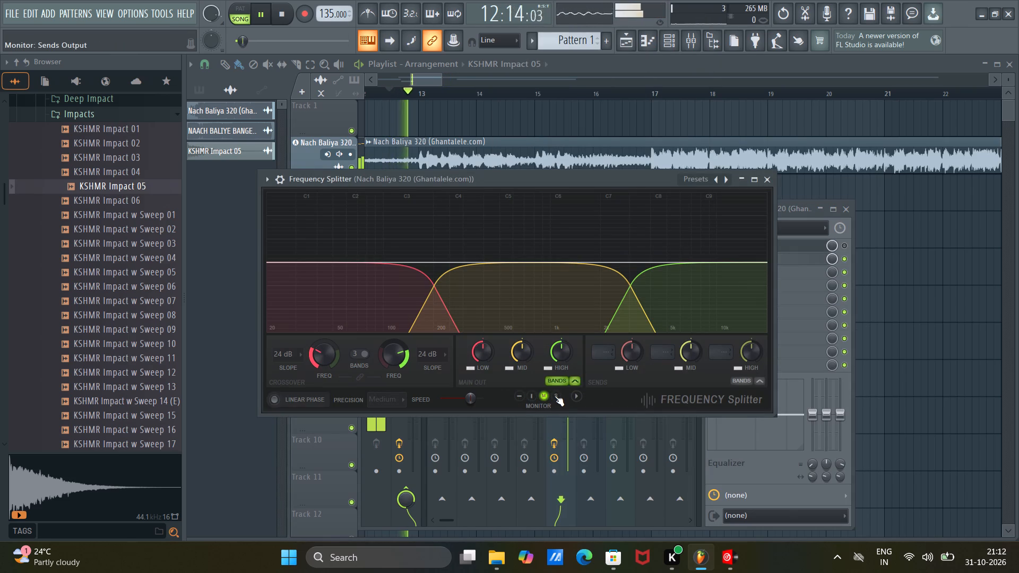
left_click(844, 245)
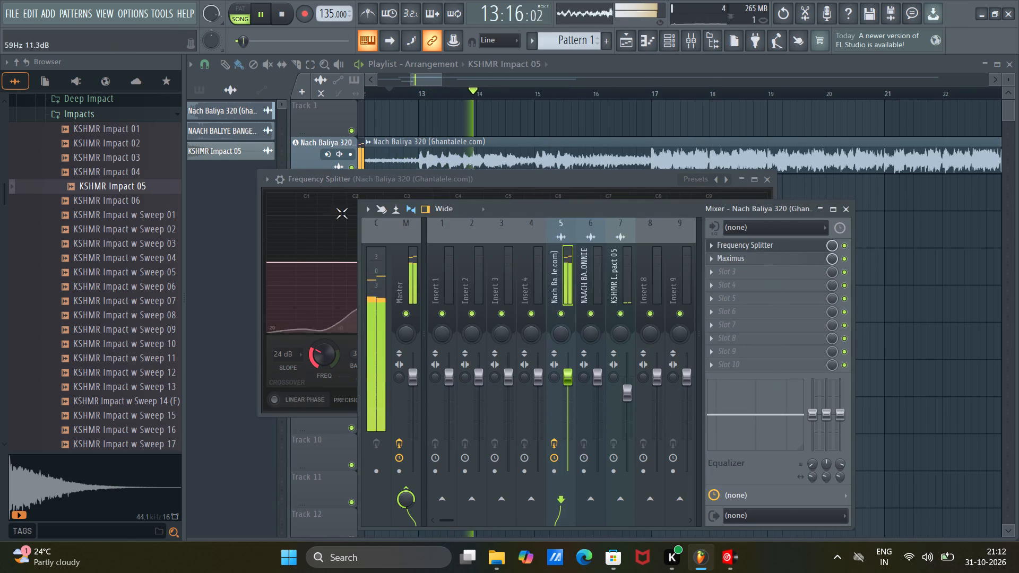
left_click(318, 180)
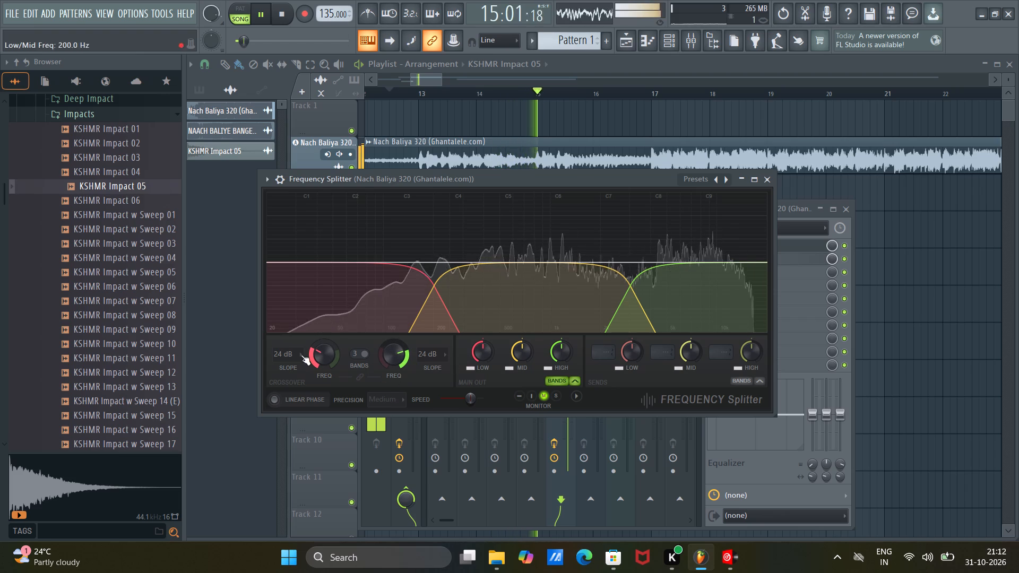
Set Frequency Splitter's low/mid crossover slope to 72 dB.
left_click(294, 353)
left_click(297, 440)
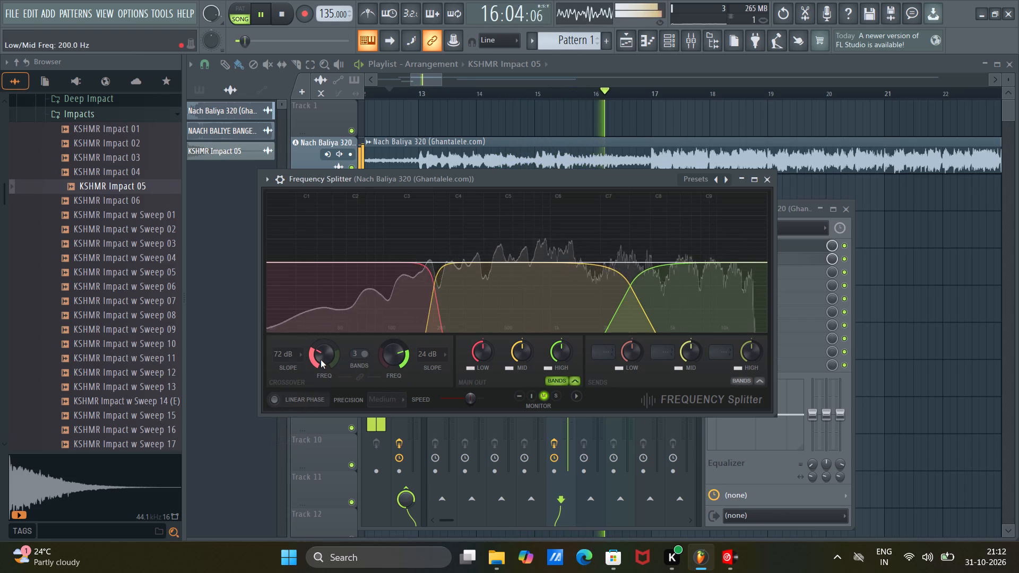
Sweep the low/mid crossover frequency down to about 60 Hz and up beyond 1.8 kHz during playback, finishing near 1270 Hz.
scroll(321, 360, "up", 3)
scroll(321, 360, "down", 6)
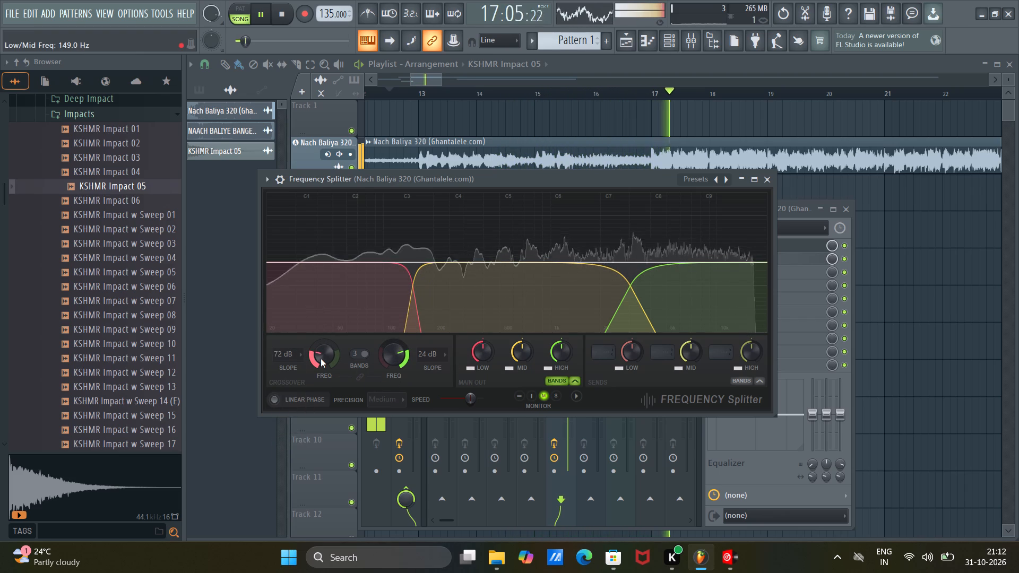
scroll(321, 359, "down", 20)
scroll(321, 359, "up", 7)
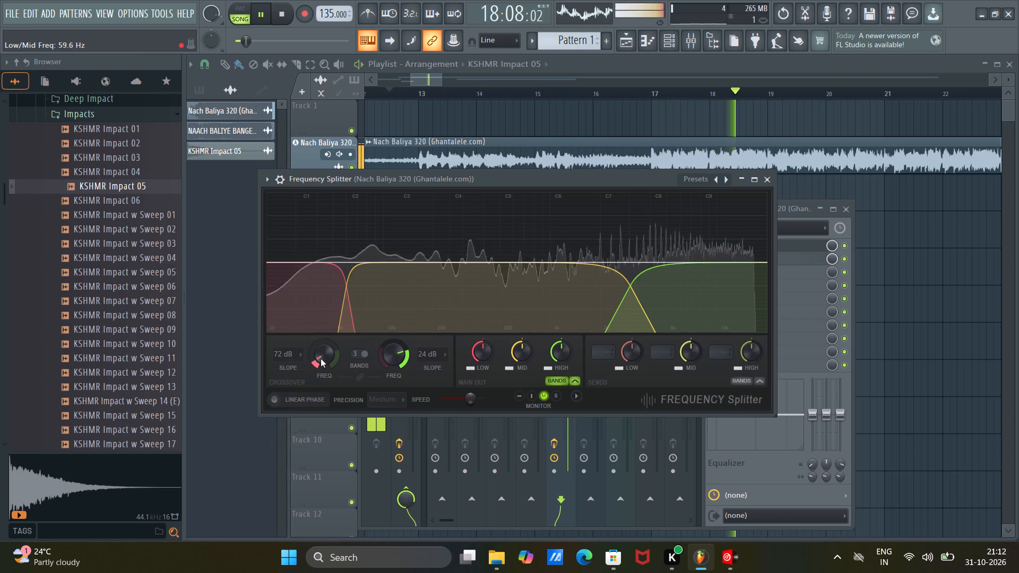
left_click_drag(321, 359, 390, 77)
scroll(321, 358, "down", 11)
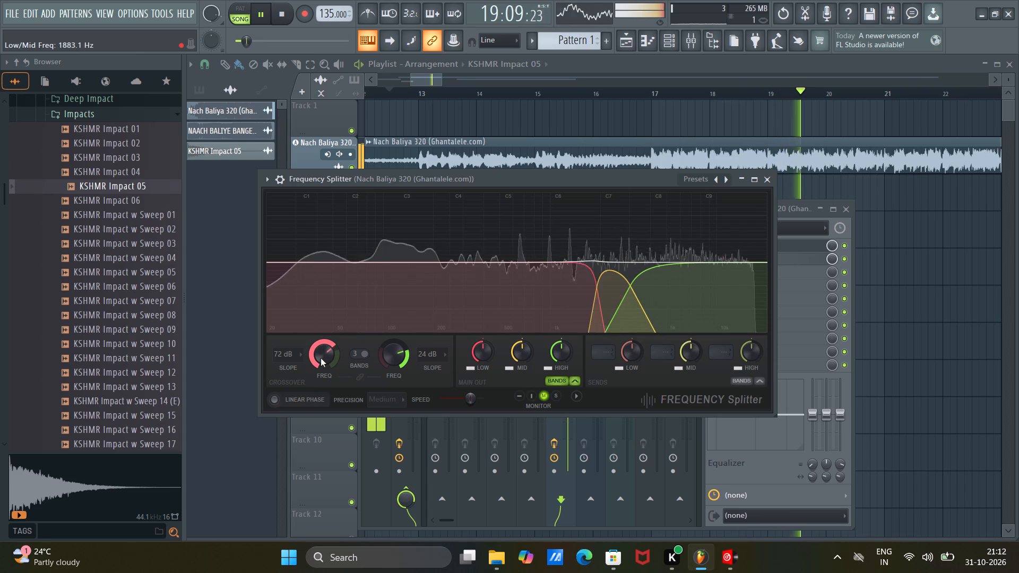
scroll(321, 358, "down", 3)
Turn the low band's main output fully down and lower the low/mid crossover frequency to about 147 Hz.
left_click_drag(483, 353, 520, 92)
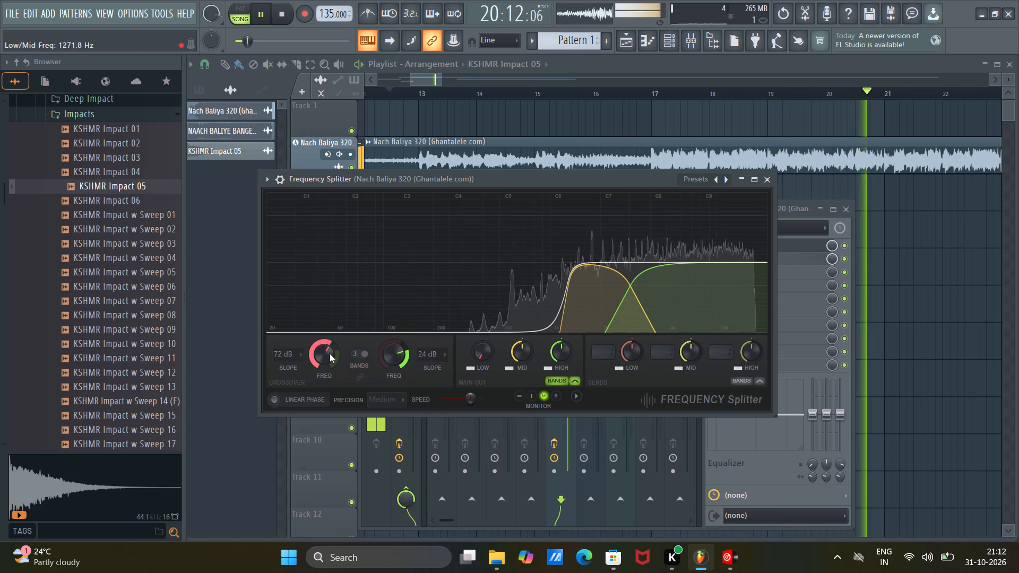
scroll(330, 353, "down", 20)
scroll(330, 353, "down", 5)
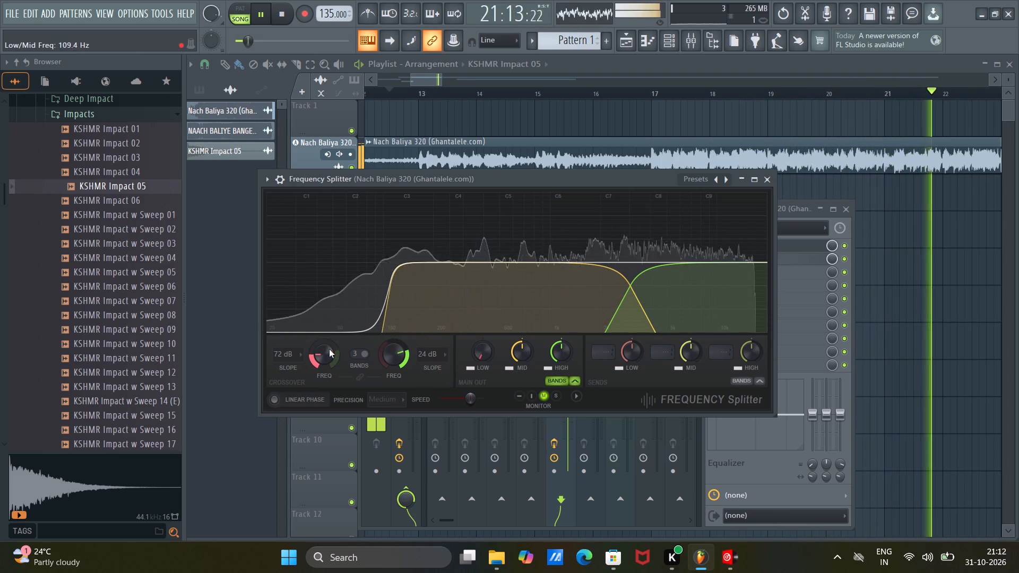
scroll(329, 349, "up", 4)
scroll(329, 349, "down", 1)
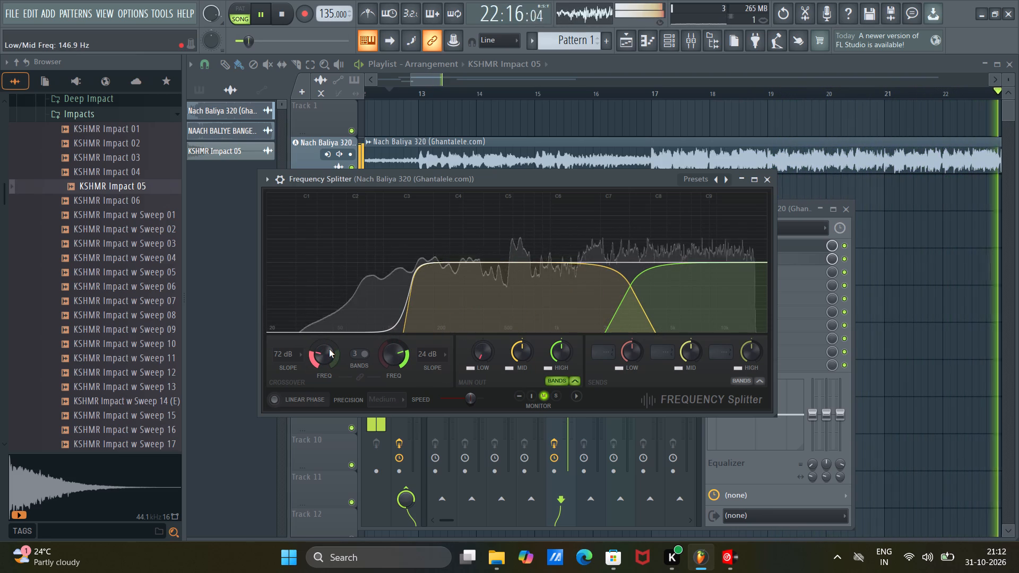
Reset the low band's main output level and raise the low/mid crossover frequency to about 240 Hz.
right_click(487, 352)
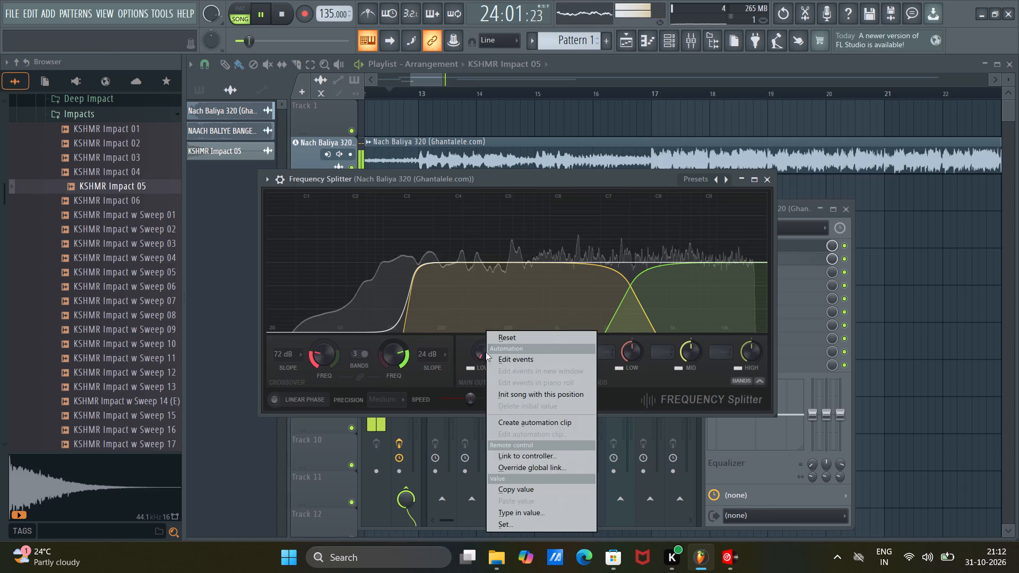
left_click(517, 332)
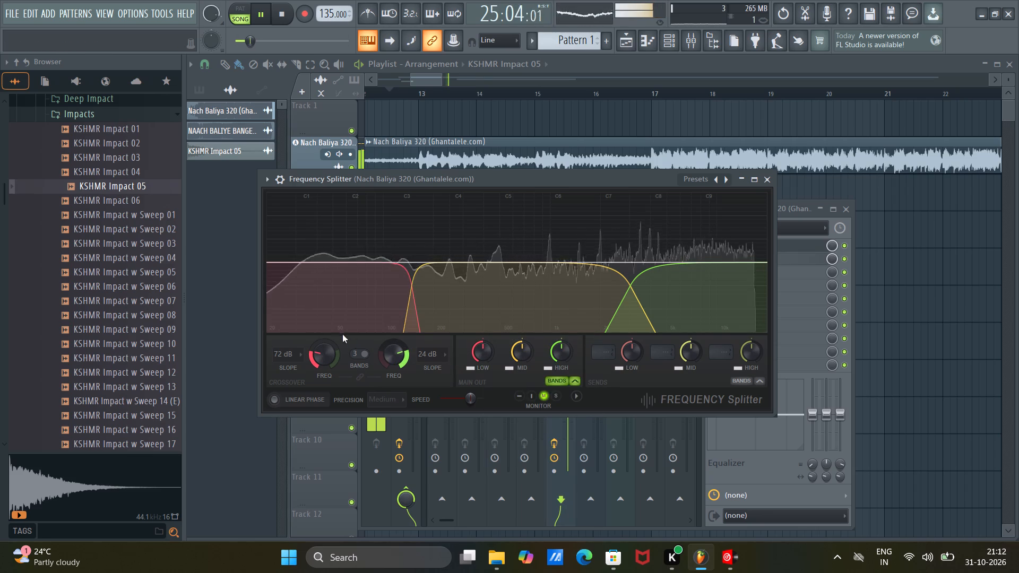
scroll(321, 357, "up", 5)
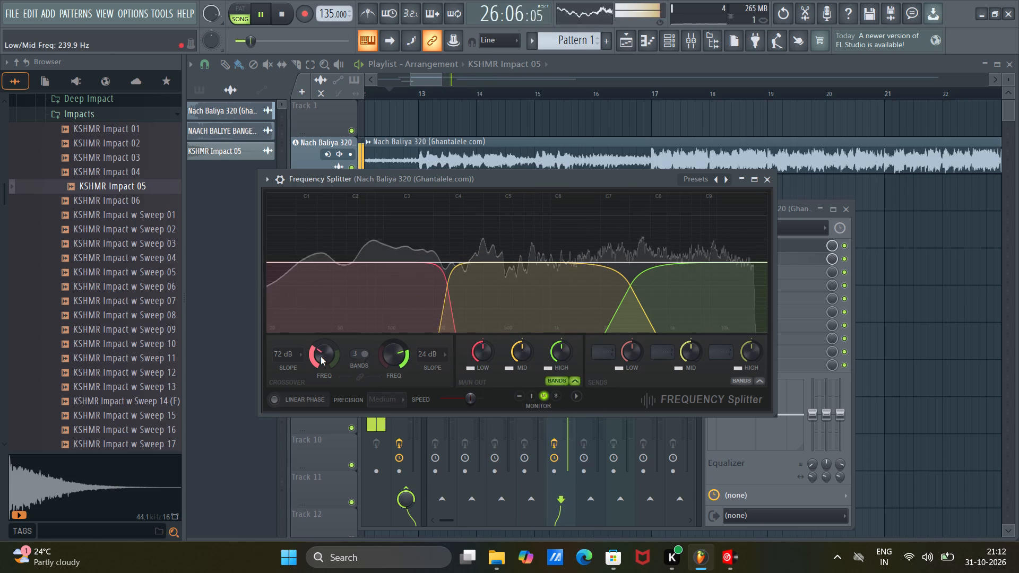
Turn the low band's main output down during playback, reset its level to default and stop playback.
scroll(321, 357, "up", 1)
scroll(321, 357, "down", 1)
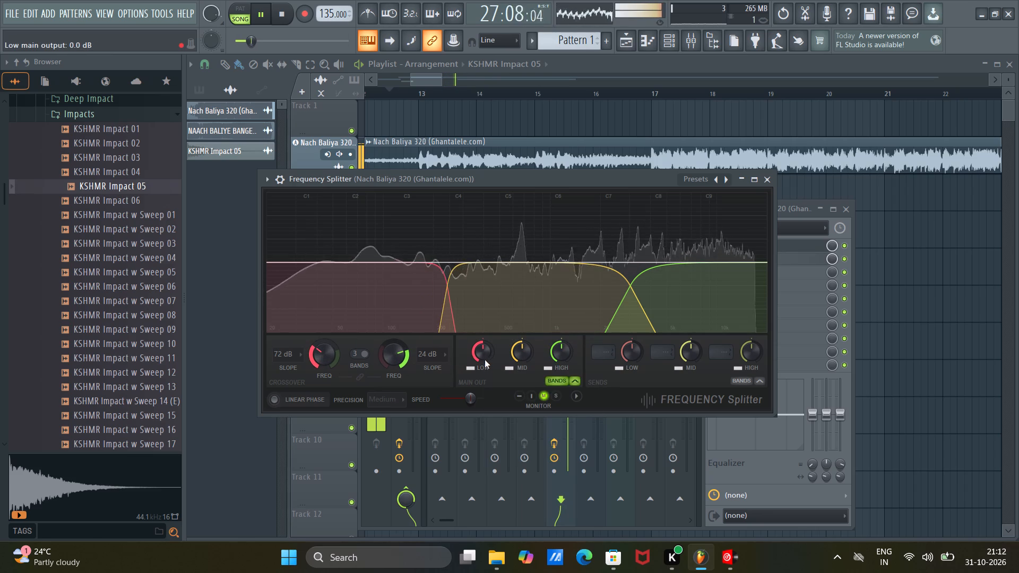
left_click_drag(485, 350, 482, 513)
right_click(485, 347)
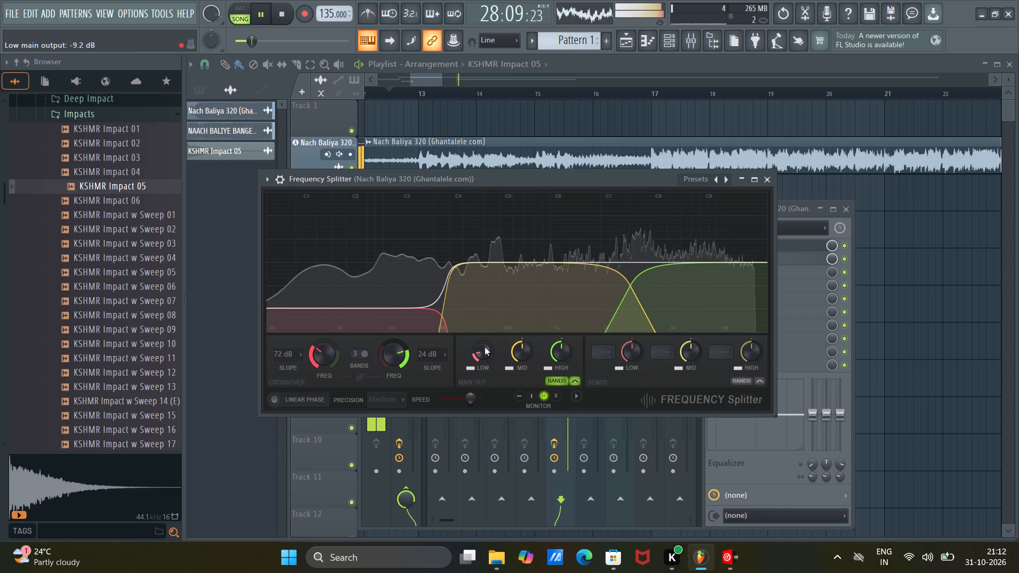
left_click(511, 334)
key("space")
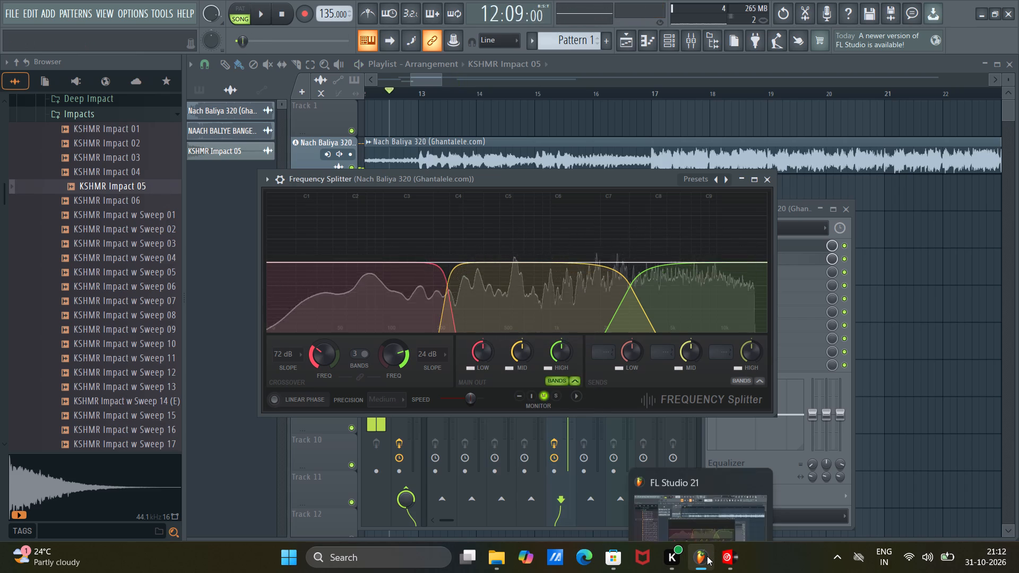
Move the longer DJ Ronnie mashup clip later in the playlist, to start at about bar 117.
left_click(706, 556)
left_click(700, 563)
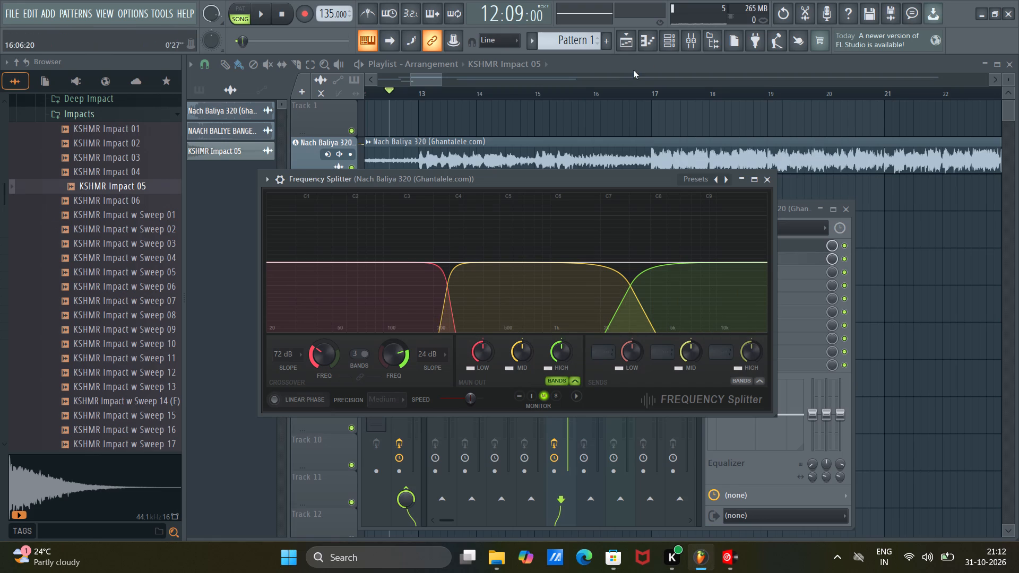
left_click(421, 83)
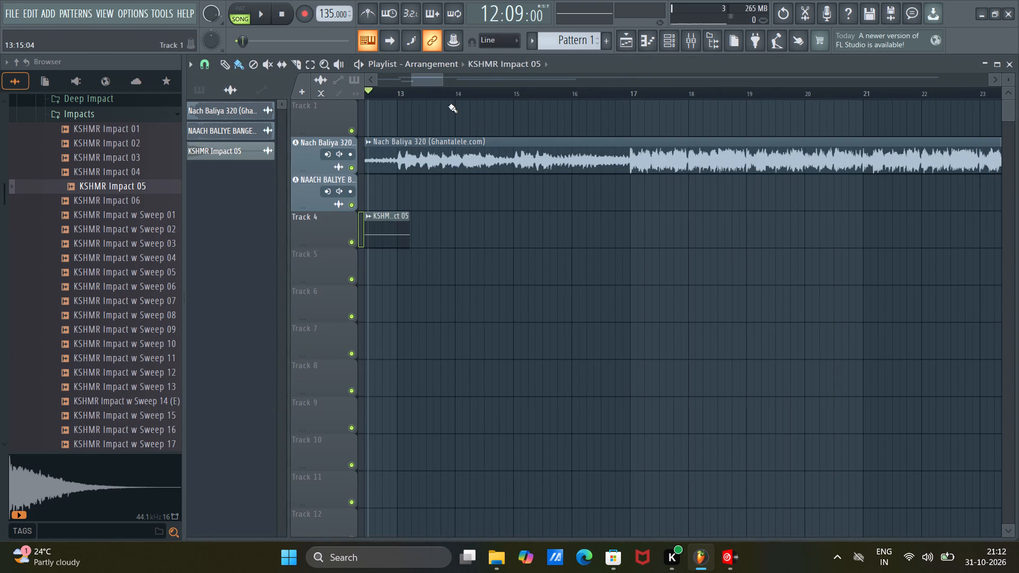
scroll(448, 93, "down", 15)
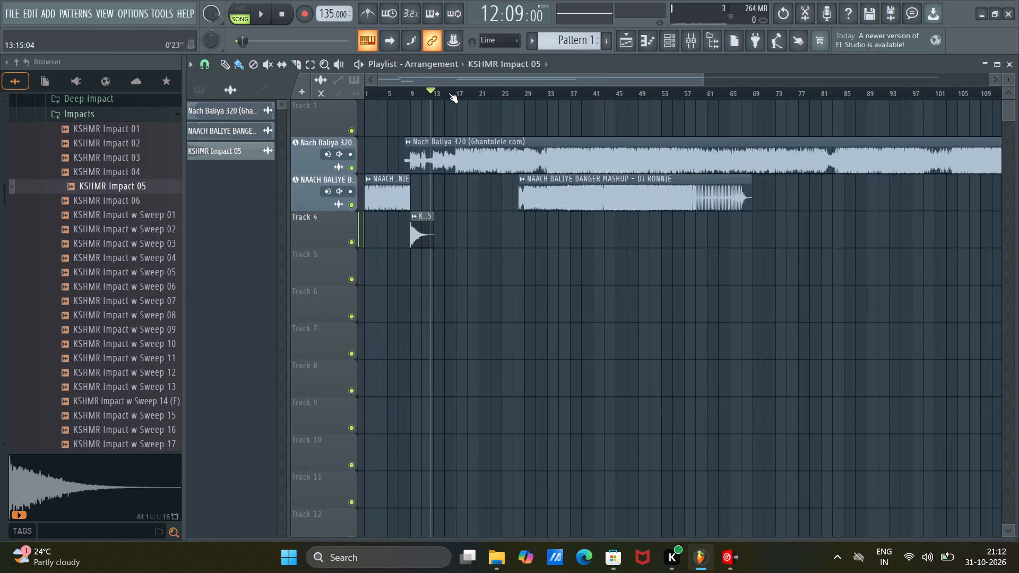
scroll(448, 93, "down", 5)
left_click_drag(480, 197, 485, 196)
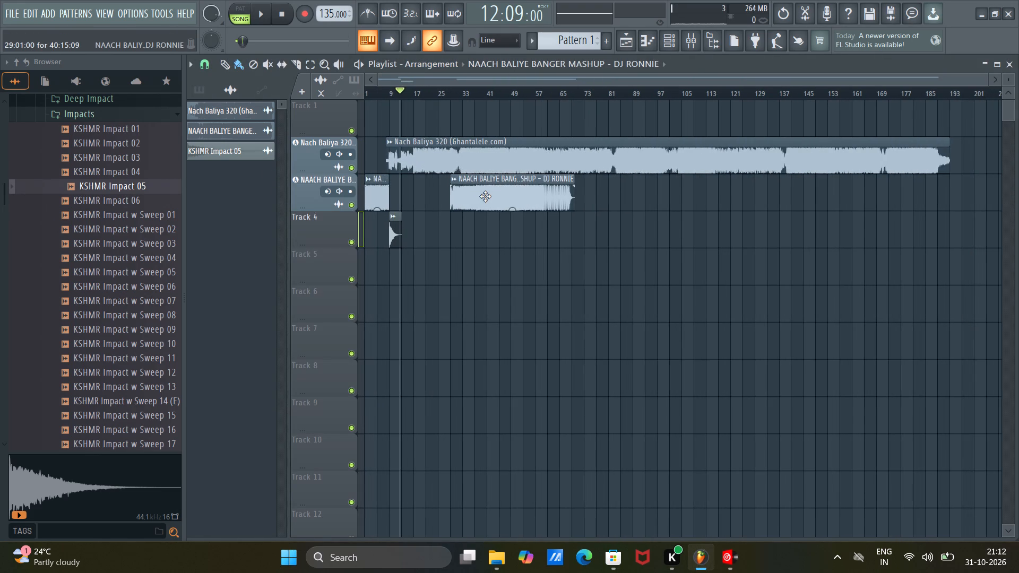
left_click_drag(485, 196, 750, 204)
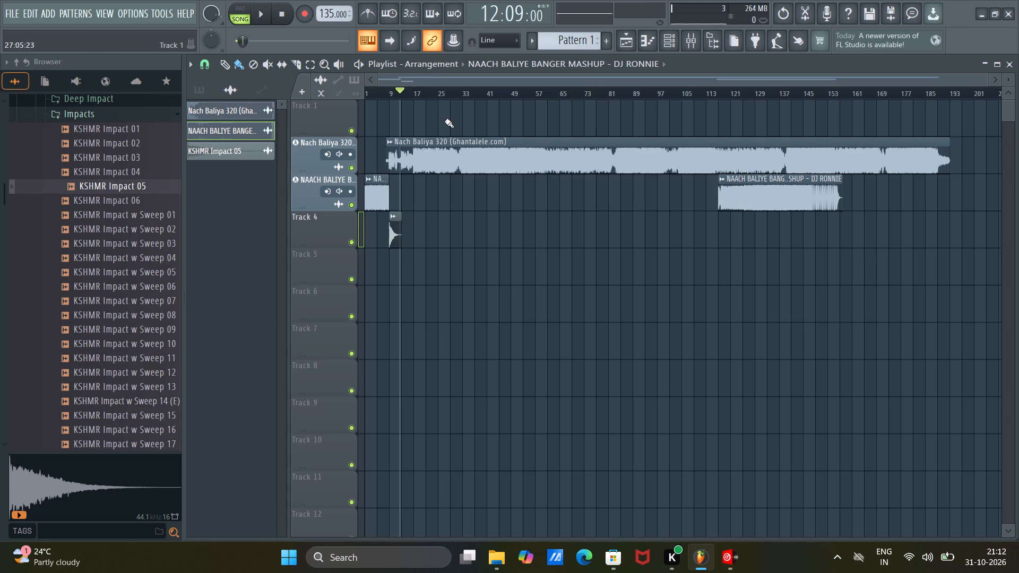
With only the low band audible in the song's Frequency Splitter, lower the low/mid crossover frequency to about 217 Hz during playback.
key("space")
left_click(689, 40)
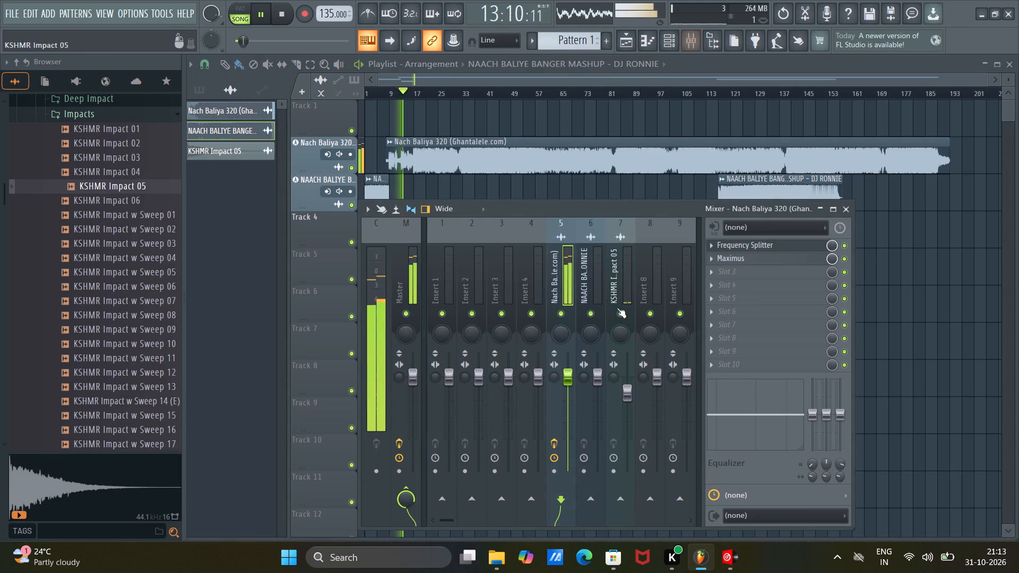
left_click(736, 246)
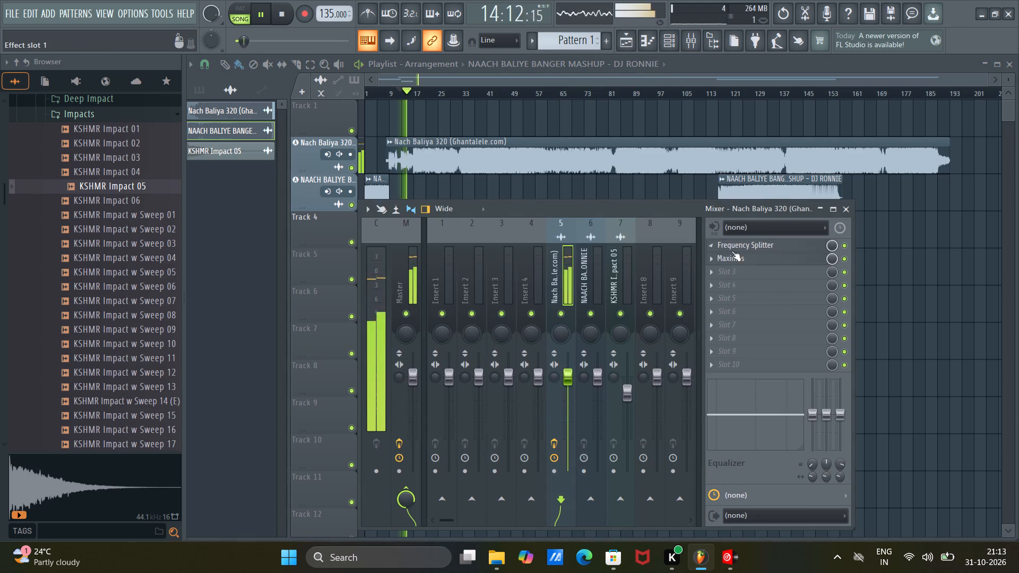
left_click(738, 248)
left_click(506, 369)
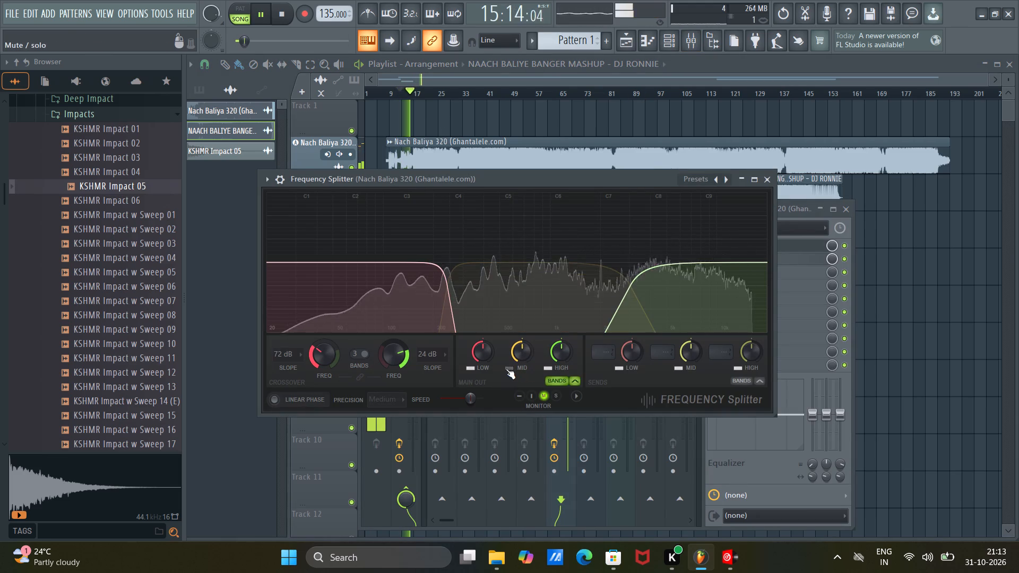
left_click(549, 368)
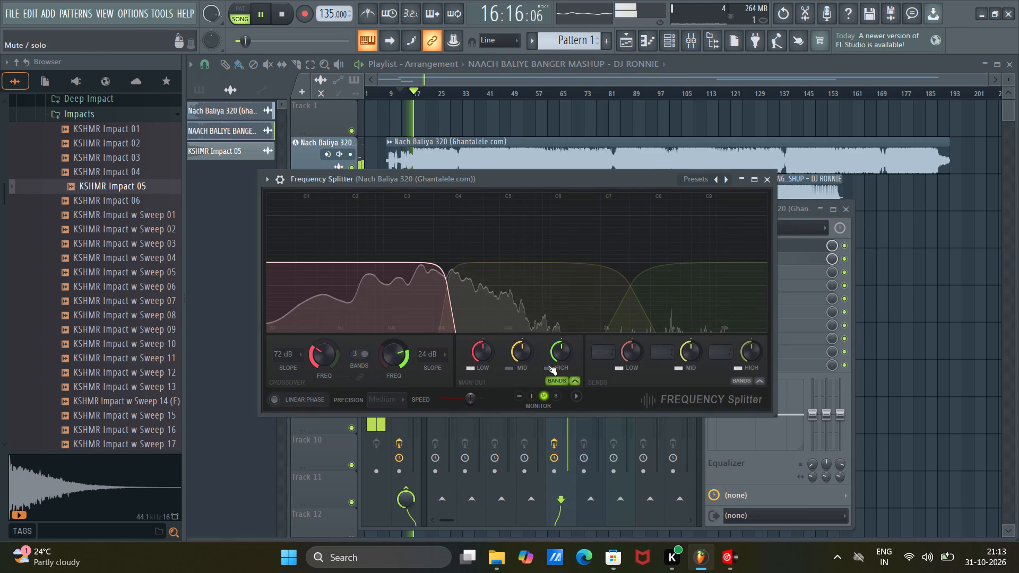
scroll(322, 350, "down", 3)
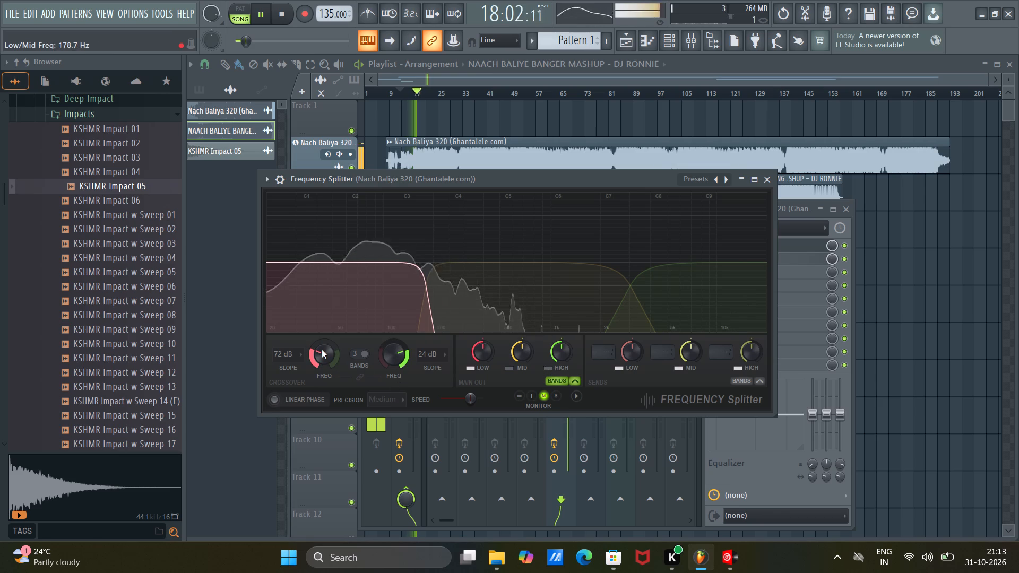
scroll(322, 350, "down", 2)
scroll(322, 349, "up", 3)
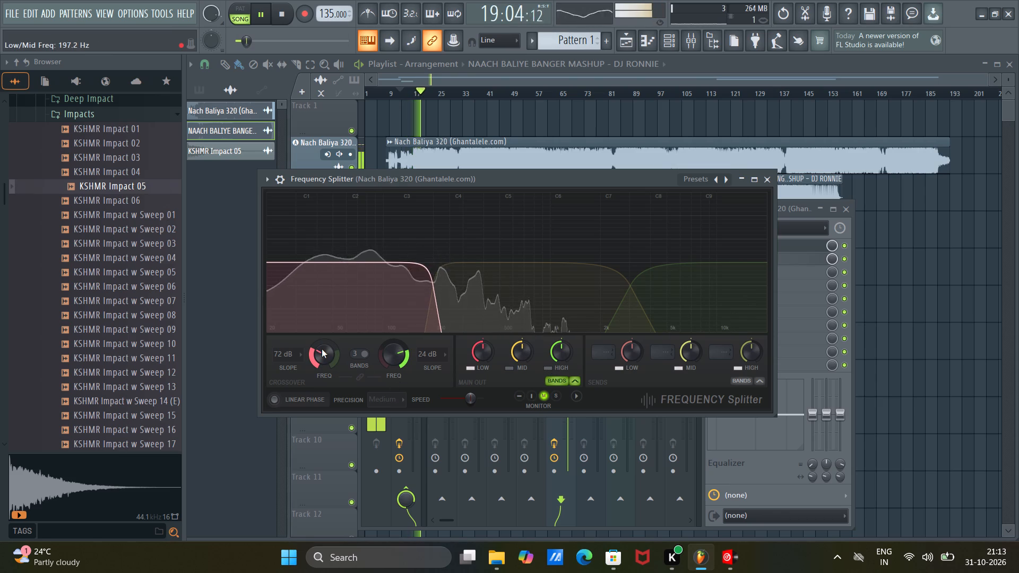
scroll(322, 349, "up", 1)
Set the mid/high crossover slope to 72 dB and adjust its frequency to about 2720 Hz.
left_click(440, 352)
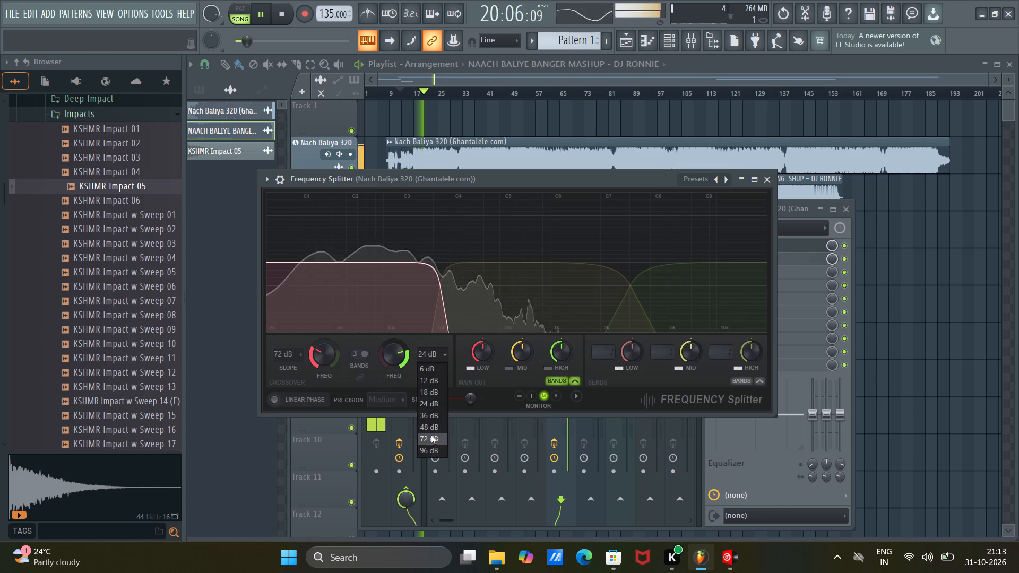
left_click(431, 442)
scroll(392, 359, "down", 2)
scroll(392, 359, "up", 1)
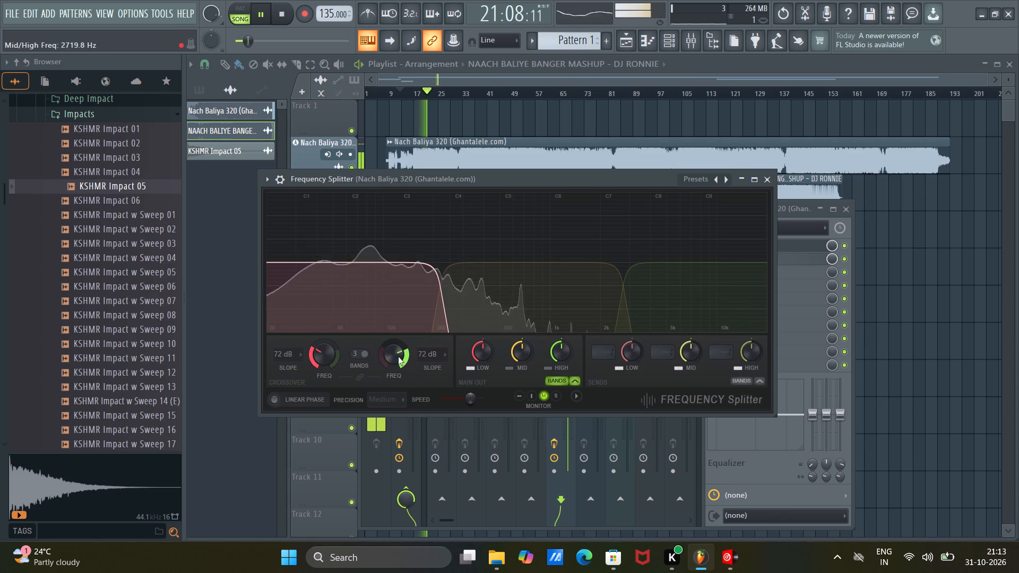
Make only the high band audible and sweep the mid/high crossover frequency up past 3300 Hz, finishing at 3000 Hz.
left_click(545, 370)
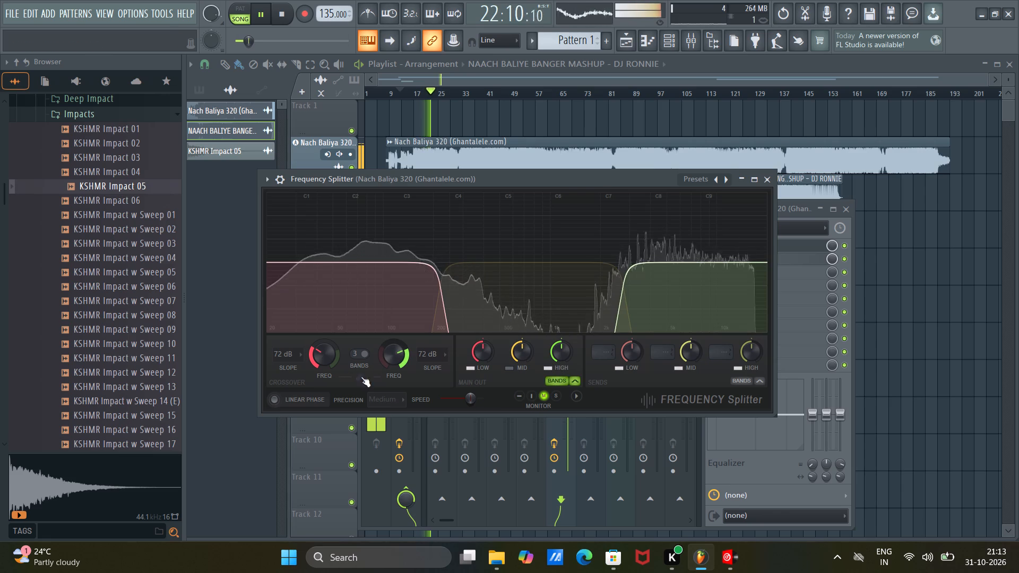
left_click(472, 369)
scroll(400, 358, "up", 2)
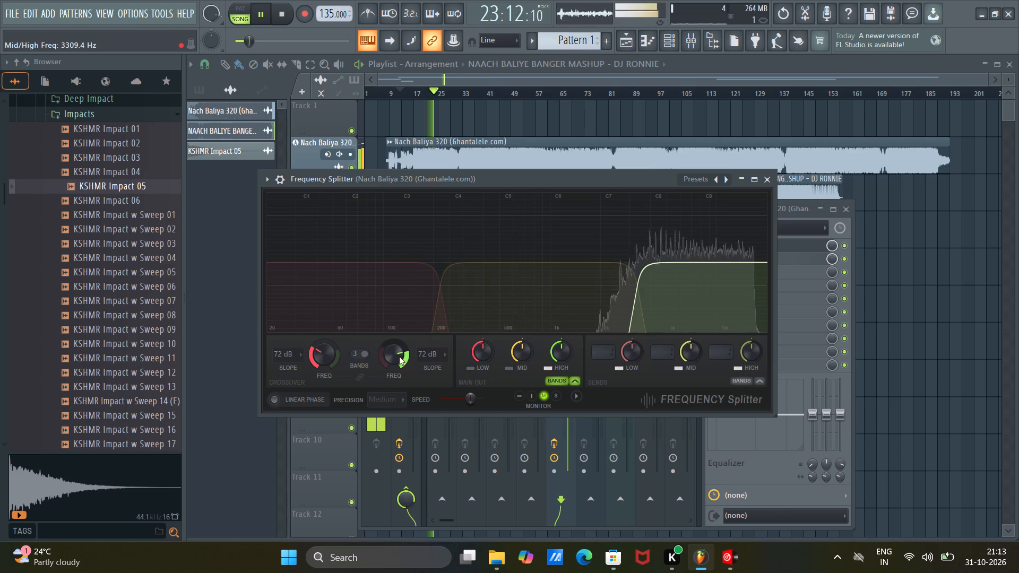
scroll(399, 357, "up", 2)
scroll(398, 355, "down", 2)
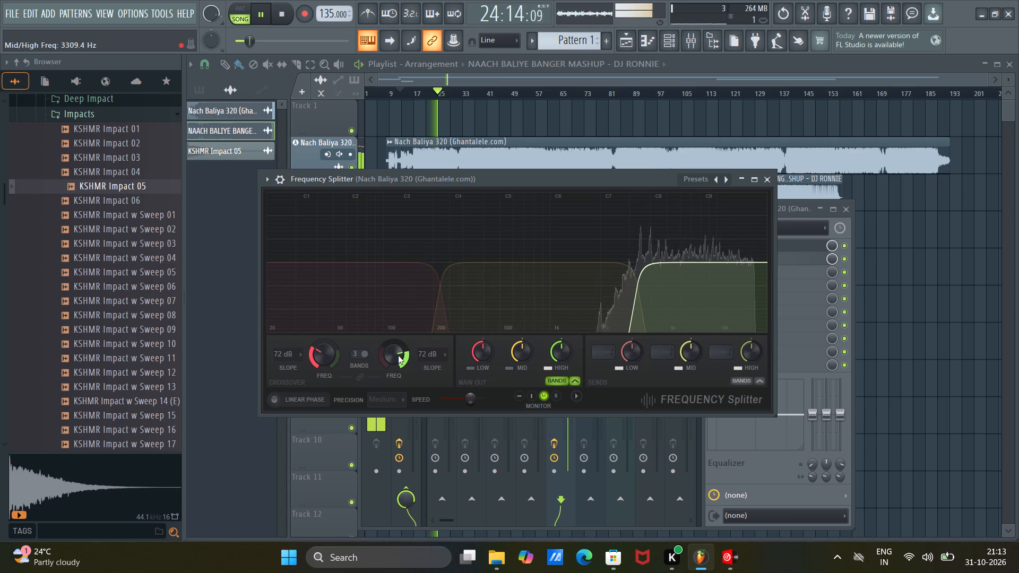
scroll(396, 353, "down", 1)
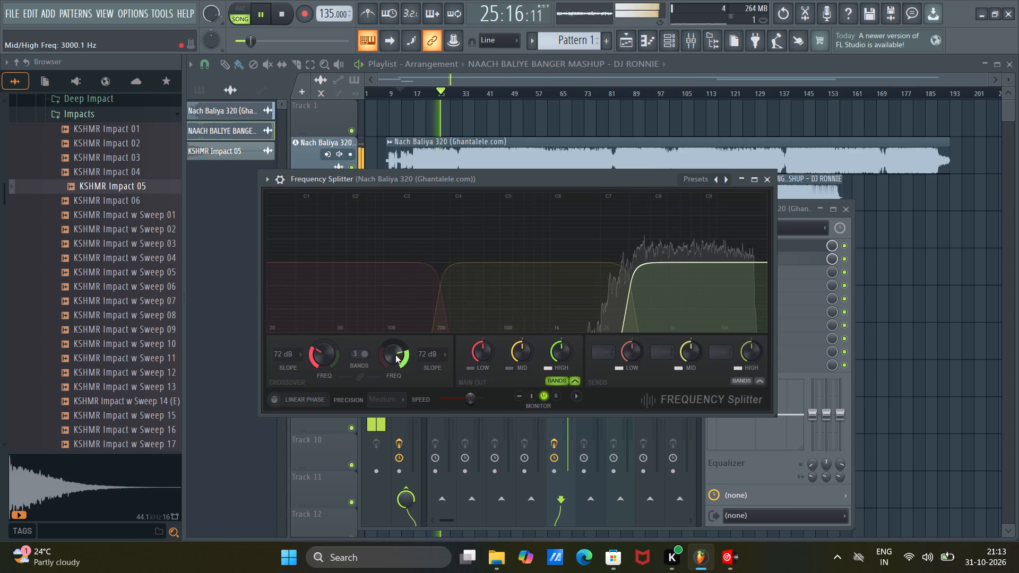
Solo the mid, high and low bands in turn, dipping the mid/high crossover to about 1840 Hz and returning it to 3000 Hz.
right_click(511, 371)
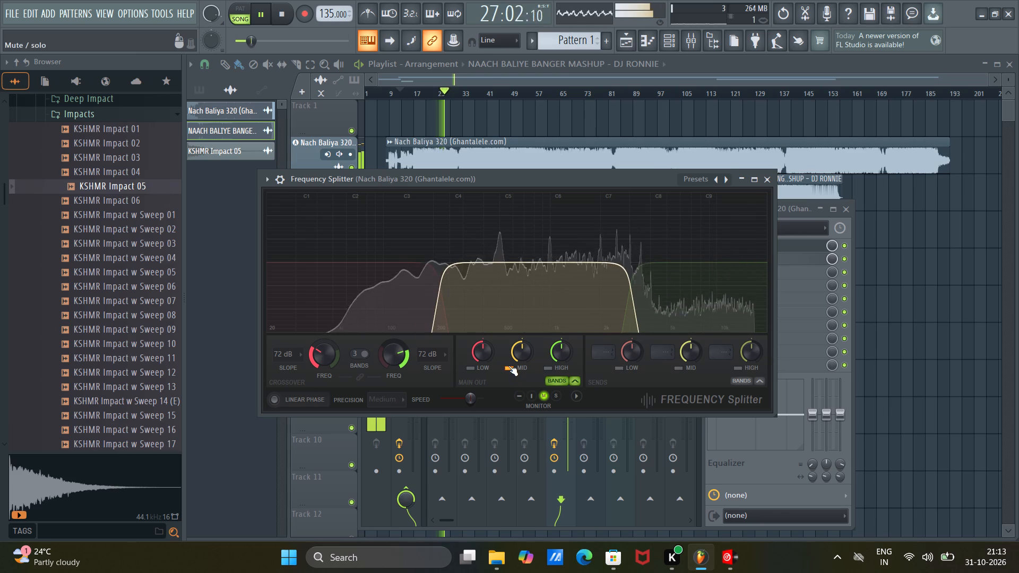
scroll(393, 355, "down", 5)
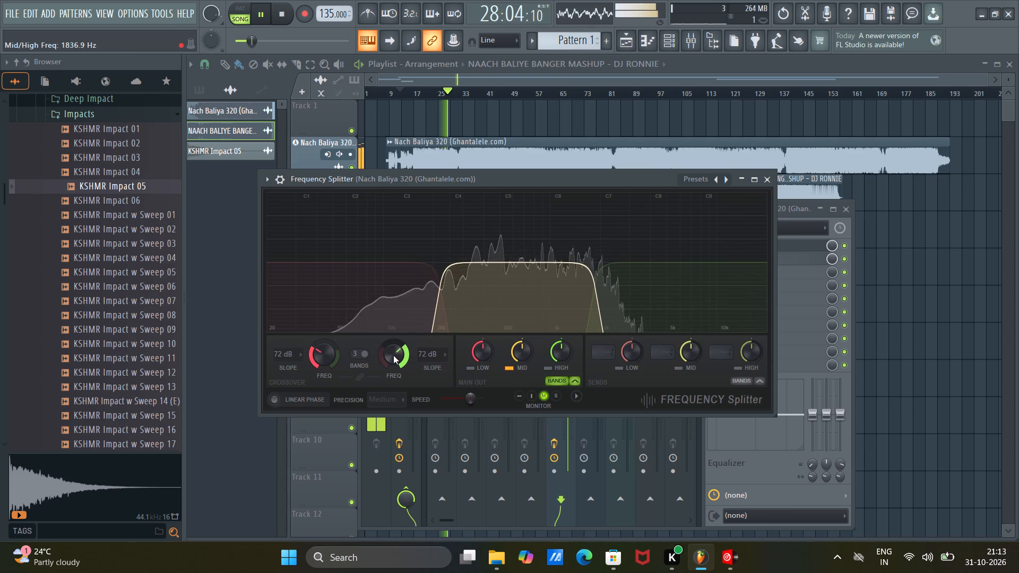
scroll(393, 355, "up", 5)
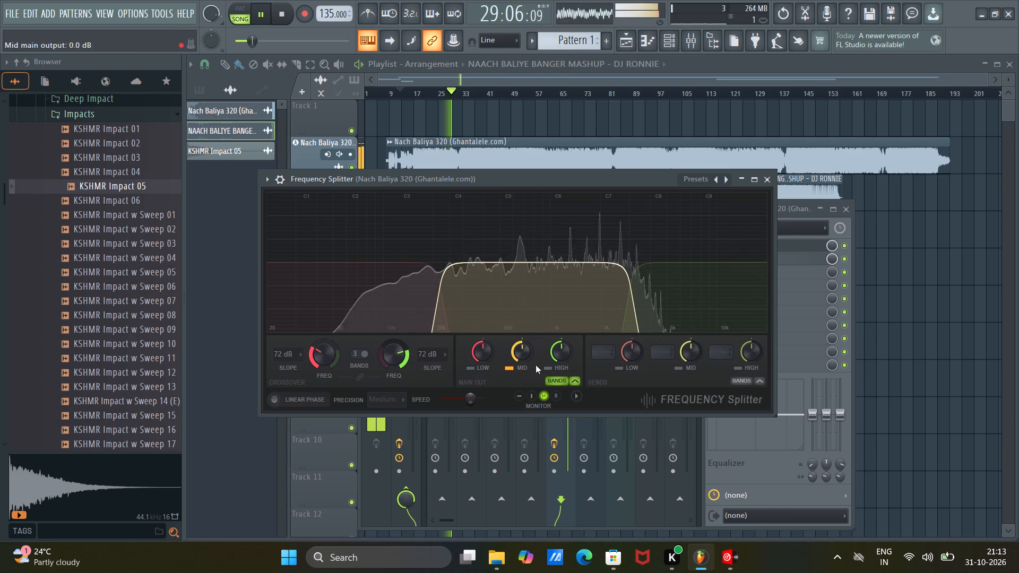
right_click(549, 367)
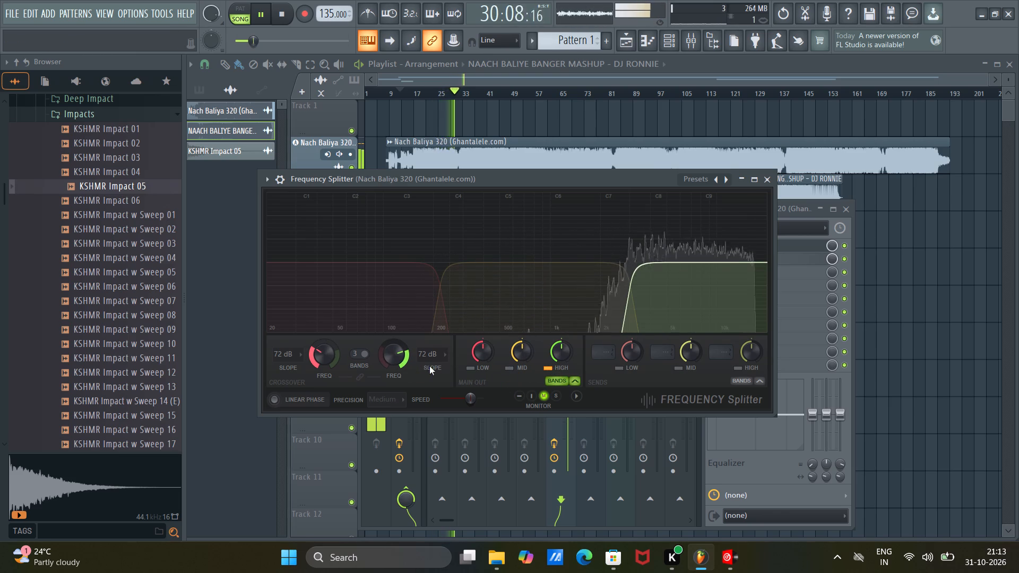
right_click(470, 366)
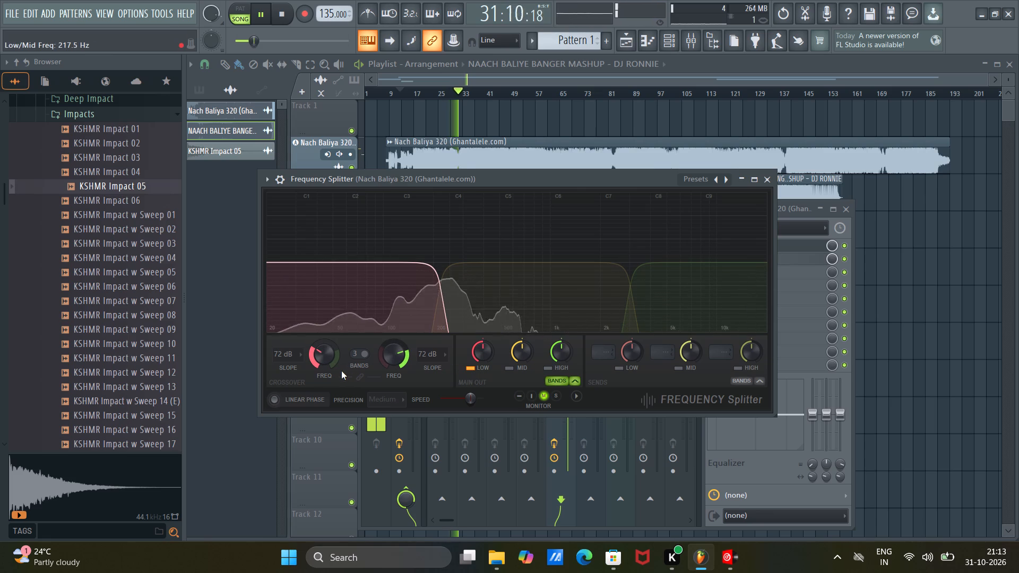
Compare Frequency Splitter's linear phase mode on and off during playback, leaving it enabled.
left_click(304, 400)
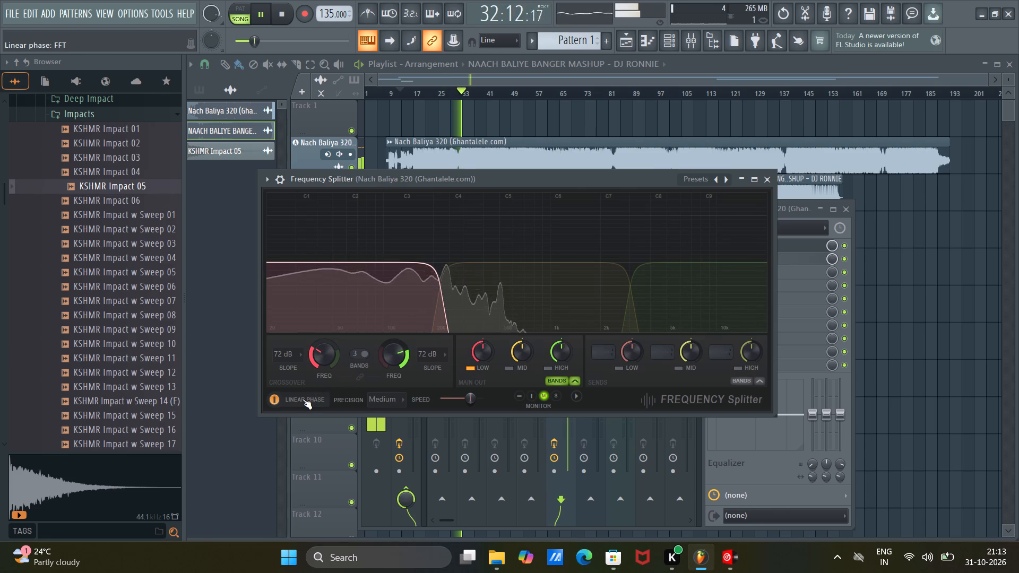
left_click(303, 399)
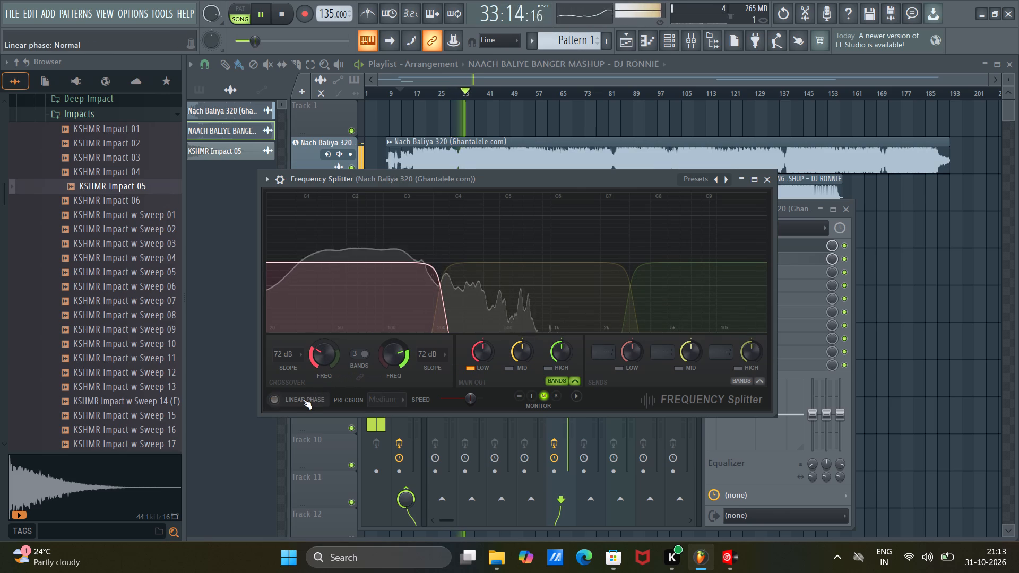
left_click(303, 399)
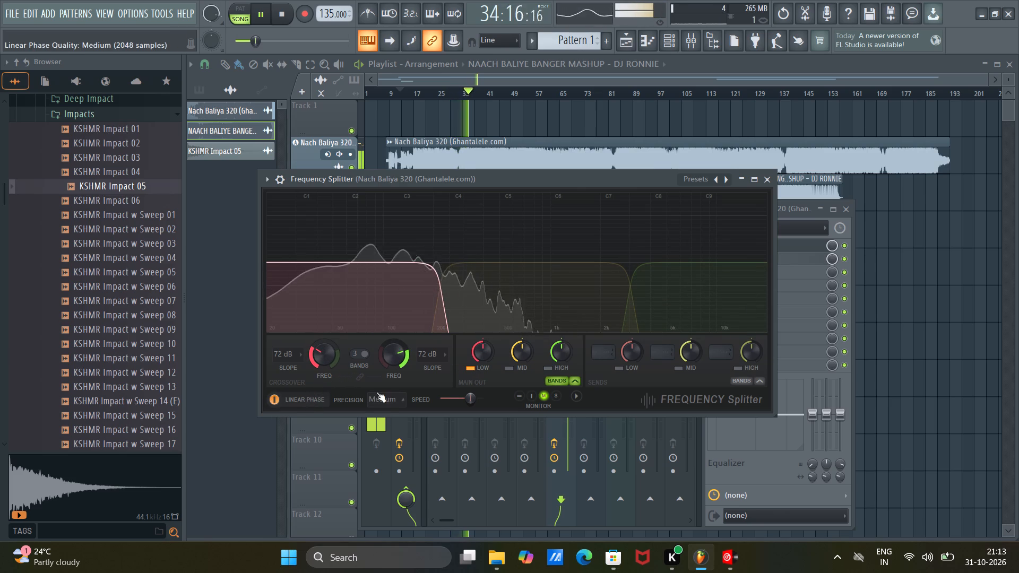
Monitor the sends output briefly and return the monitor to the main output.
left_click(559, 395)
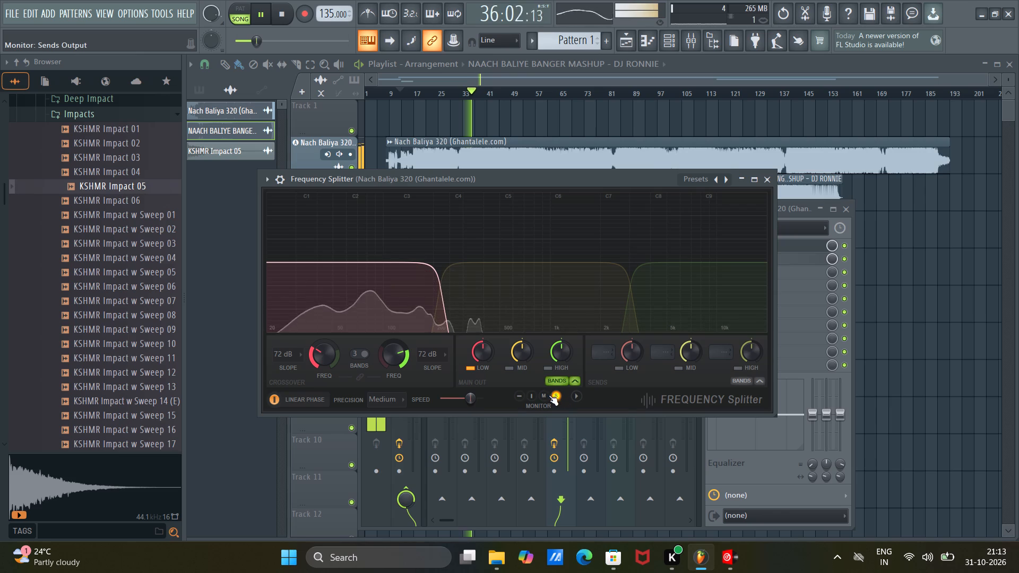
left_click(542, 395)
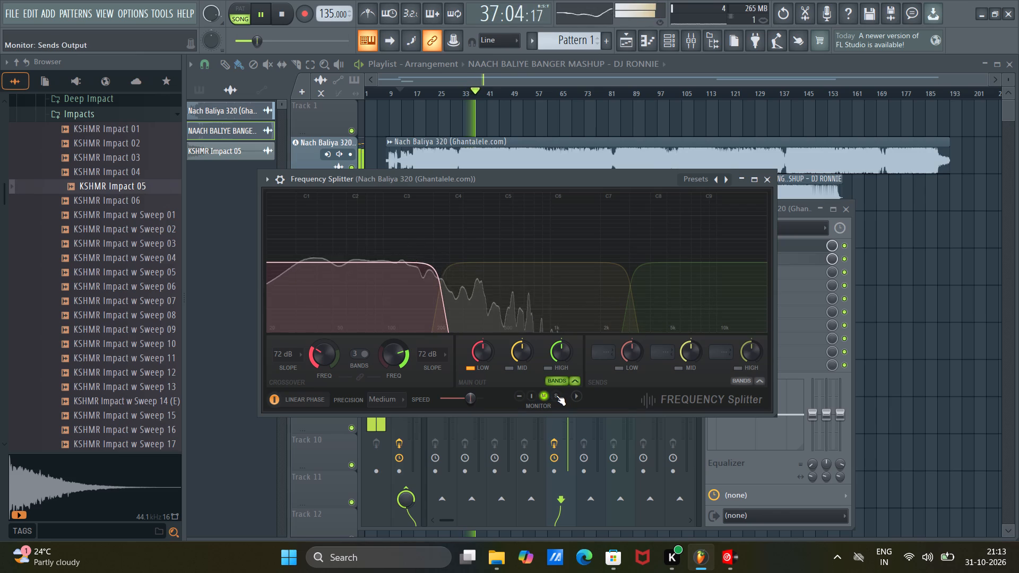
Switch Frequency Splitter to two bands and sweep the low/high crossover frequency up to about 292 Hz, finishing below 197 Hz.
left_click(361, 356)
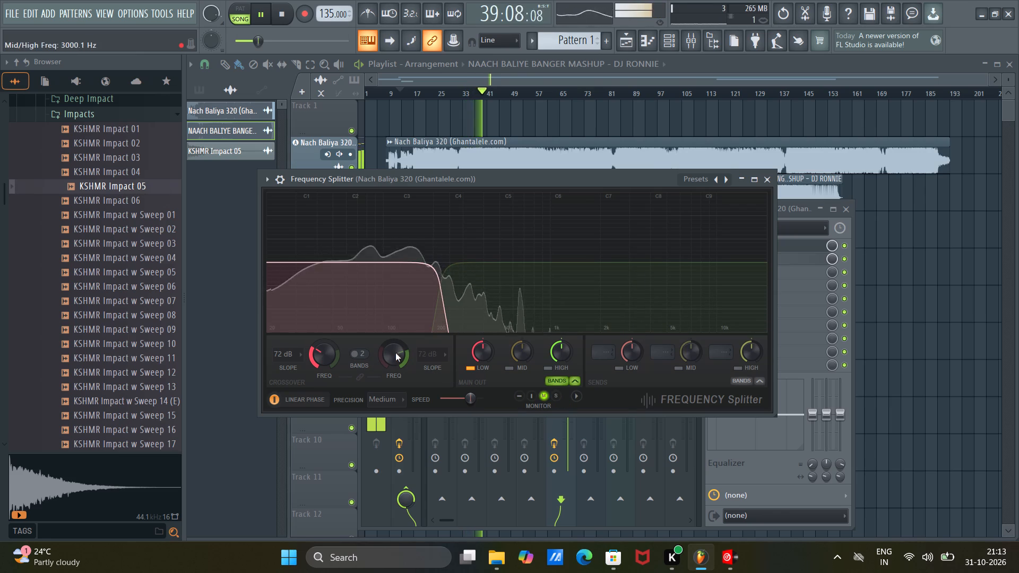
scroll(324, 356, "up", 4)
scroll(324, 356, "down", 1)
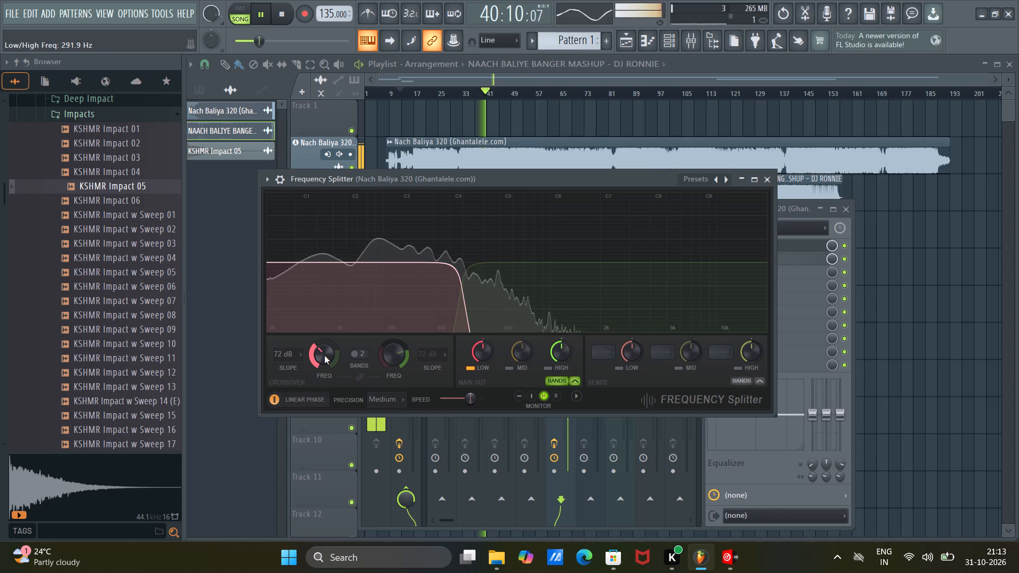
scroll(324, 355, "down", 4)
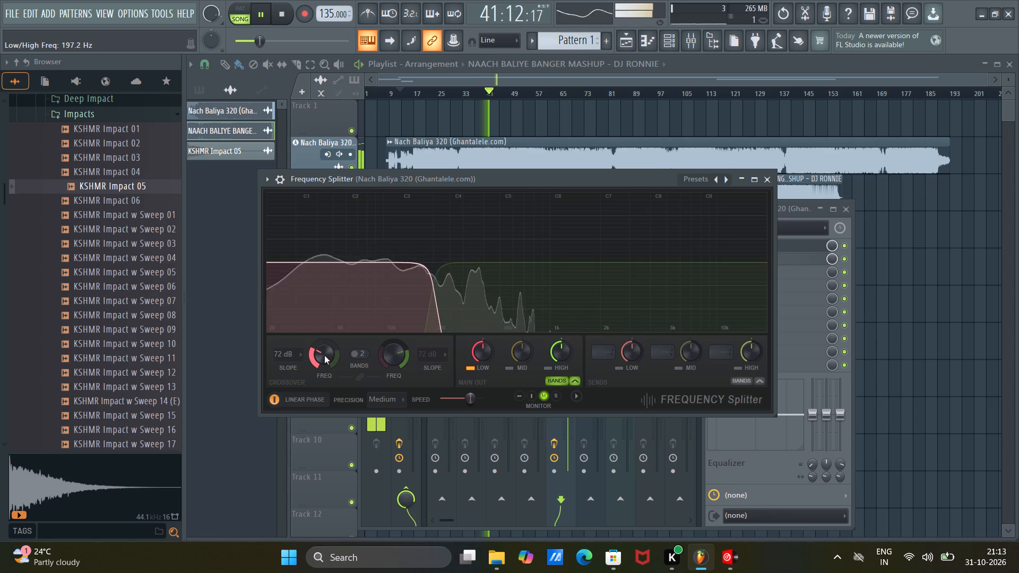
scroll(324, 355, "down", 3)
scroll(324, 355, "up", 1)
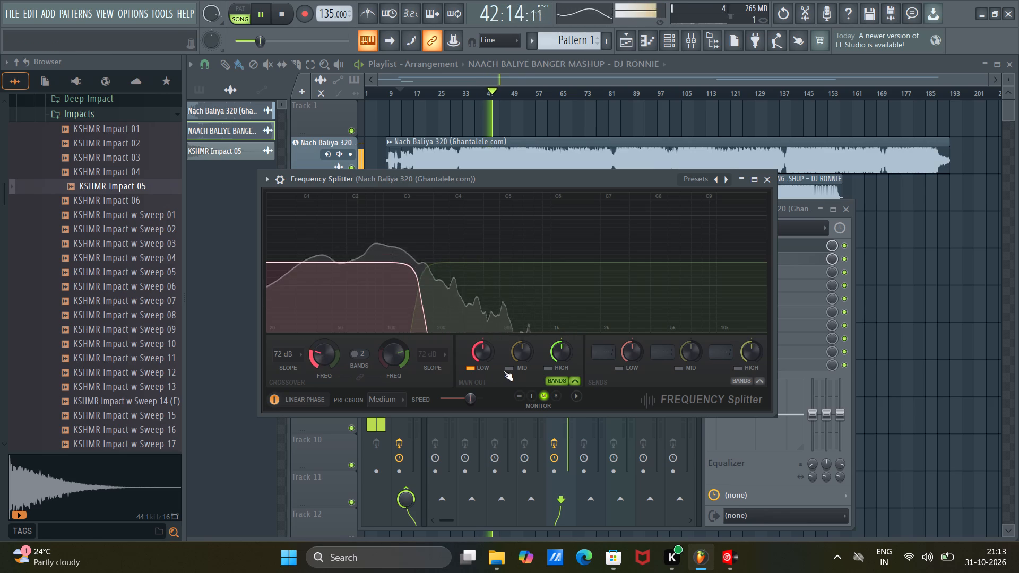
Unmute the mid and high bands in the main output.
left_click(506, 369)
left_click(550, 369)
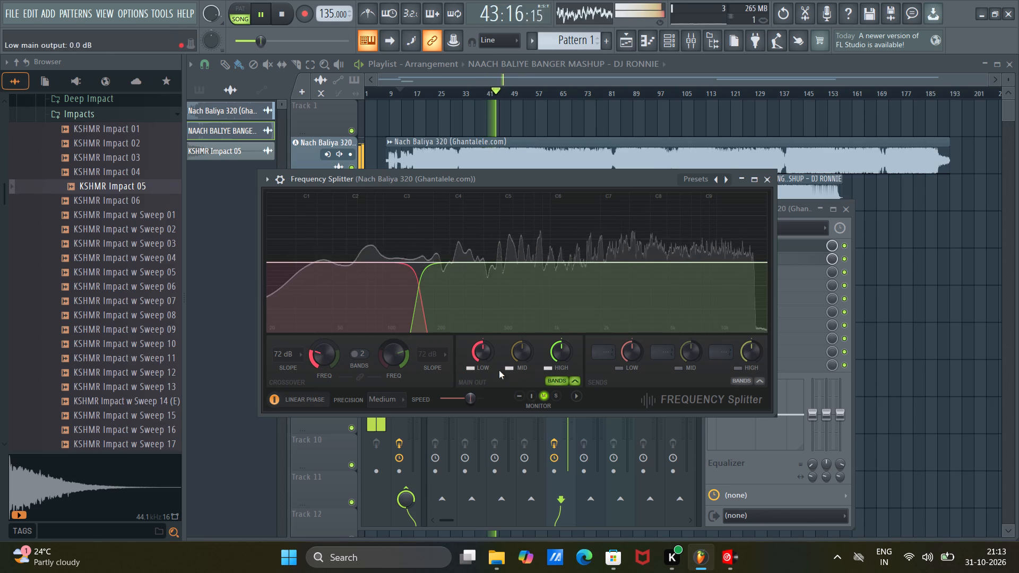
Set Frequency Splitter back to three bands and solo the low band in the main output.
left_click(356, 356)
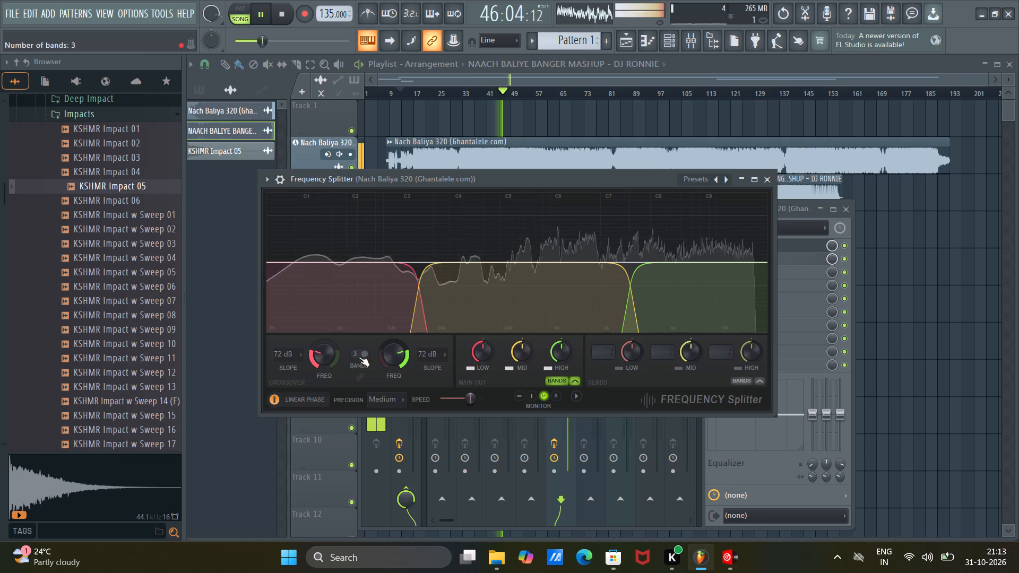
right_click(472, 369)
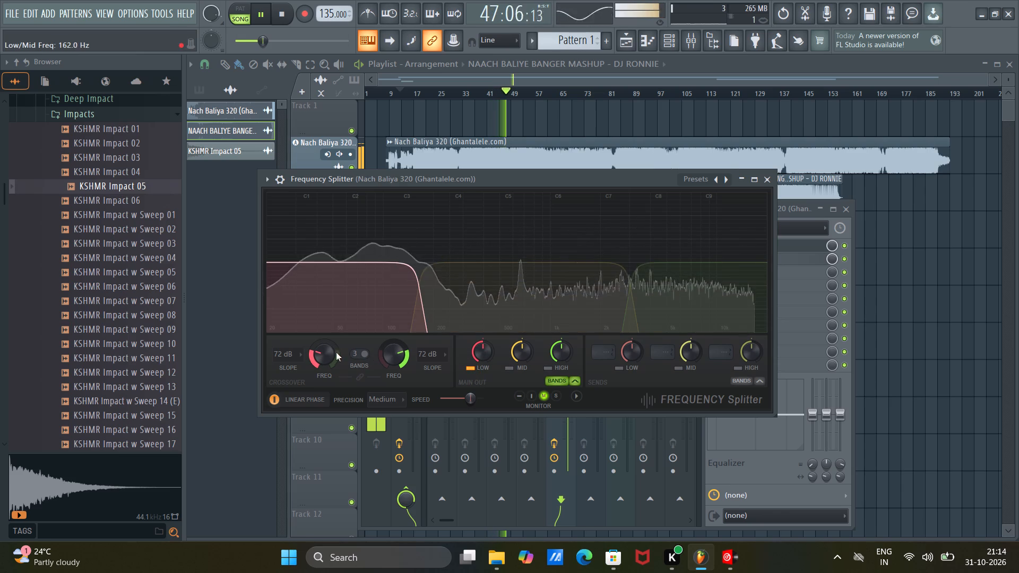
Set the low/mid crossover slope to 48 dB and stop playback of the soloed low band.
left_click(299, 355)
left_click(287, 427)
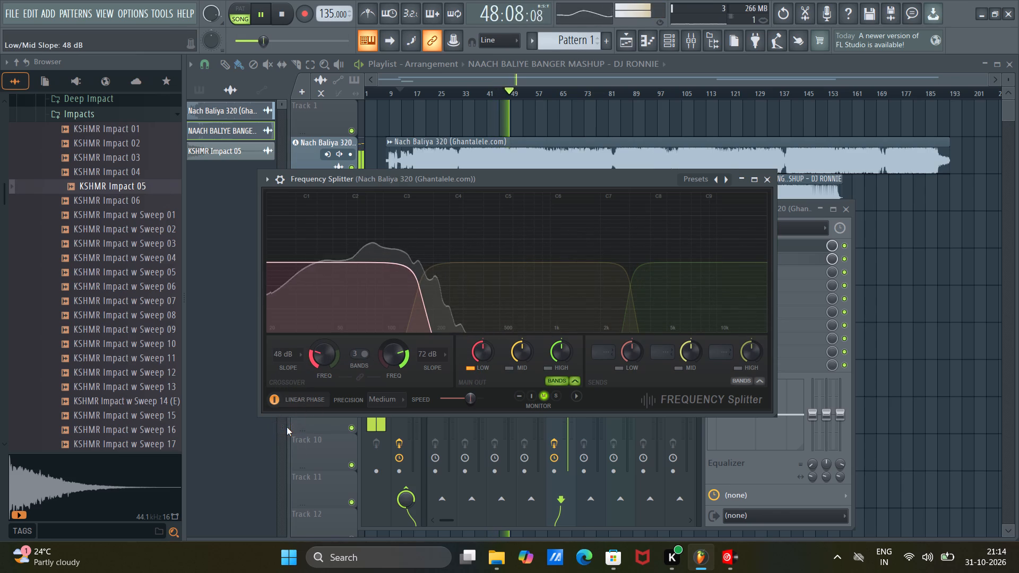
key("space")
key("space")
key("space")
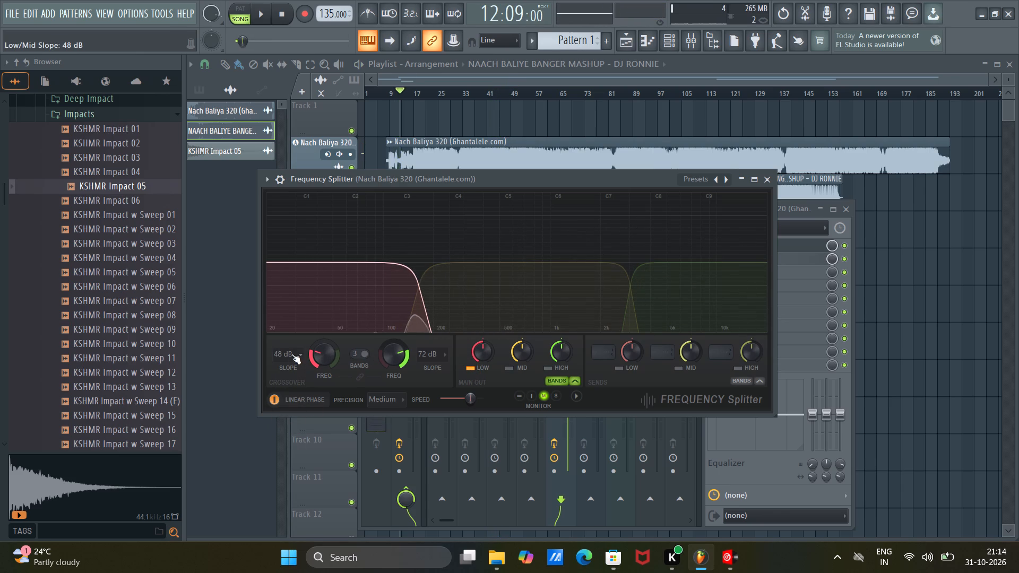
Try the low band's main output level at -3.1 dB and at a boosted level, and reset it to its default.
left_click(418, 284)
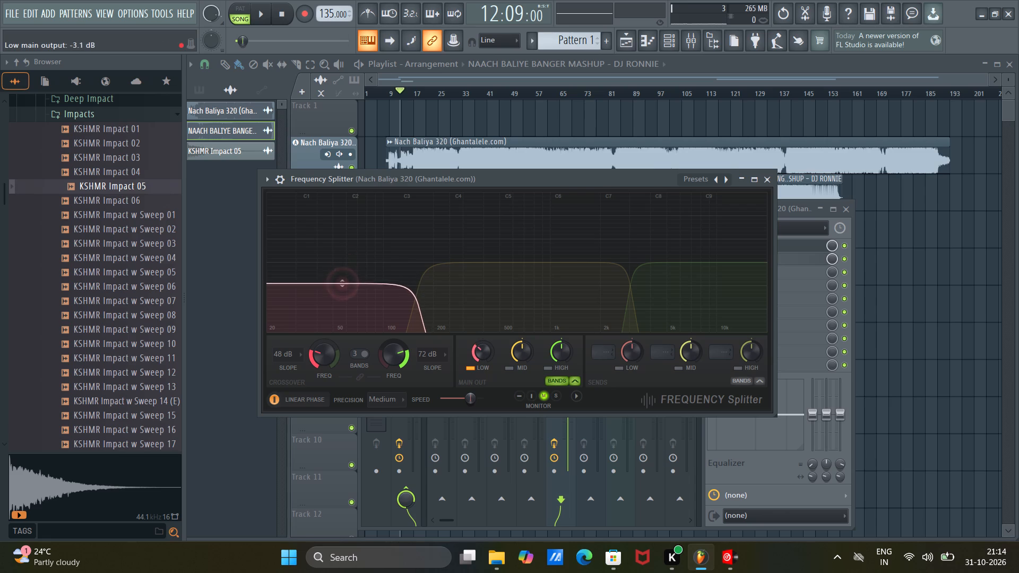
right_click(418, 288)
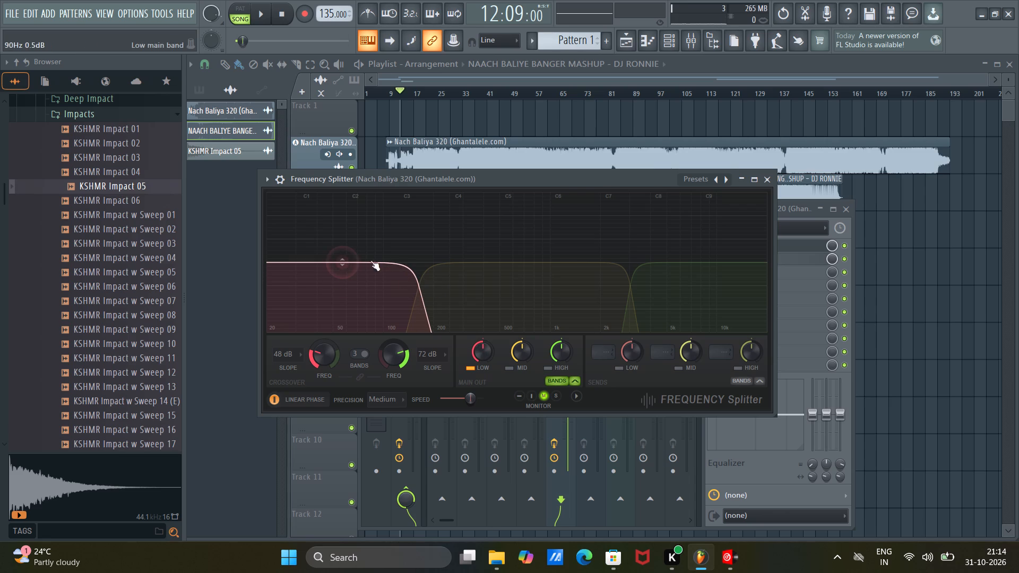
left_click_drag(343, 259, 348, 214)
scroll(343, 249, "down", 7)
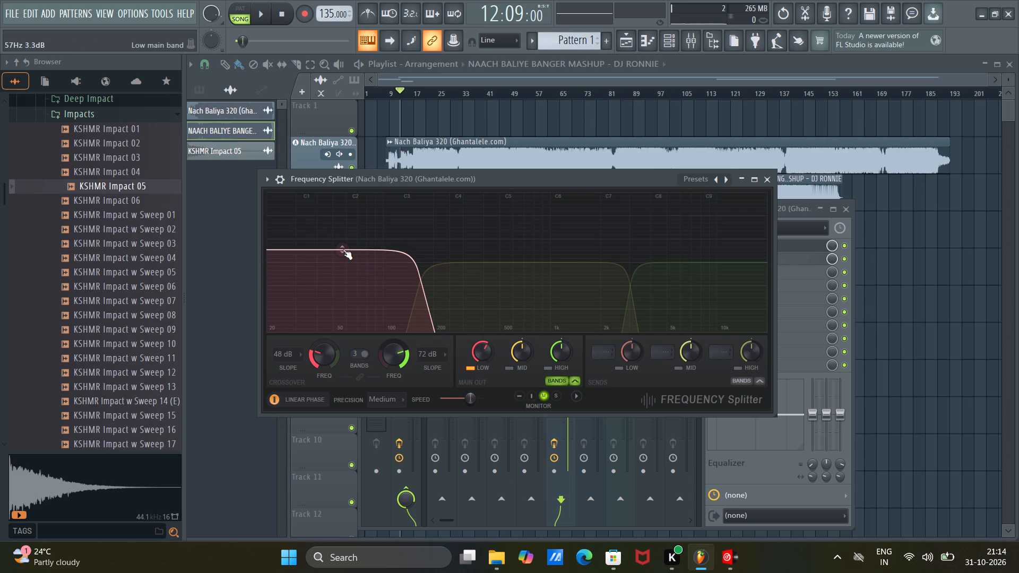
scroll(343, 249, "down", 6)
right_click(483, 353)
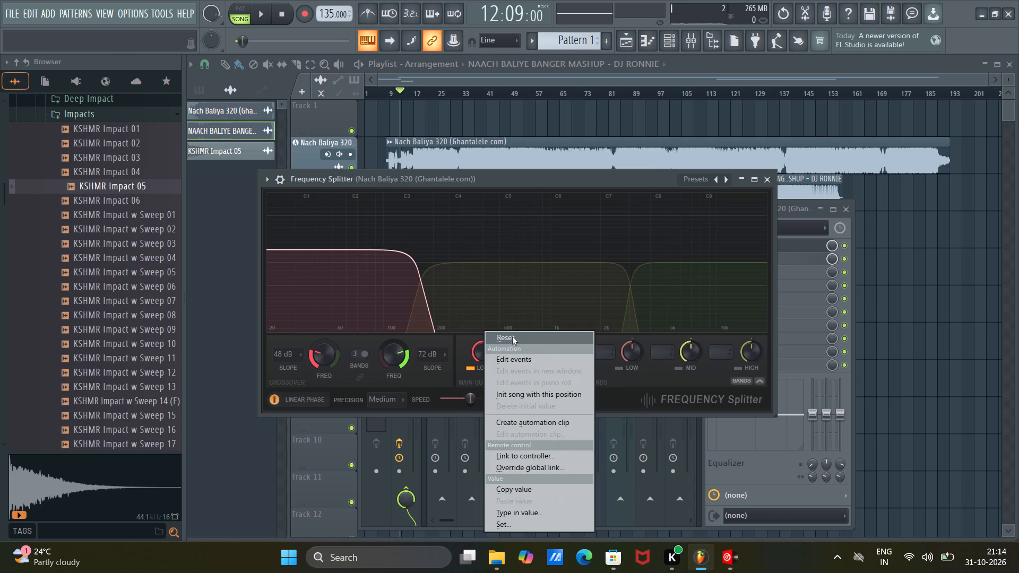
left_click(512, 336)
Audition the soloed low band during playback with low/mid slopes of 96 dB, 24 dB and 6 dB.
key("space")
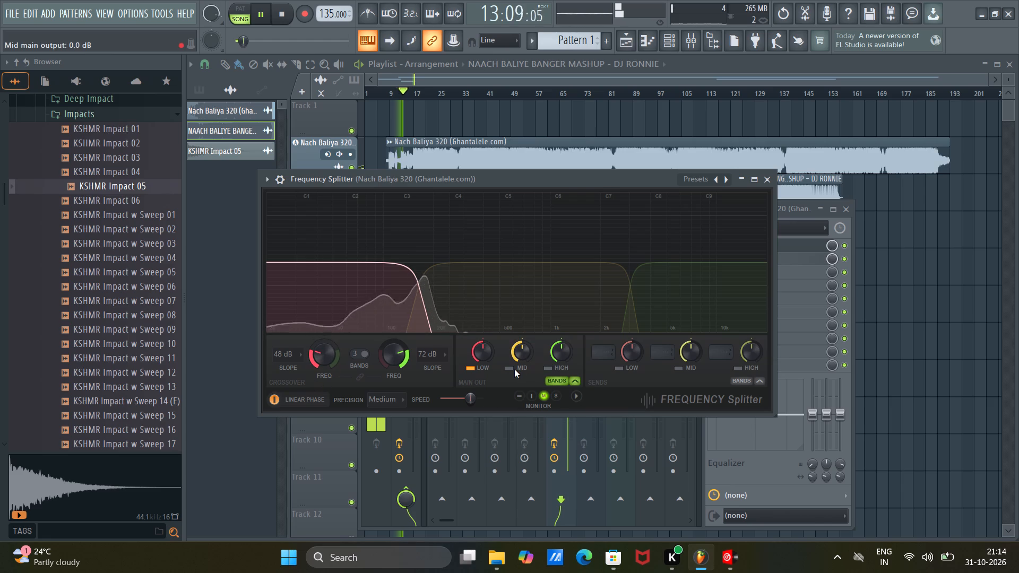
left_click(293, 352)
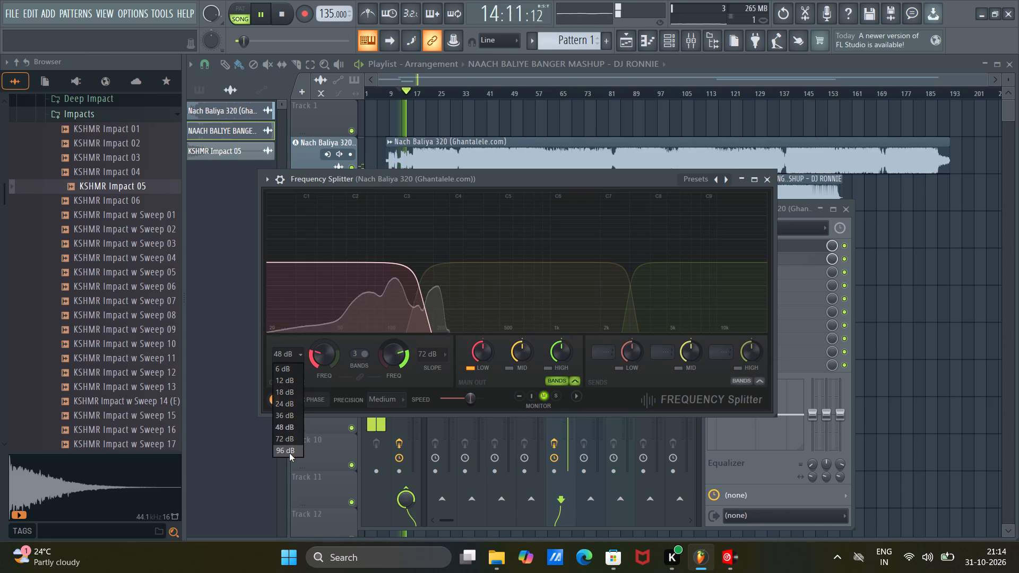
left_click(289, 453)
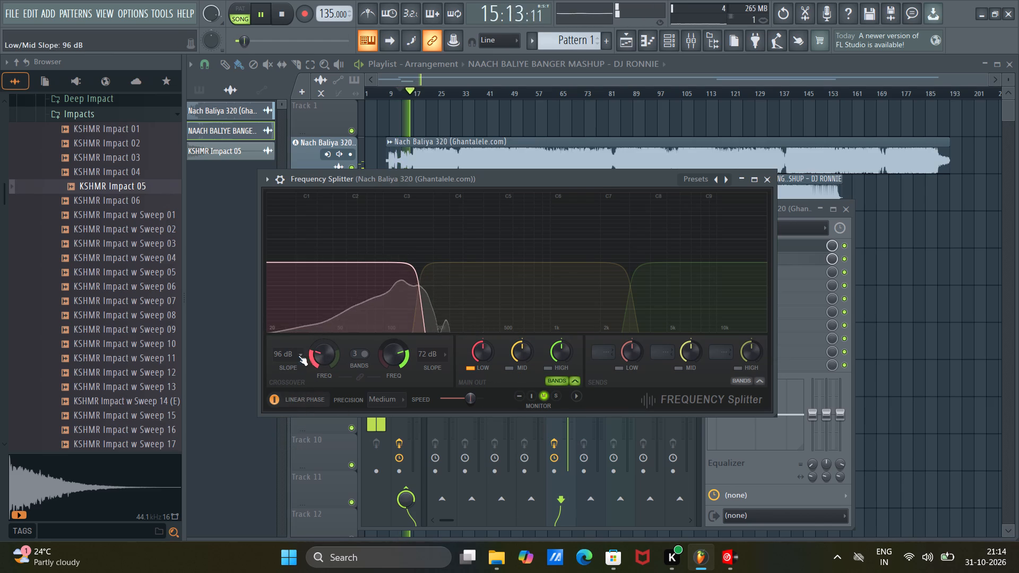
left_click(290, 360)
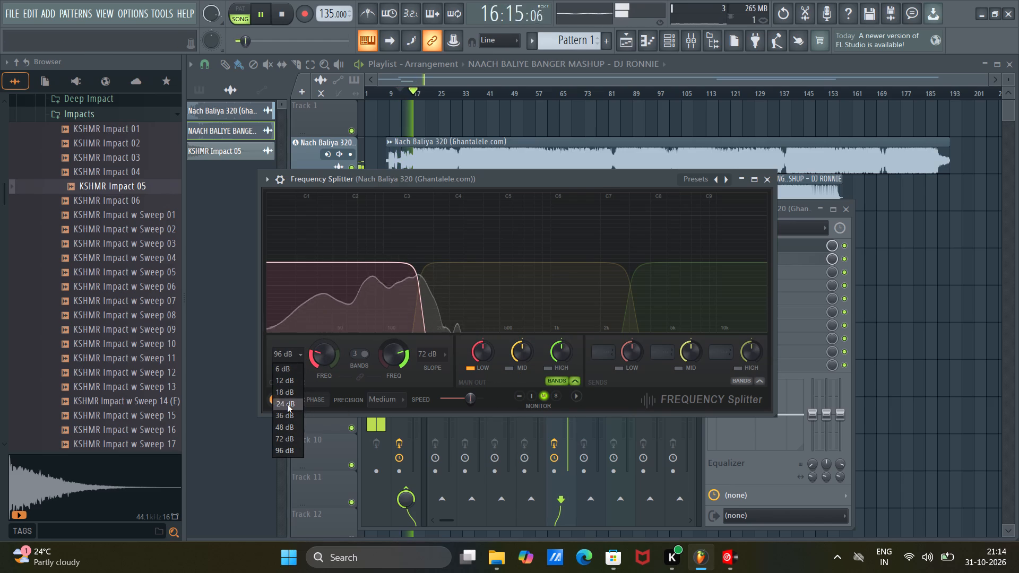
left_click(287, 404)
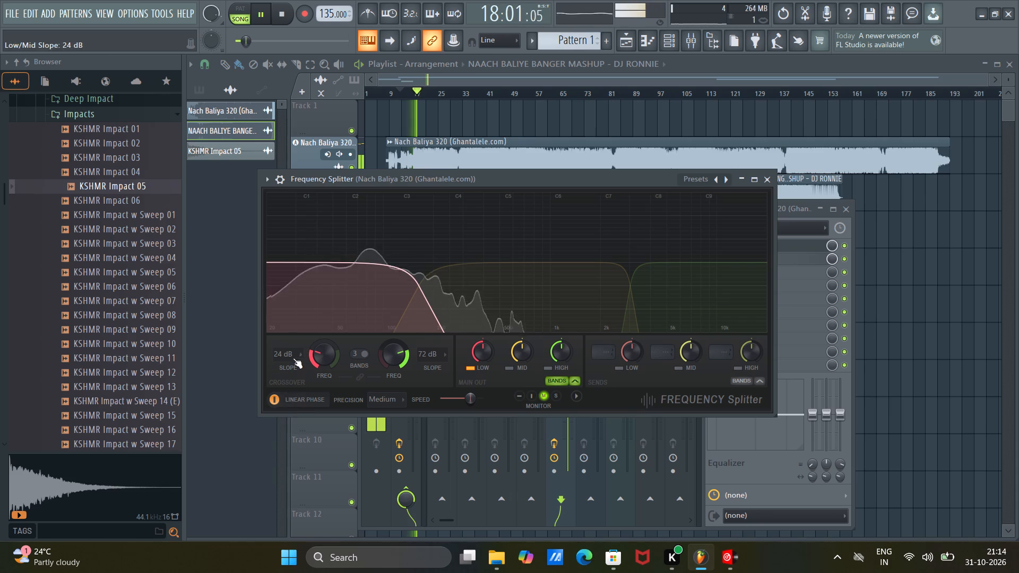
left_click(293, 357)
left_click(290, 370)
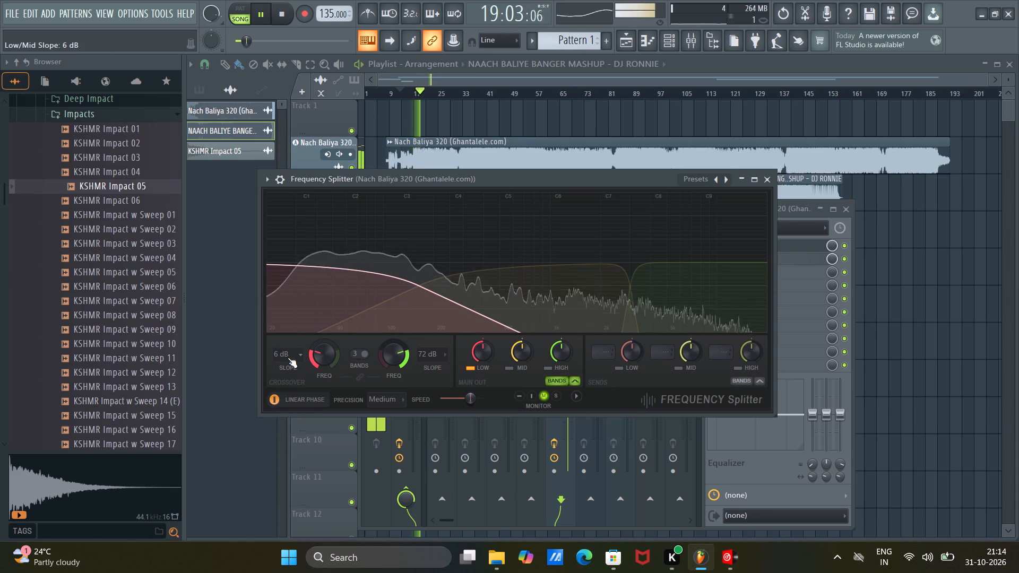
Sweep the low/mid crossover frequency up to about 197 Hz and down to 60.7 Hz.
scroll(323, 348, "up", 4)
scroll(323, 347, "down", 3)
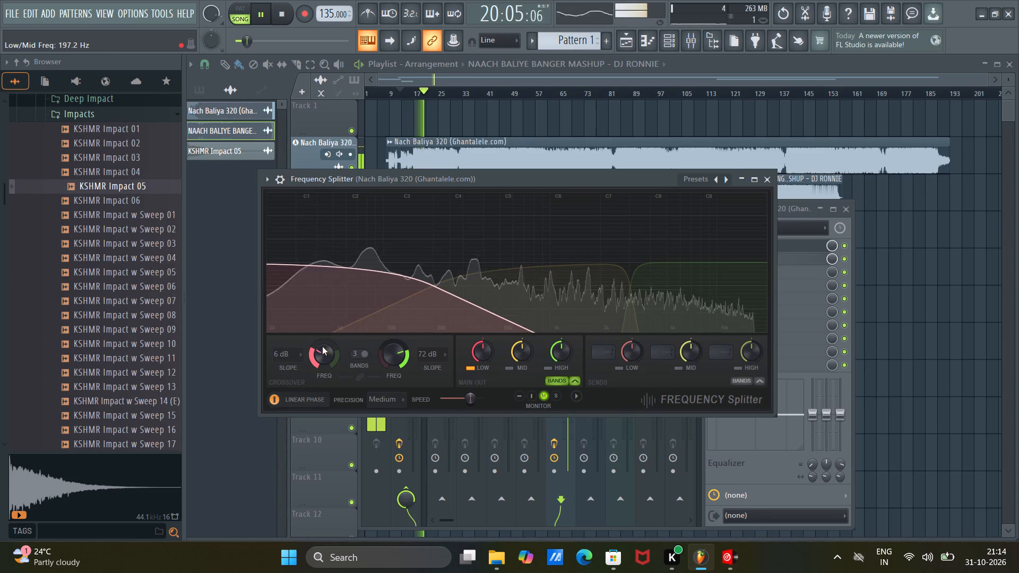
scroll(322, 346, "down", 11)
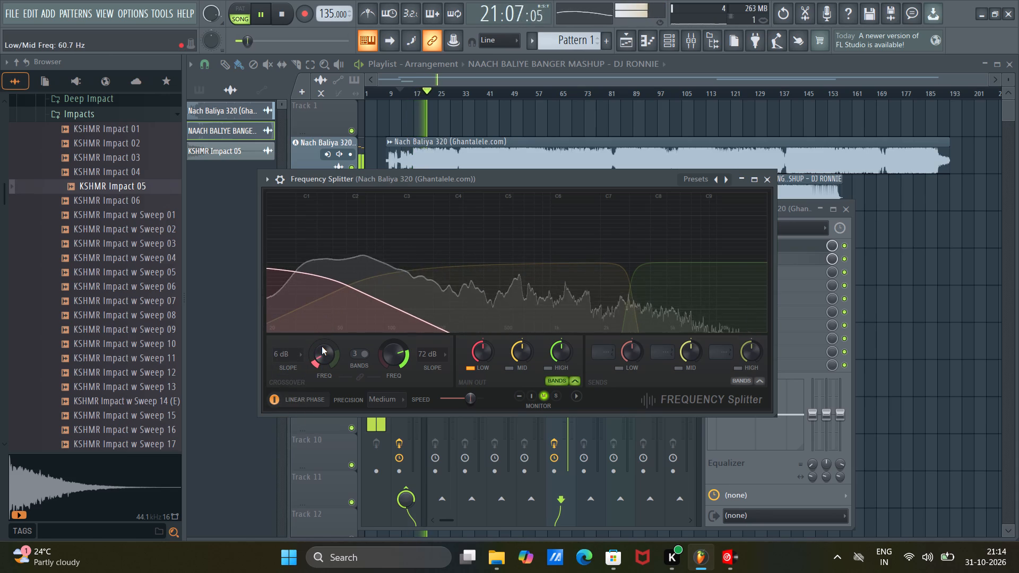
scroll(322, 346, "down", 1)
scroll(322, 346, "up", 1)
Steepen the low/mid crossover to a 96 dB slope at a frequency of 146.9 Hz.
left_click(286, 350)
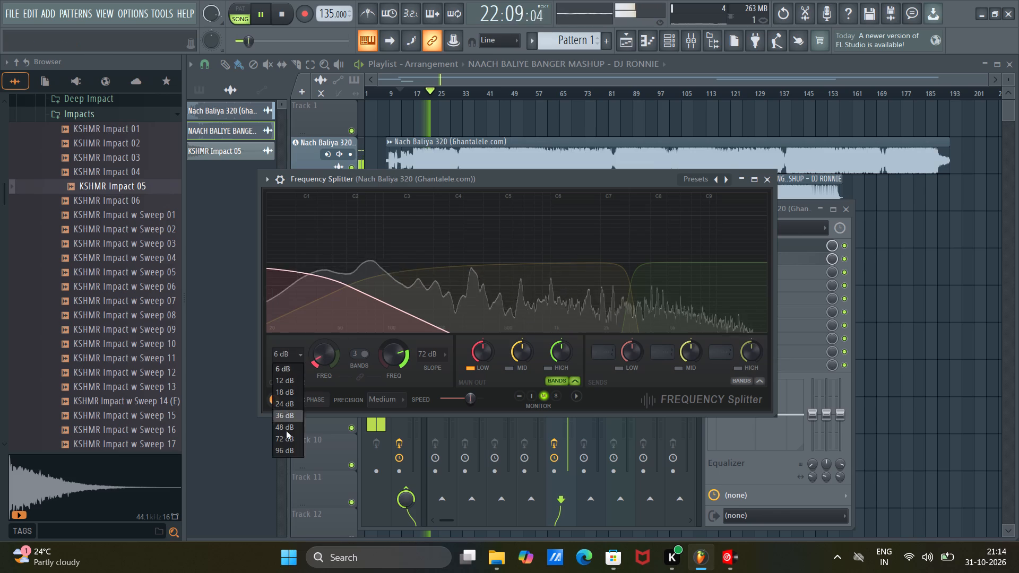
left_click(288, 453)
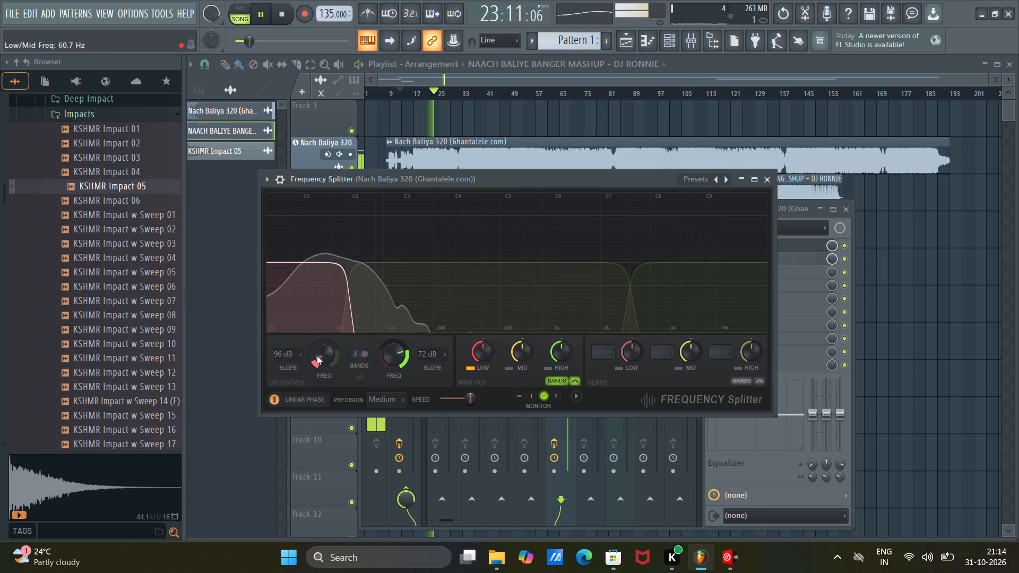
scroll(319, 356, "up", 8)
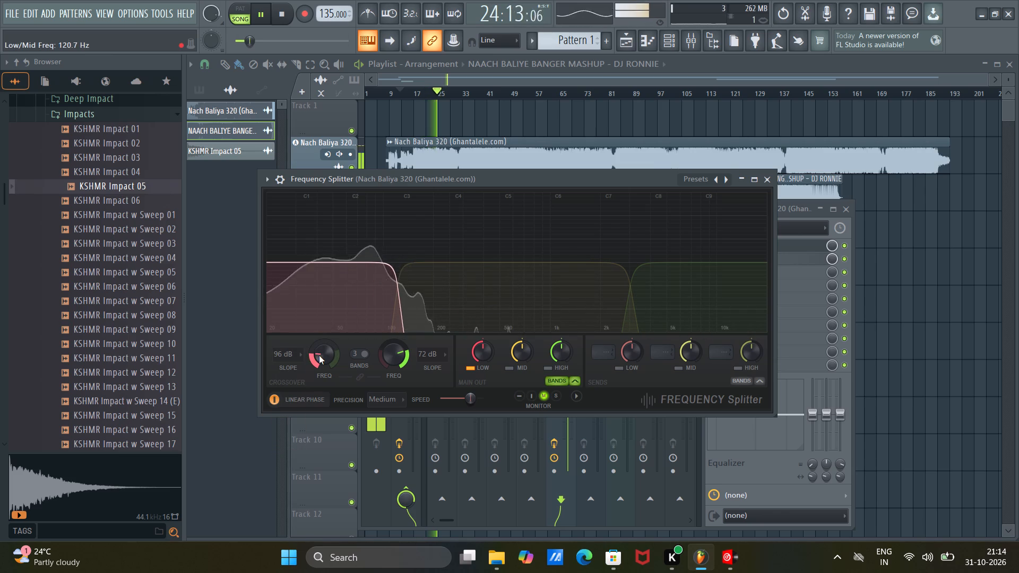
scroll(319, 355, "up", 2)
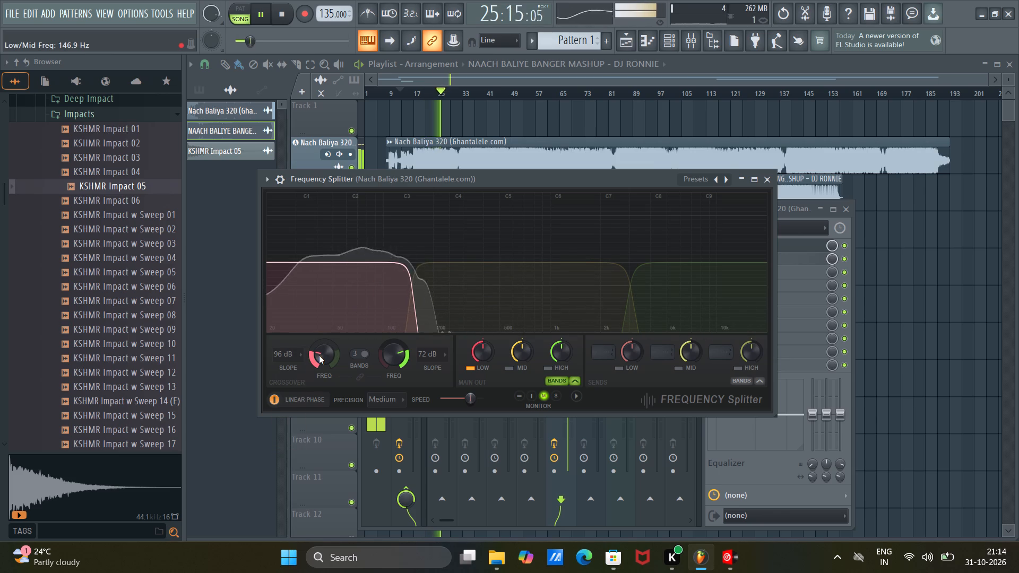
Unmute the mid and high bands in the main output, and close Frequency Splitter and the mixer.
left_click(514, 372)
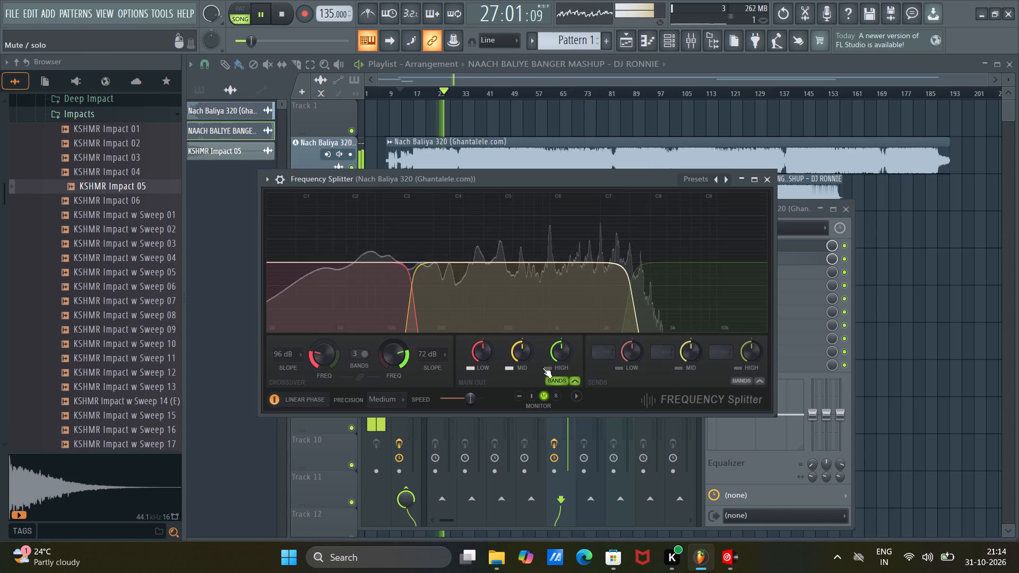
left_click(550, 367)
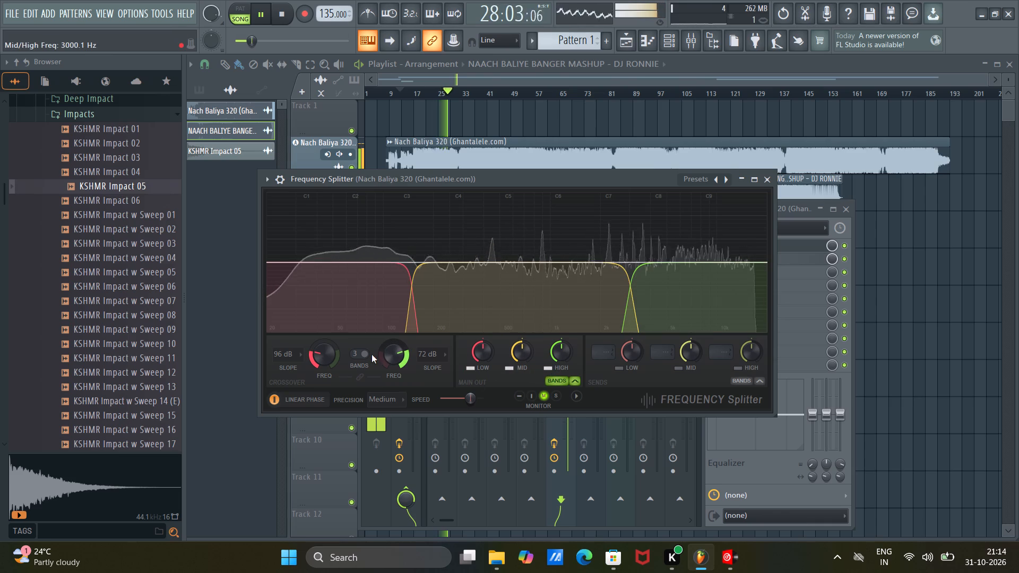
left_click(768, 184)
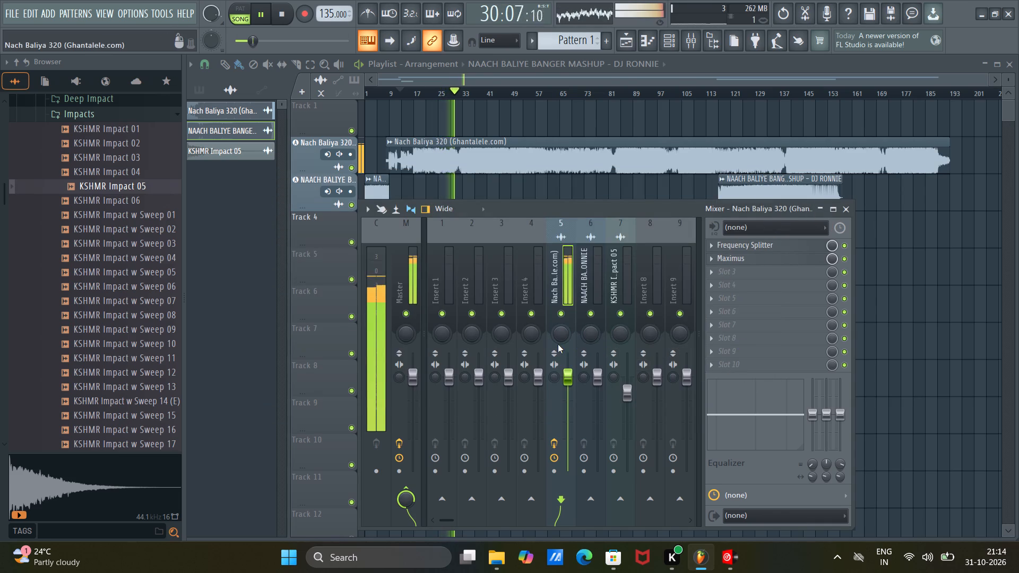
left_click(850, 208)
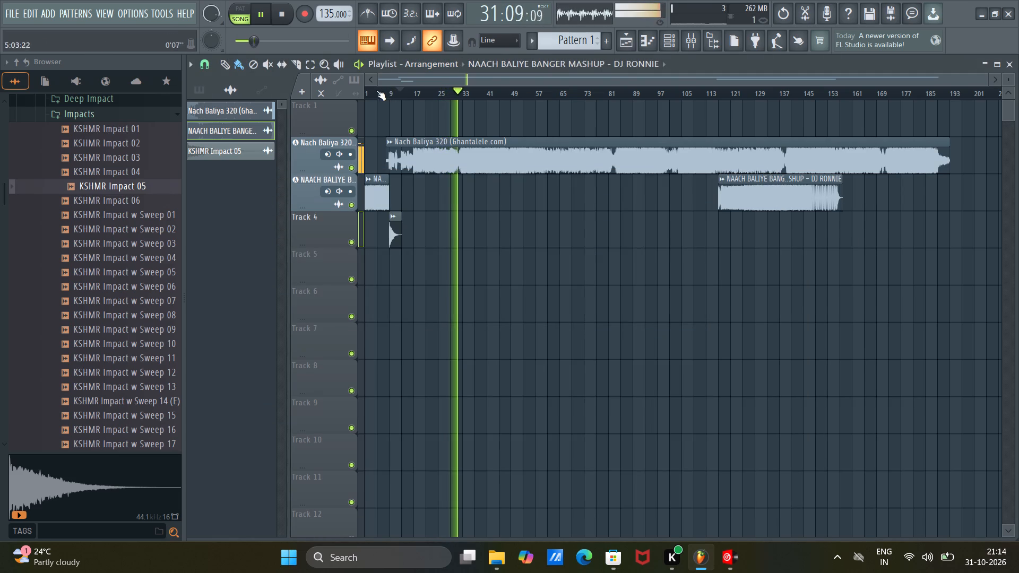
Listen to the arrangement from the opening mashup clip through the transition into the Nach Baliya song, up to about bar 18.
left_click(374, 91)
scroll(392, 89, "up", 5)
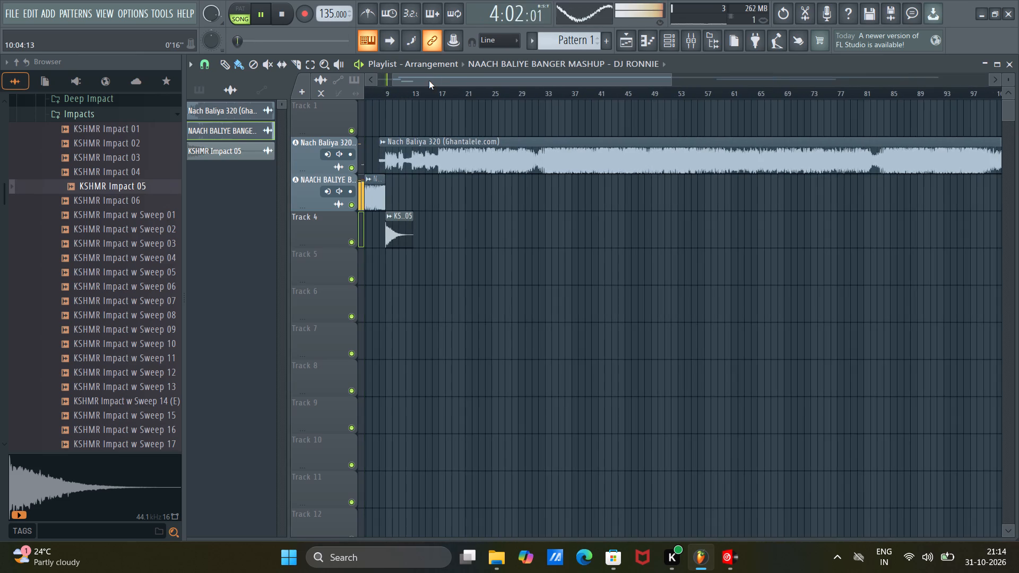
left_click_drag(429, 81, 398, 77)
left_click(405, 92)
scroll(422, 95, "up", 3)
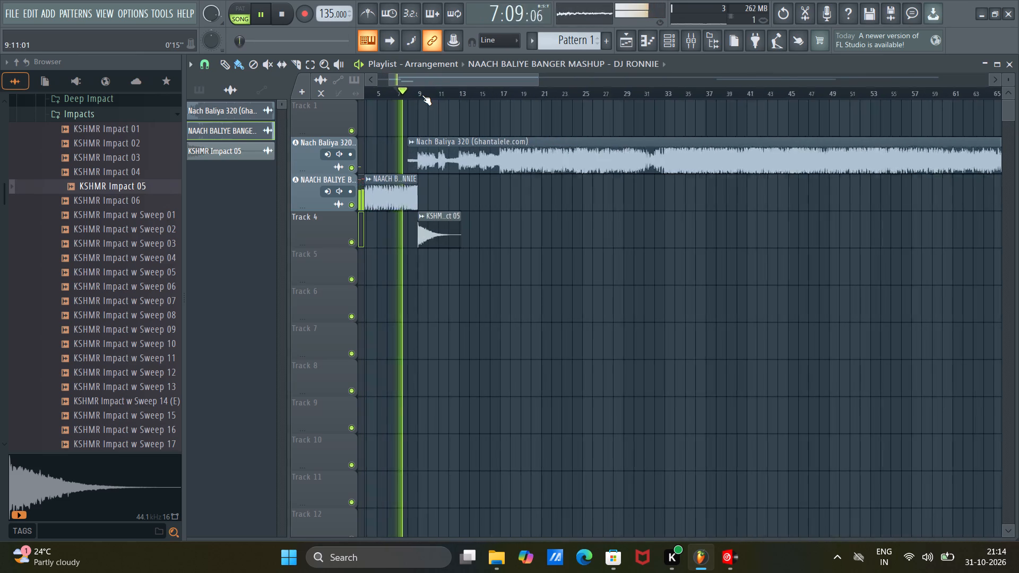
scroll(422, 95, "up", 7)
scroll(422, 95, "down", 3)
scroll(422, 95, "up", 3)
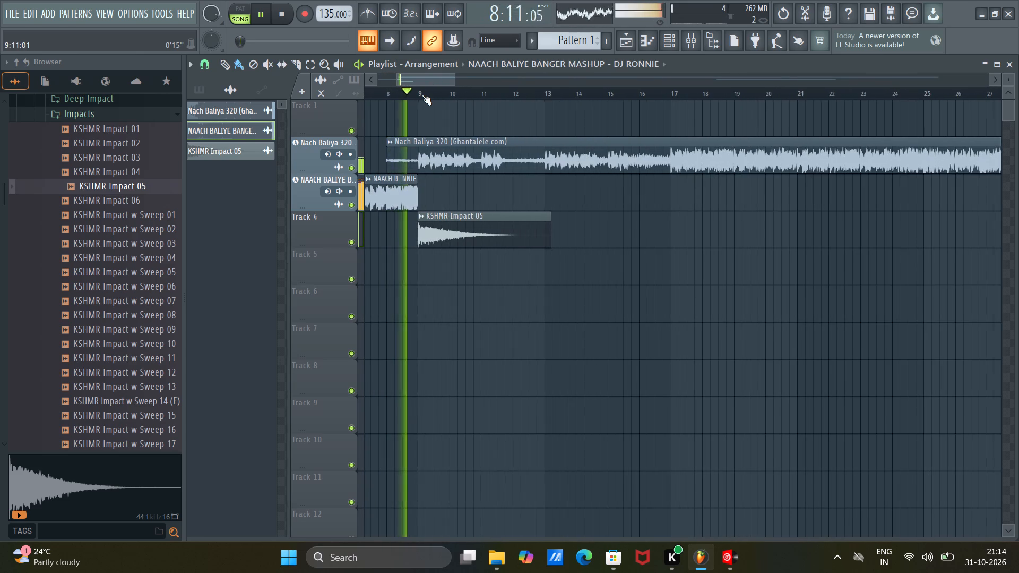
scroll(422, 94, "up", 1)
left_click_drag(422, 80, 446, 88)
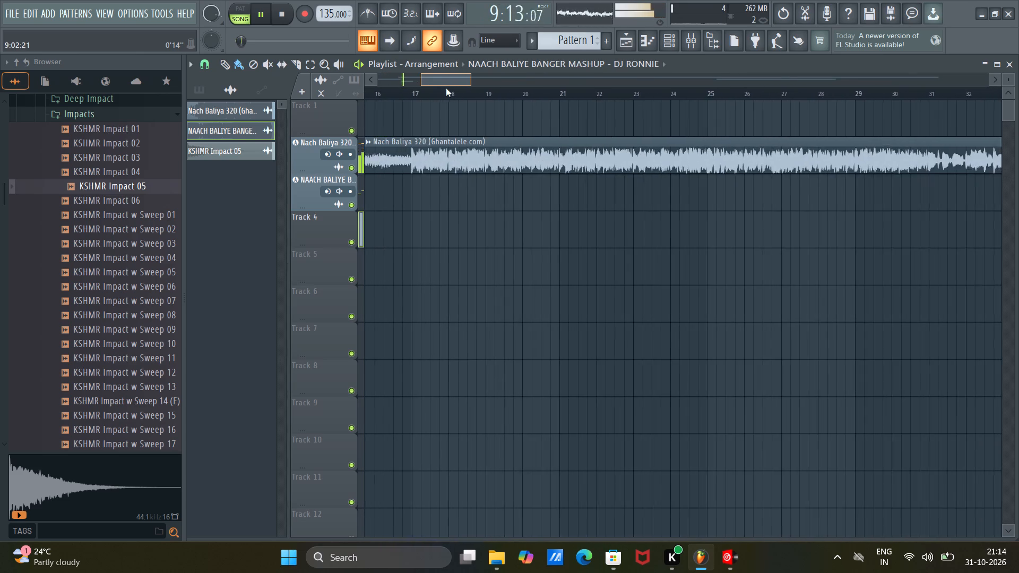
left_click_drag(446, 88, 423, 85)
left_click_drag(427, 80, 433, 81)
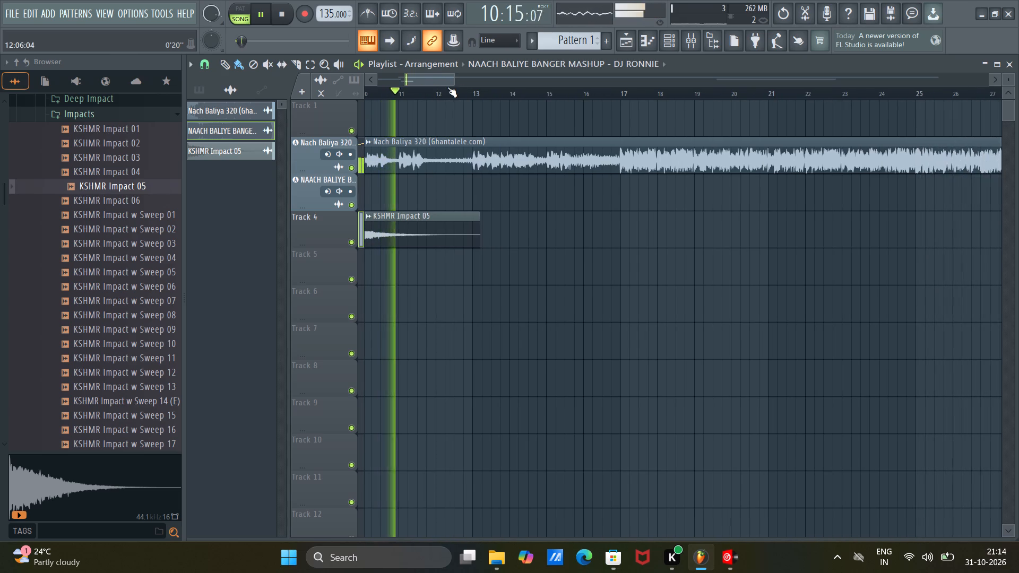
left_click(443, 91)
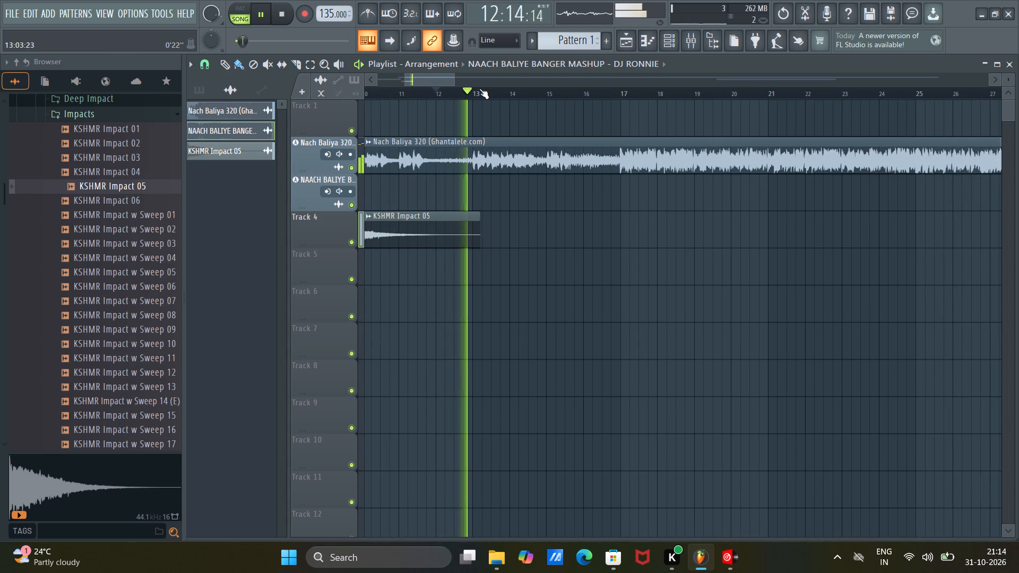
left_click(431, 78)
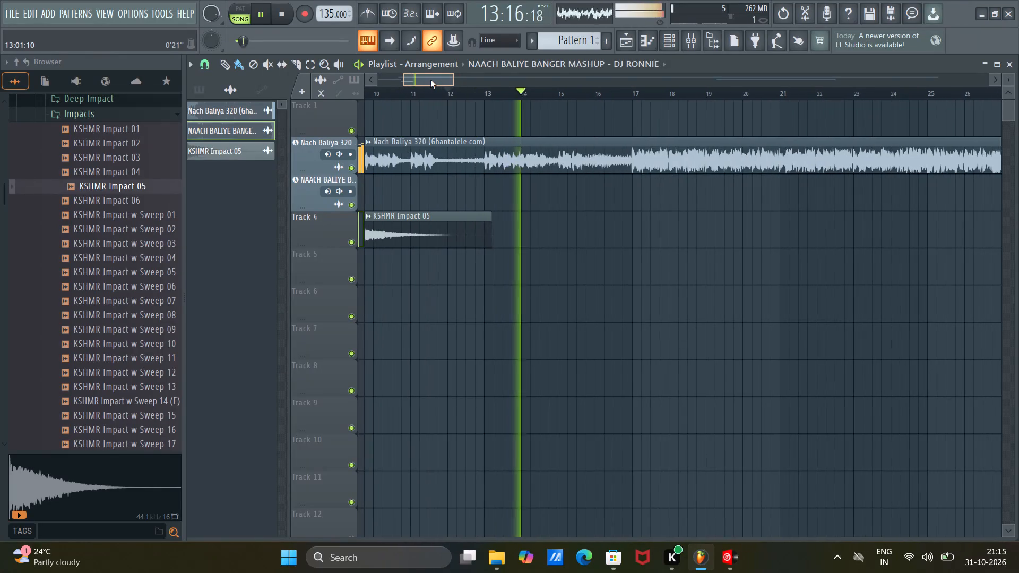
left_click(430, 80)
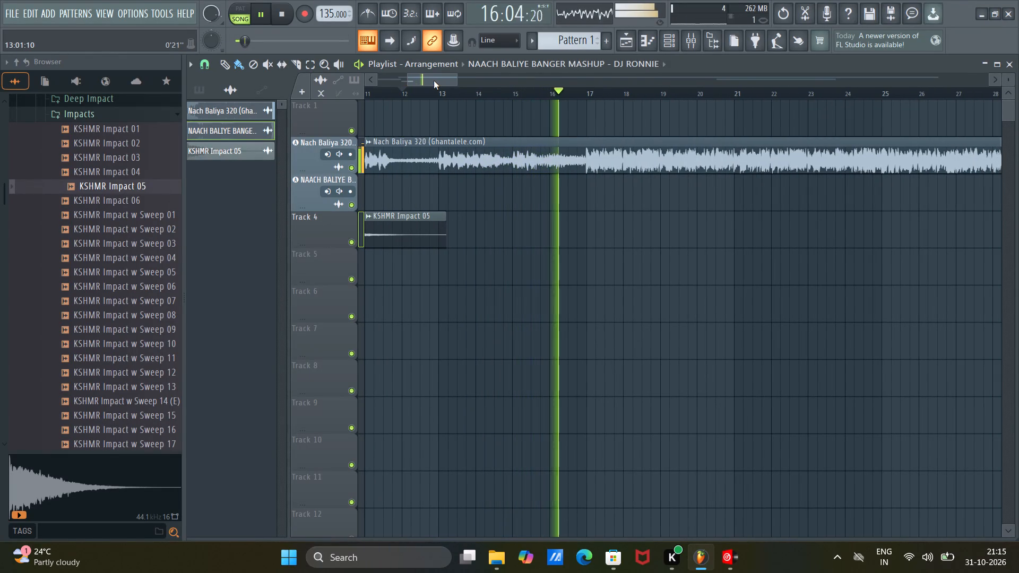
left_click_drag(435, 80, 453, 84)
left_click_drag(452, 83, 443, 83)
Reopen Frequency Splitter on the Nach Baliya mixer track and raise the low band's main output to 2.6 dB.
left_click(697, 46)
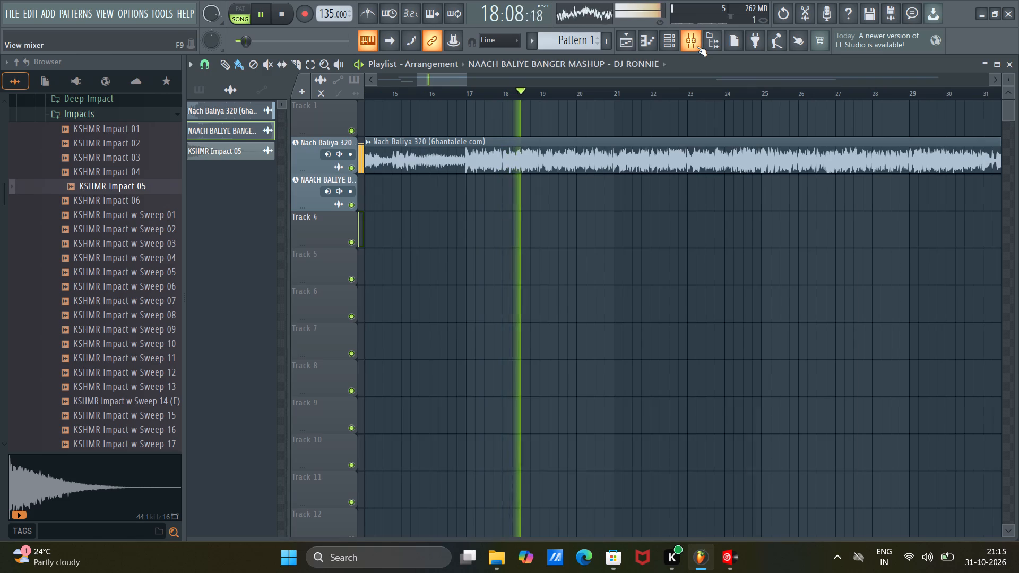
left_click(568, 229)
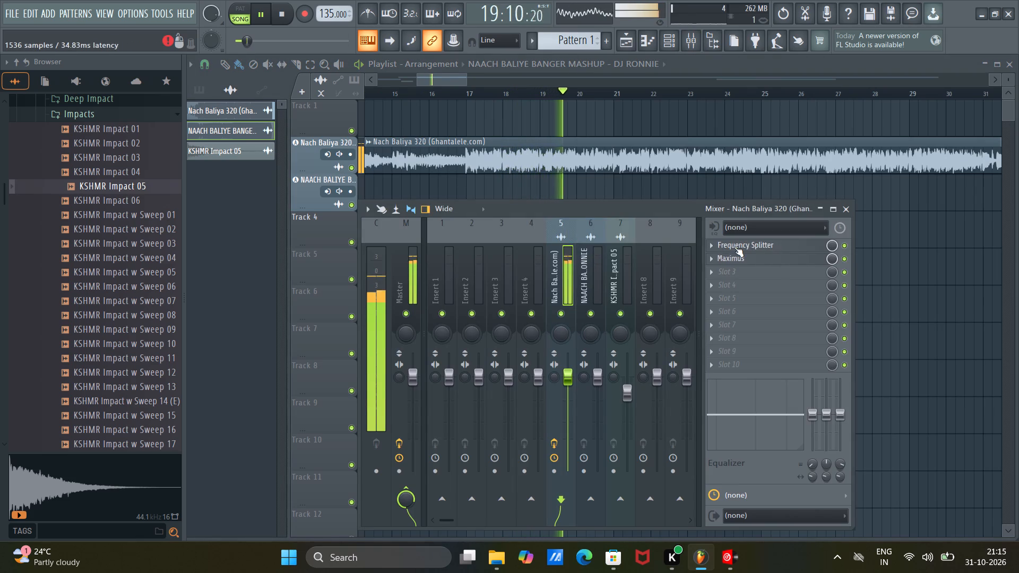
left_click(734, 246)
scroll(487, 344, "up", 1)
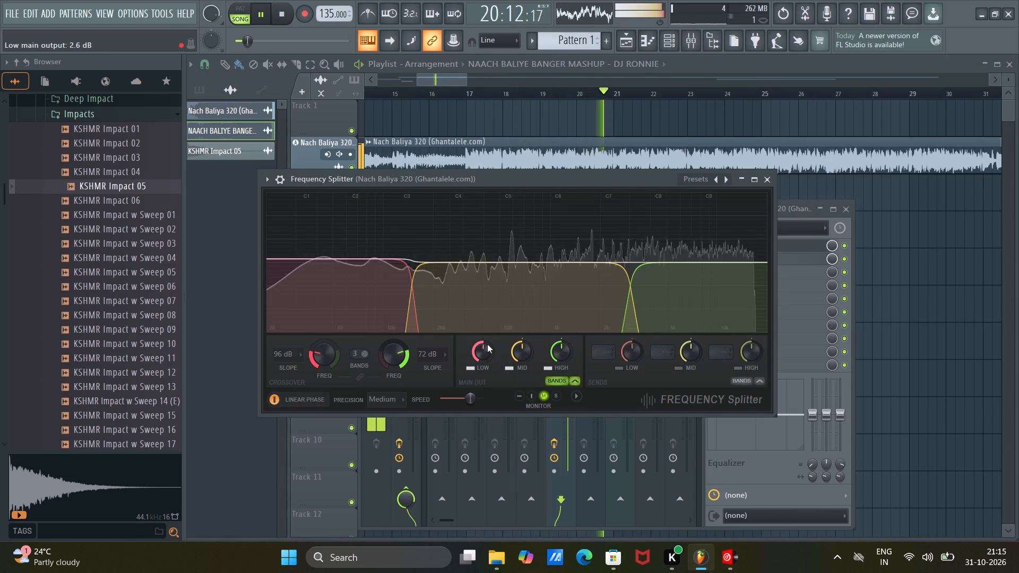
Try a higher low-band main output, reset it to the default 0.0 dB, and close Frequency Splitter and the mixer.
scroll(487, 344, "up", 5)
scroll(487, 344, "down", 3)
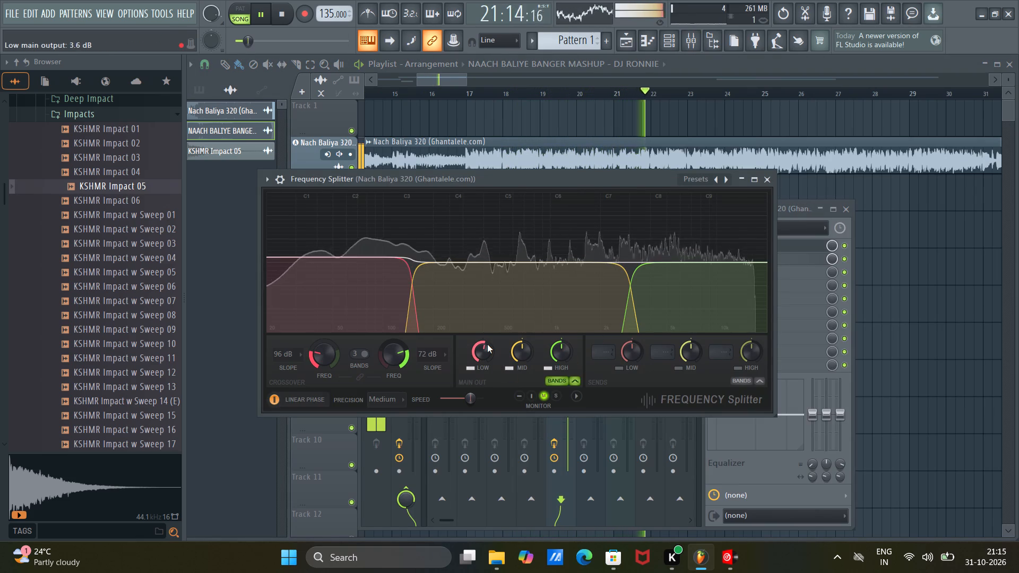
scroll(487, 344, "down", 2)
right_click(487, 344)
left_click(513, 341)
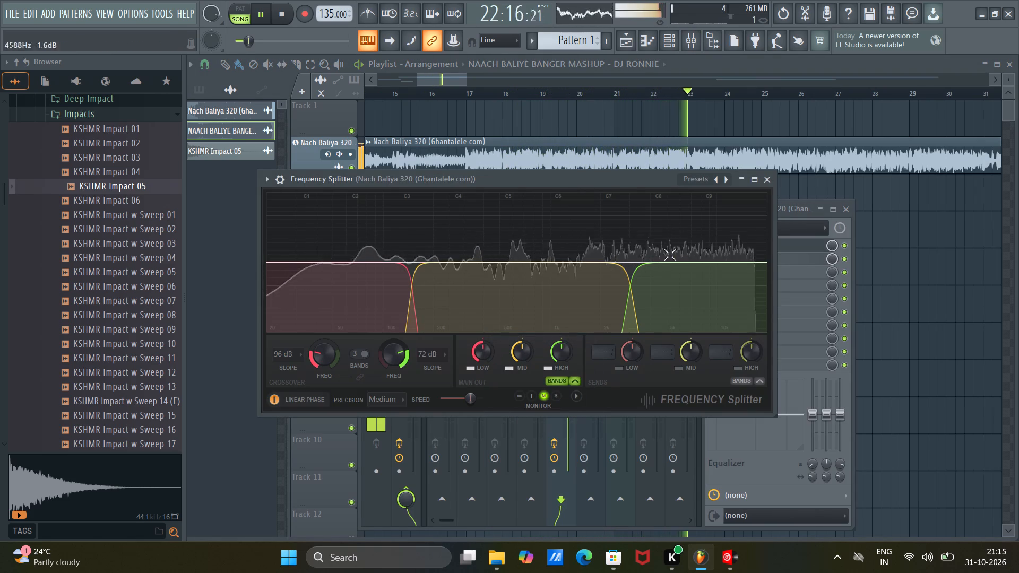
left_click(765, 178)
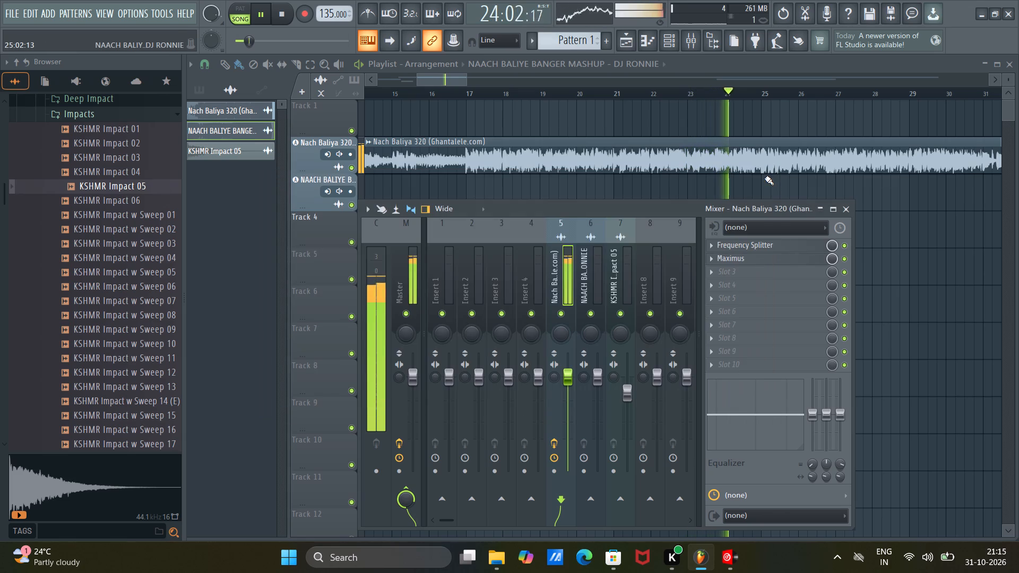
left_click(843, 203)
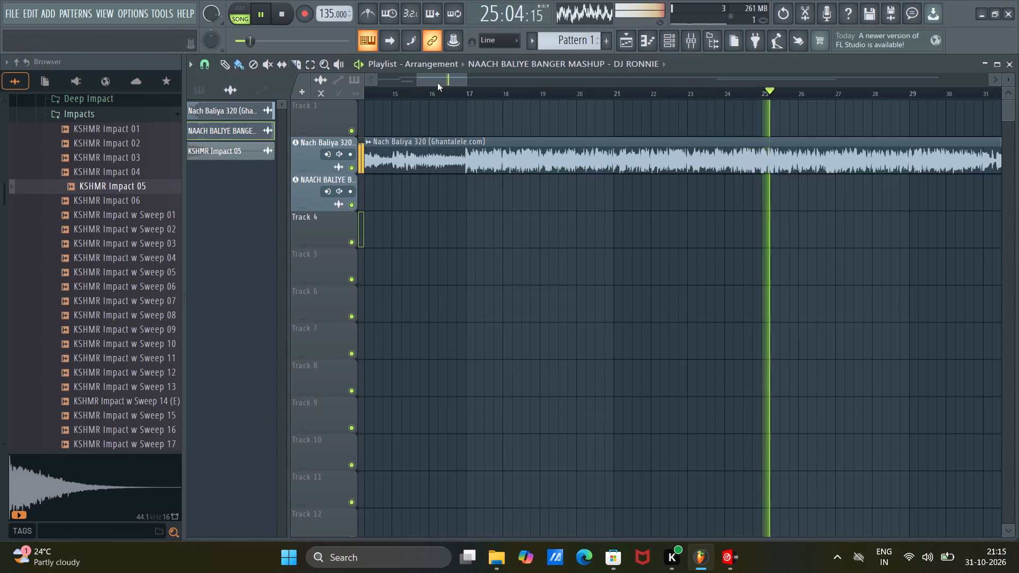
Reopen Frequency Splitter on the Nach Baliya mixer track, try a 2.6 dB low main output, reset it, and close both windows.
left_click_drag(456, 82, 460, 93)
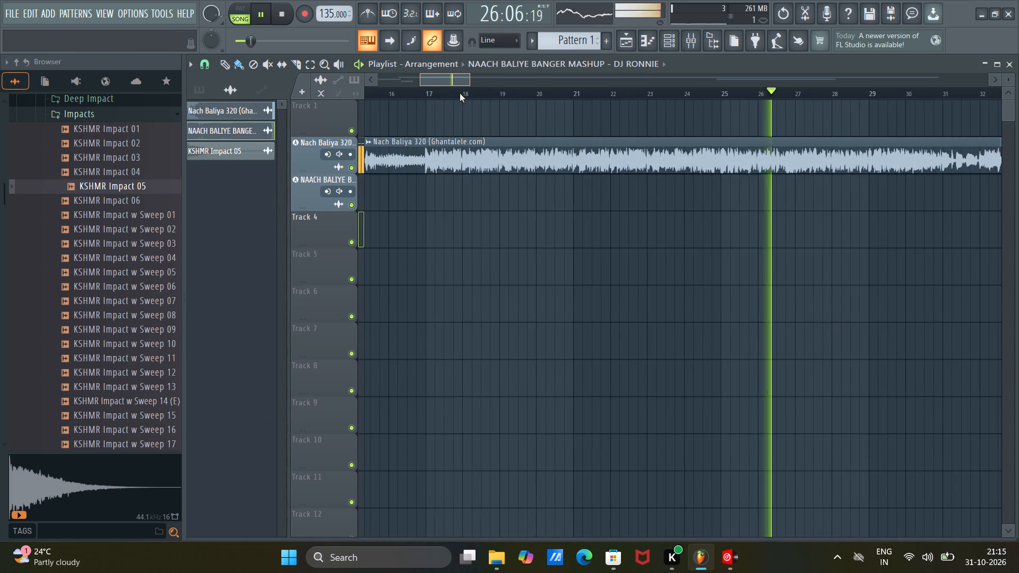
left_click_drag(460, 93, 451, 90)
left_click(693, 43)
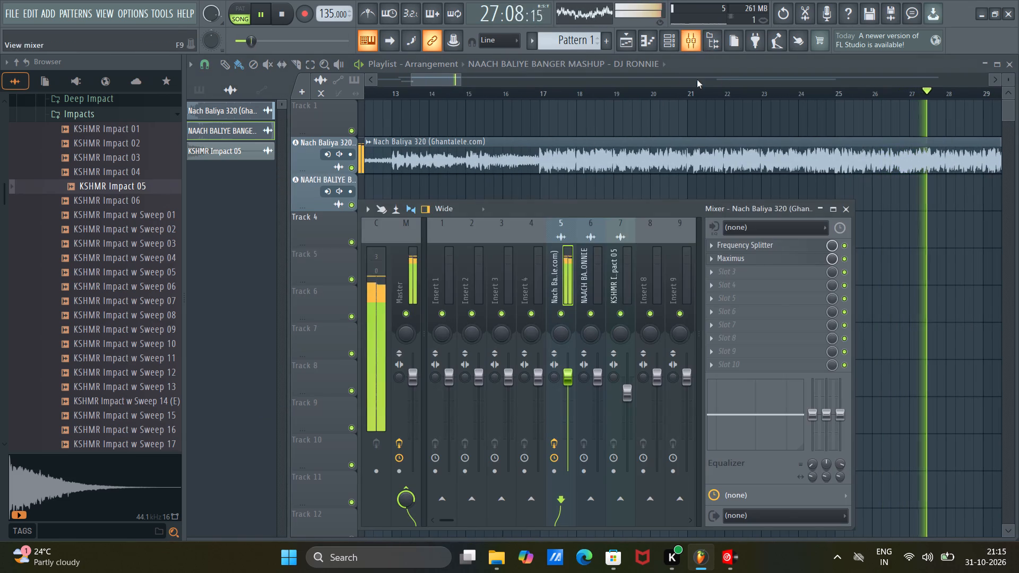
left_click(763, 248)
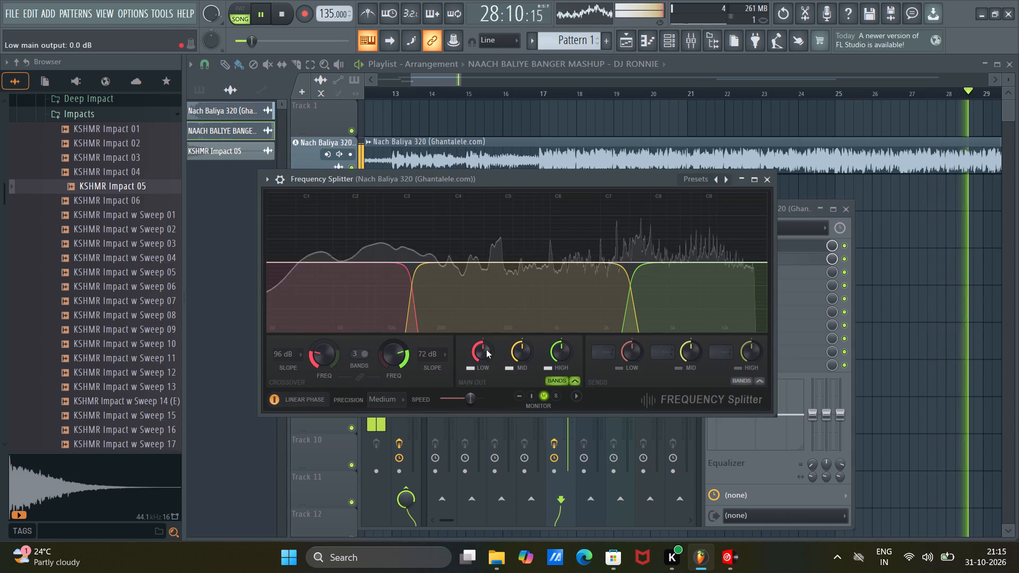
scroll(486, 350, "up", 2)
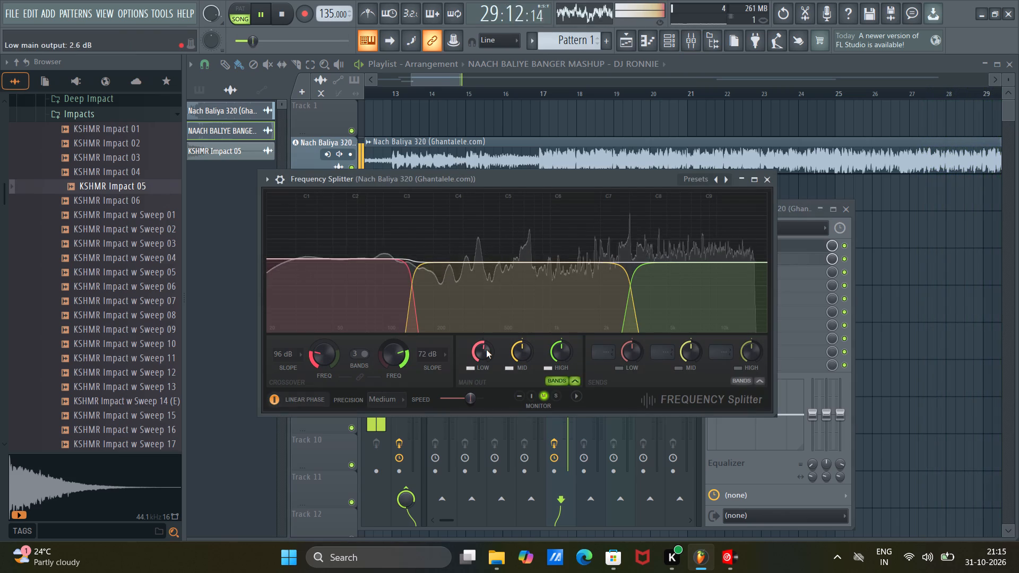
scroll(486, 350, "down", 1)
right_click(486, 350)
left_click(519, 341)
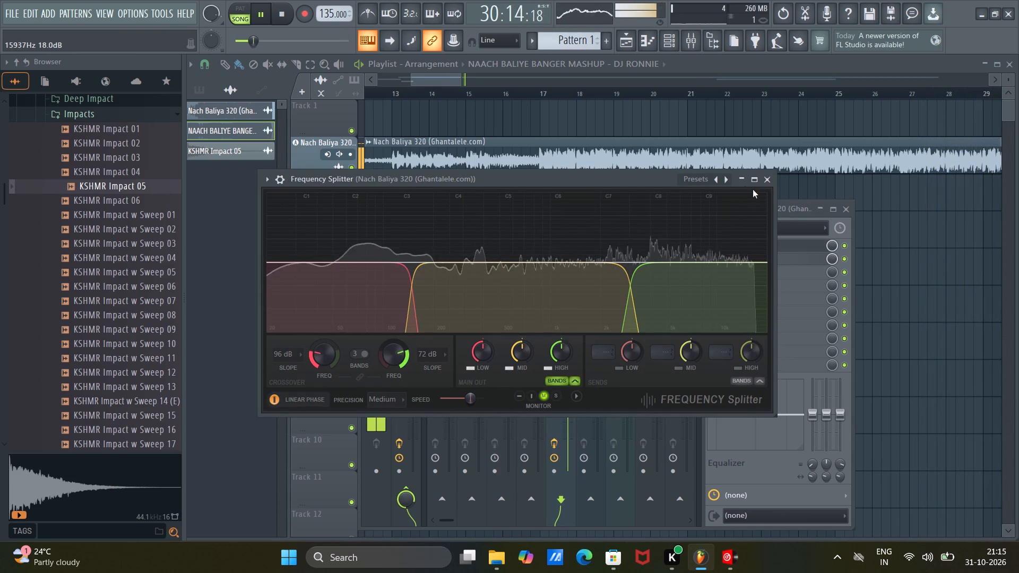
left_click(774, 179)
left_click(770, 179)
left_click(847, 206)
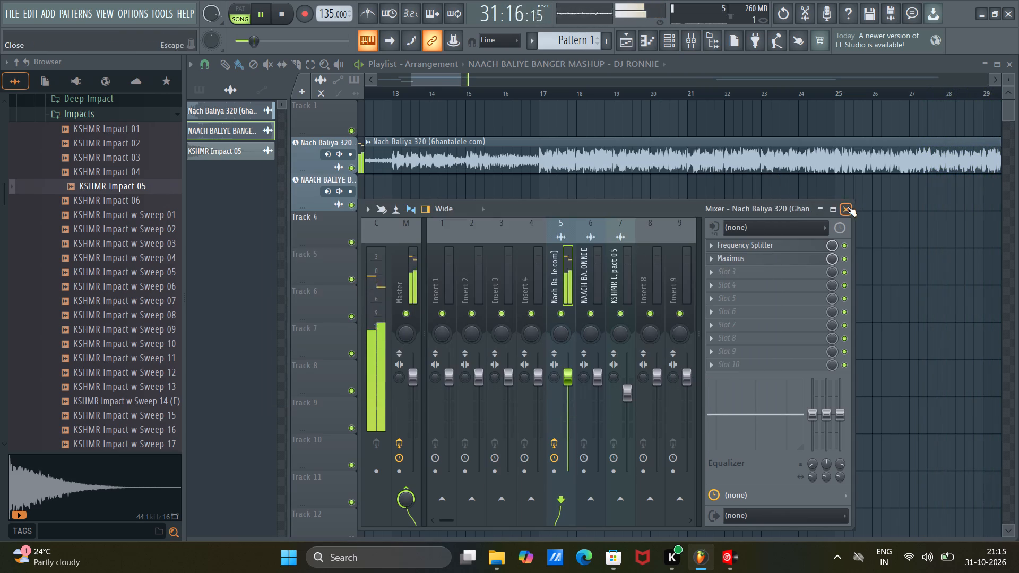
Move the later Naach Baliye mashup clip earlier on its track so that it starts at bar 40, under the Nach Baliya song.
left_click_drag(450, 81, 494, 91)
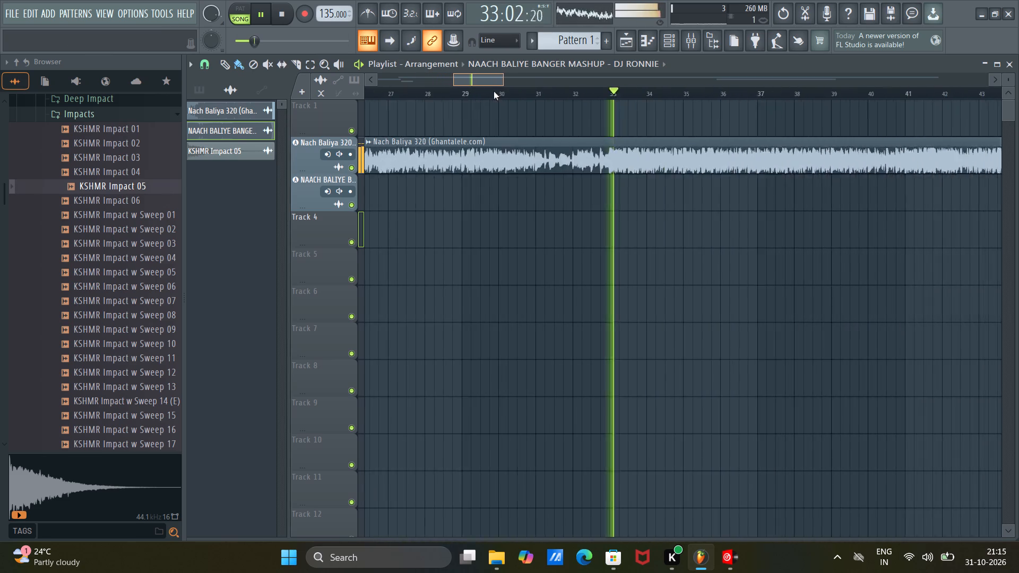
left_click_drag(494, 91, 516, 97)
scroll(519, 89, "down", 12)
left_click_drag(517, 80, 526, 83)
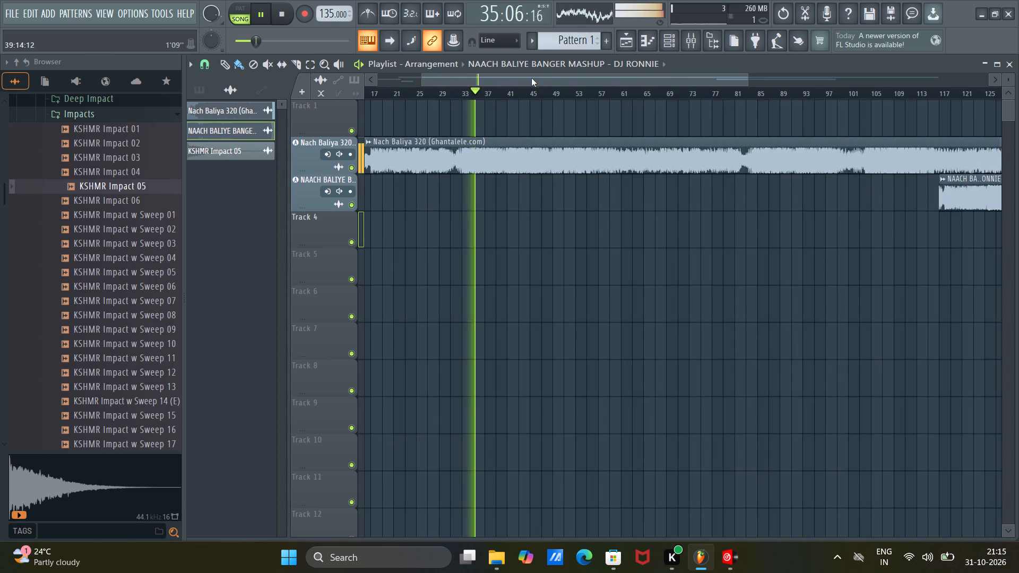
left_click_drag(963, 201, 702, 203)
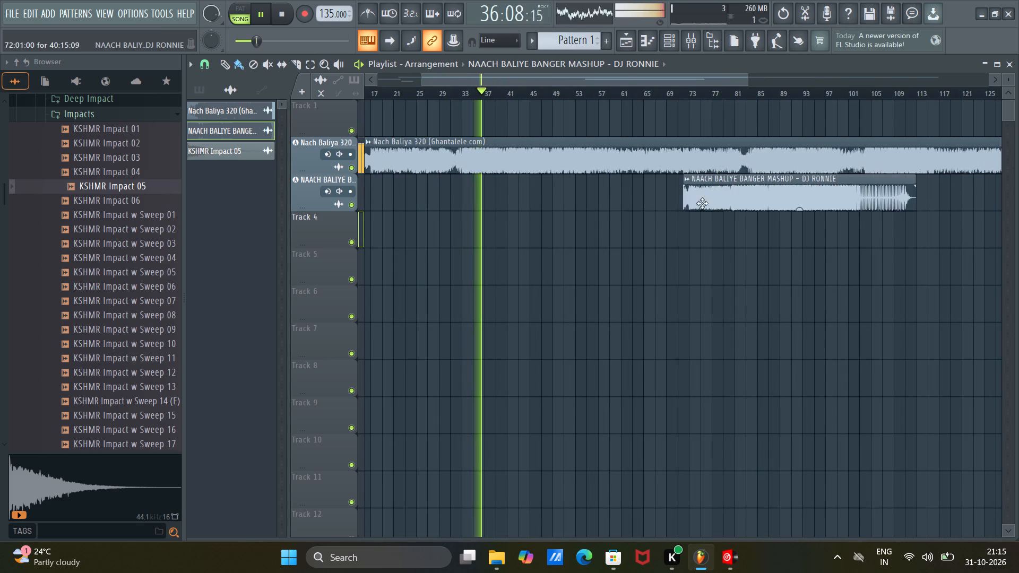
left_click_drag(702, 203, 522, 197)
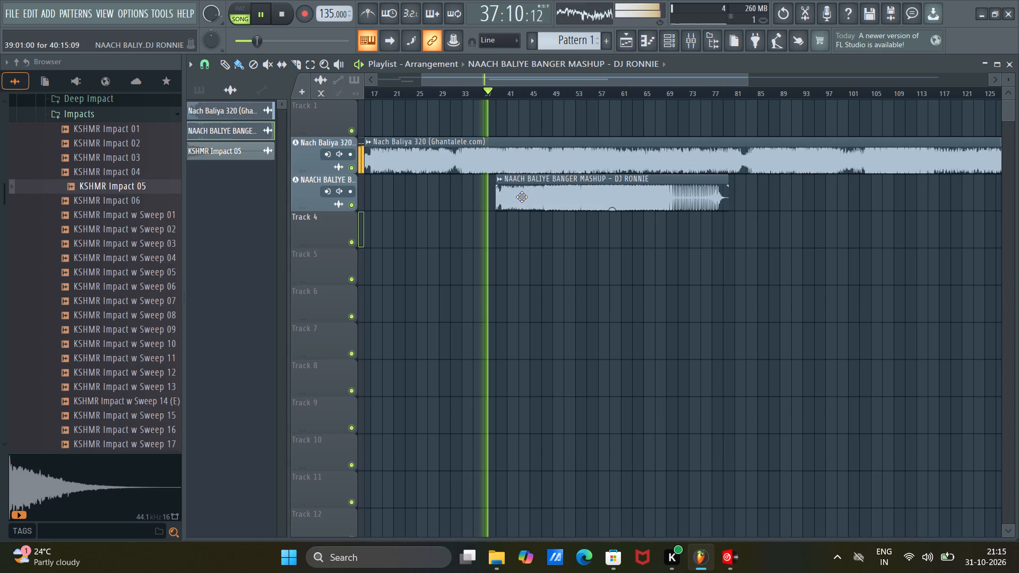
scroll(504, 93, "up", 8)
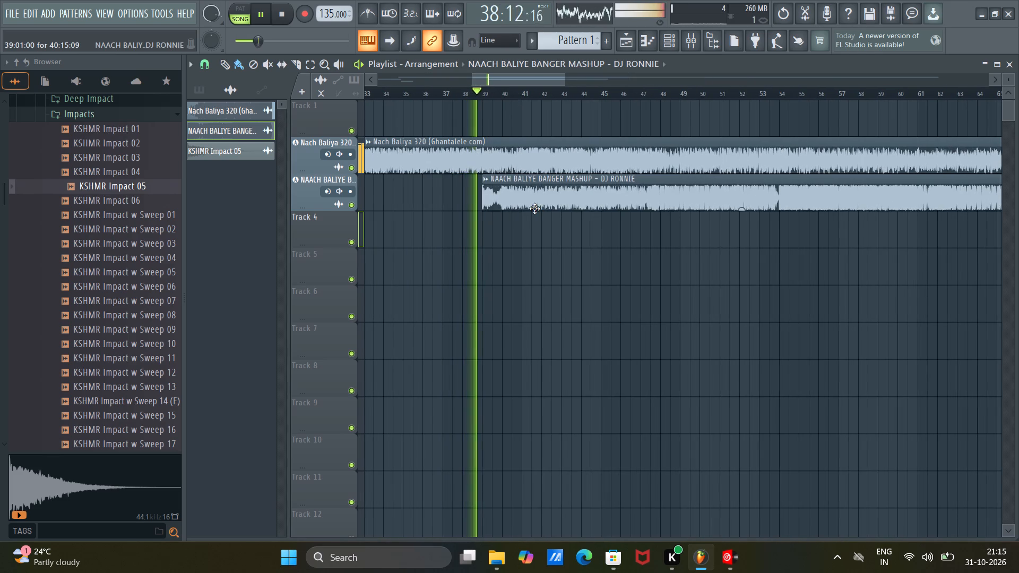
left_click_drag(529, 195, 559, 196)
left_click(558, 195)
left_click_drag(555, 190, 546, 187)
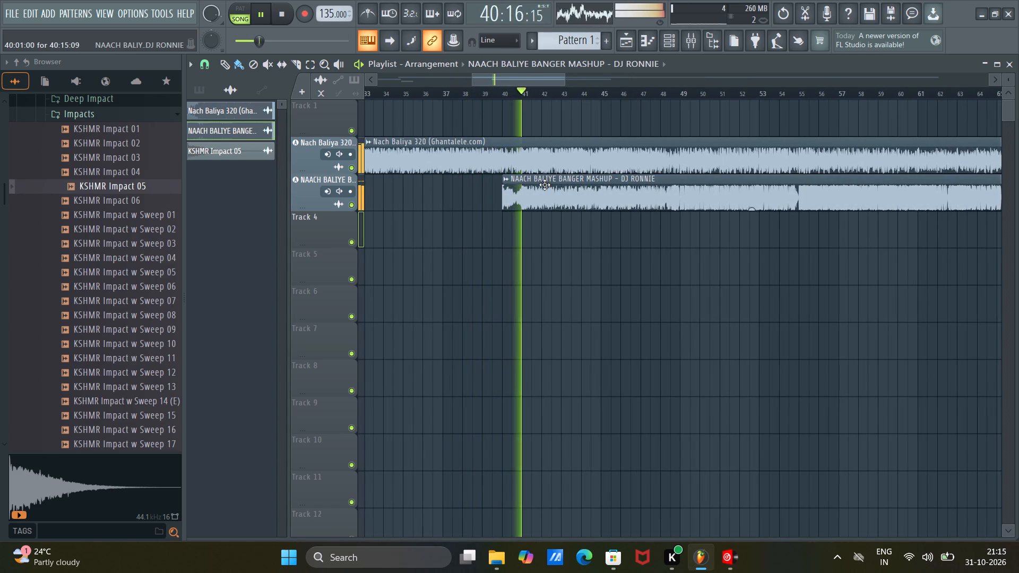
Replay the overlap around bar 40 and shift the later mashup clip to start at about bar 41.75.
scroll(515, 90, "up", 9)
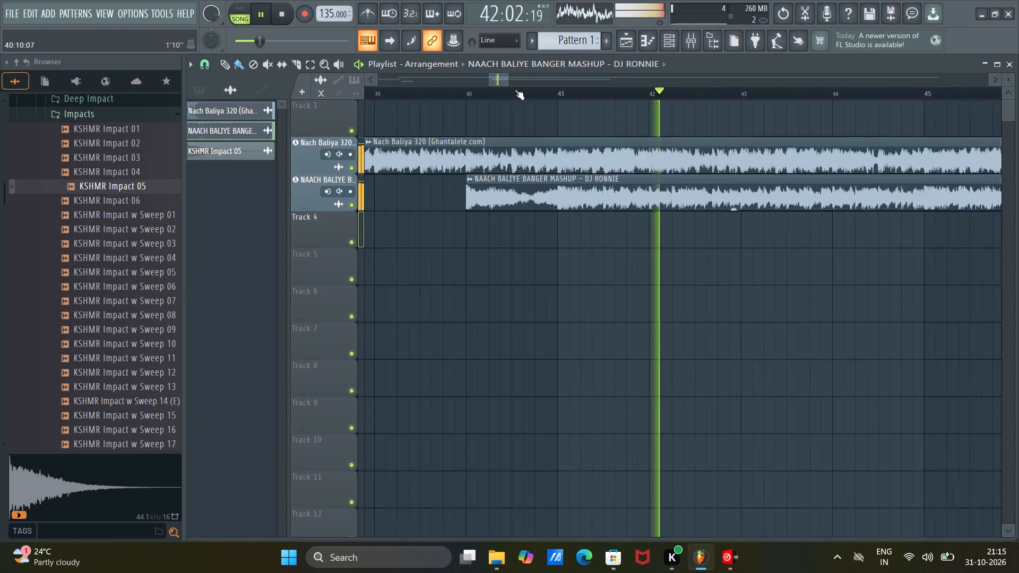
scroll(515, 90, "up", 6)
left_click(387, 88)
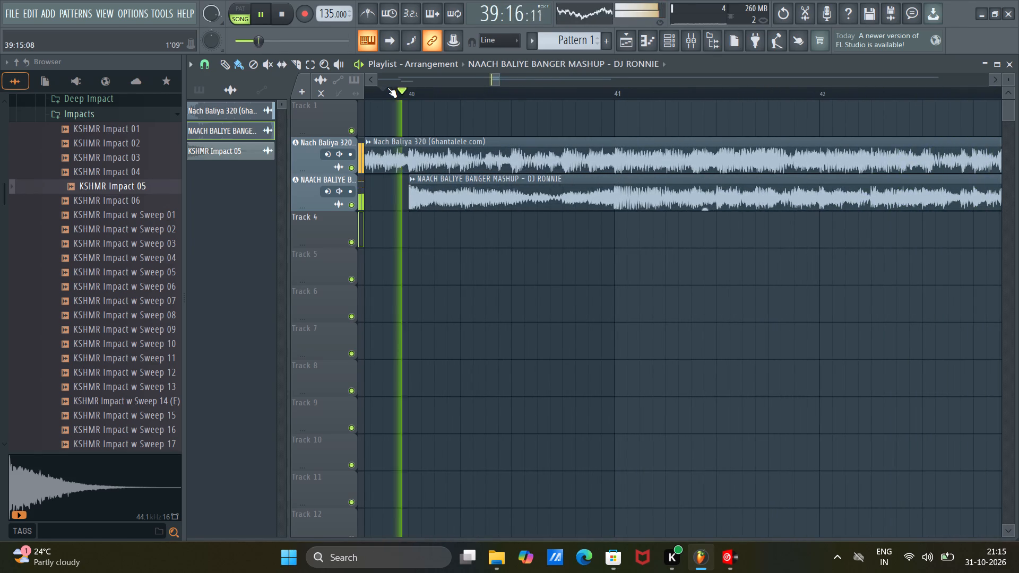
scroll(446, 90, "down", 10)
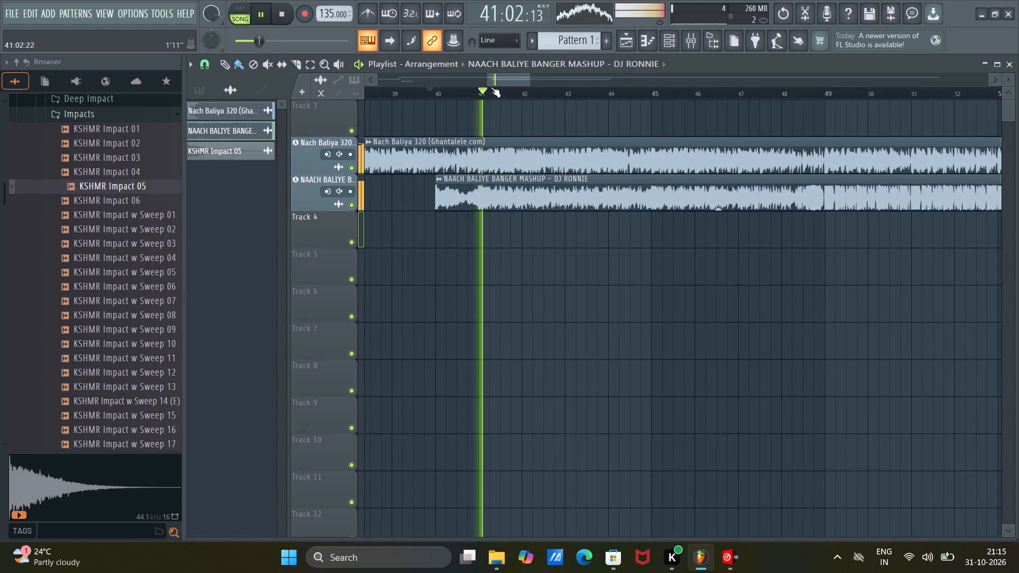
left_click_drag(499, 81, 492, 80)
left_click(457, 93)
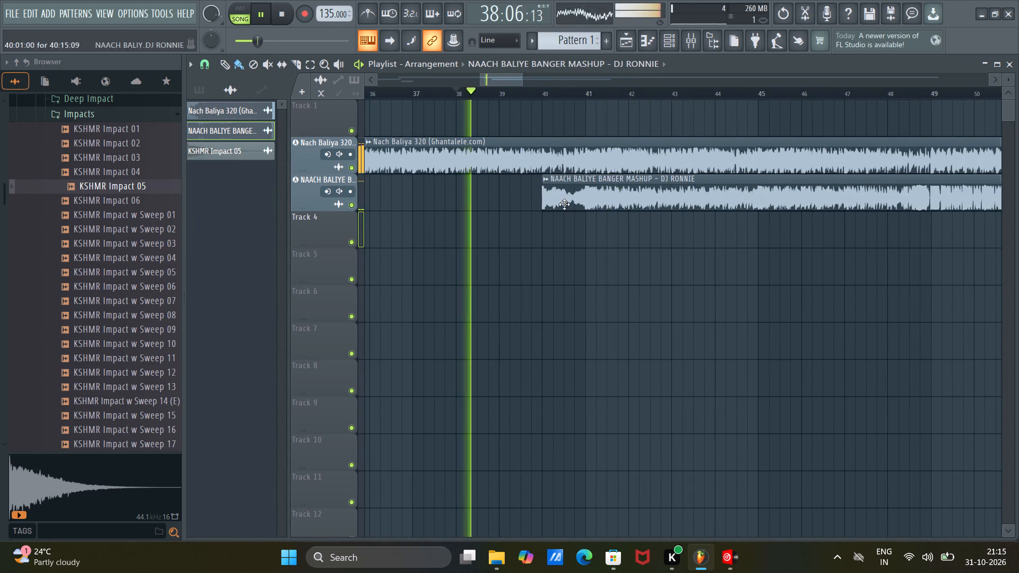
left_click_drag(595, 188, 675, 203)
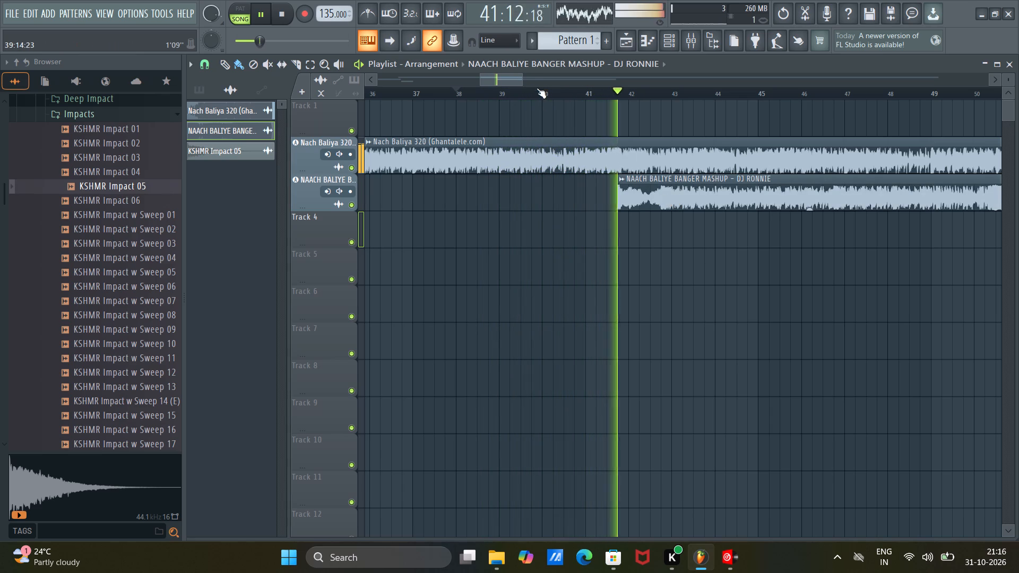
Stop playback and trim the end of the Nach Baliya song clip back to about bar 56.
scroll(537, 91, "down", 14)
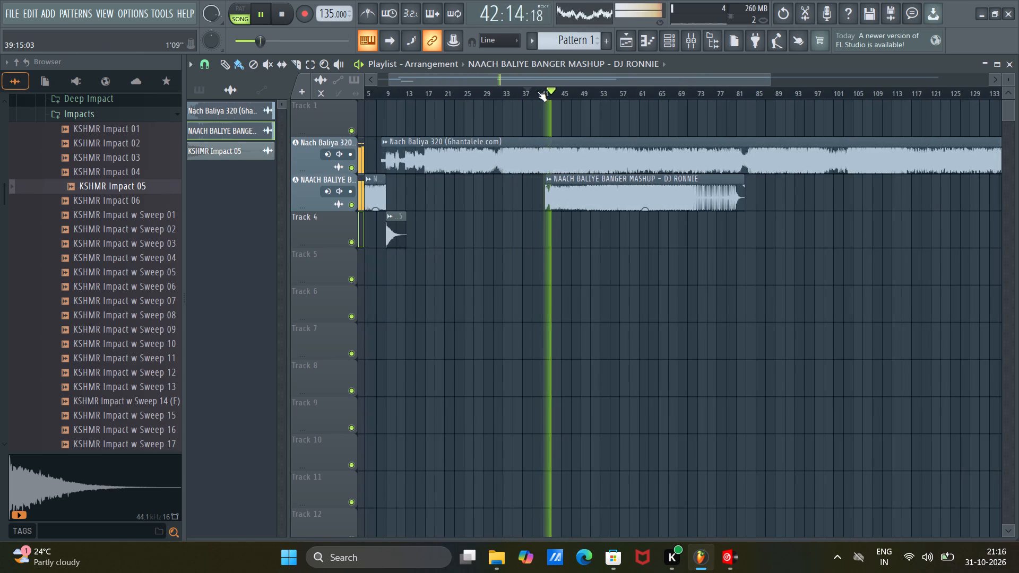
key("space")
left_click_drag(695, 82, 833, 92)
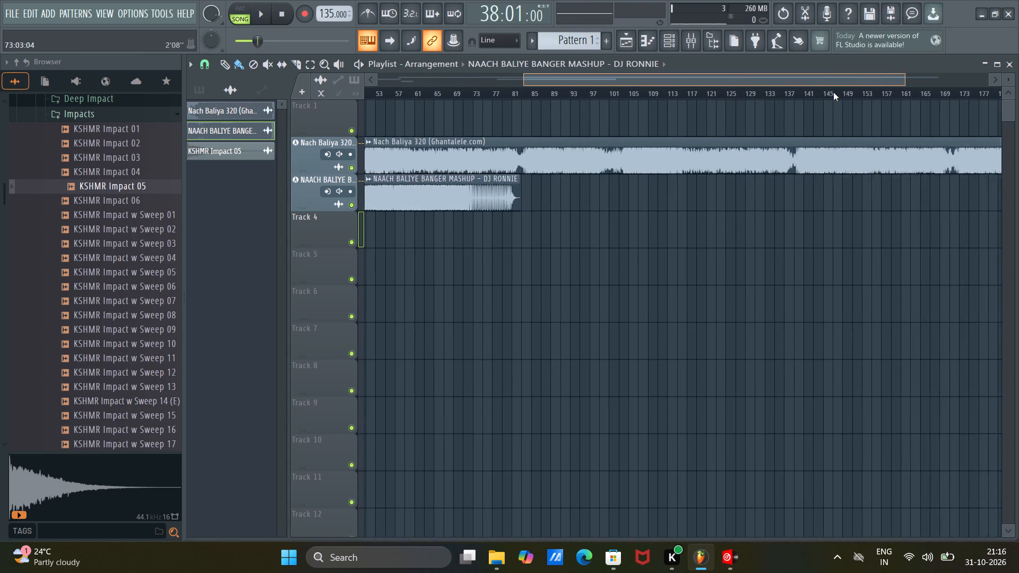
left_click_drag(833, 92, 918, 90)
left_click_drag(910, 142, 348, 161)
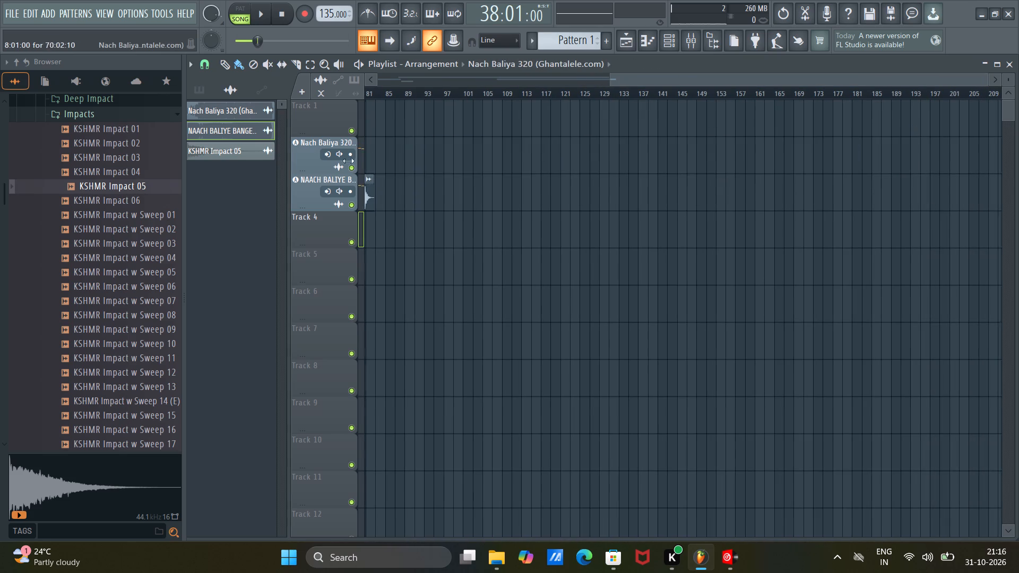
left_click_drag(348, 161, 631, 143)
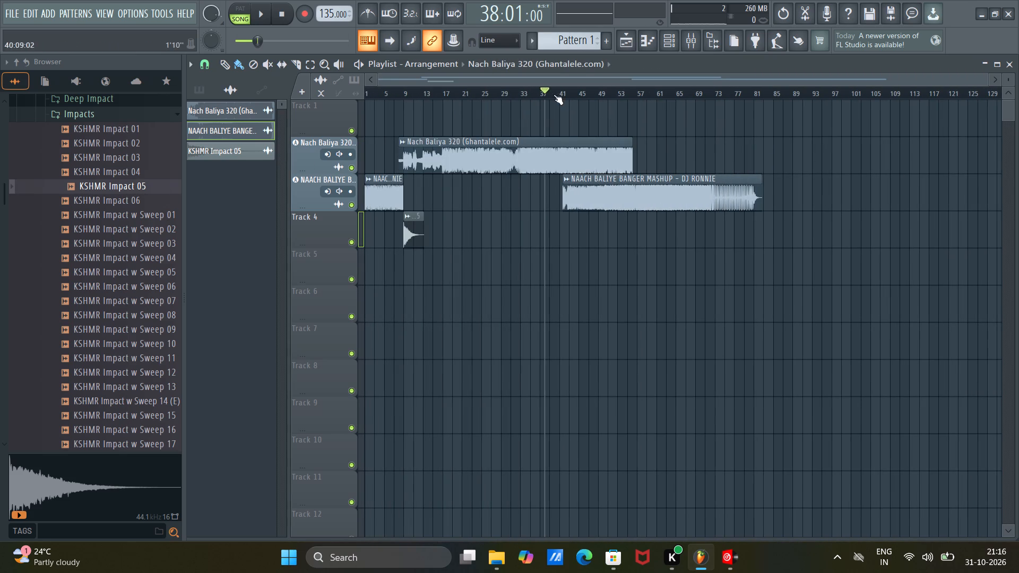
Play from about bar 30 and move the later mashup clip back to start at about bar 40.
left_click_drag(513, 90, 508, 90)
key("space")
scroll(514, 89, "up", 11)
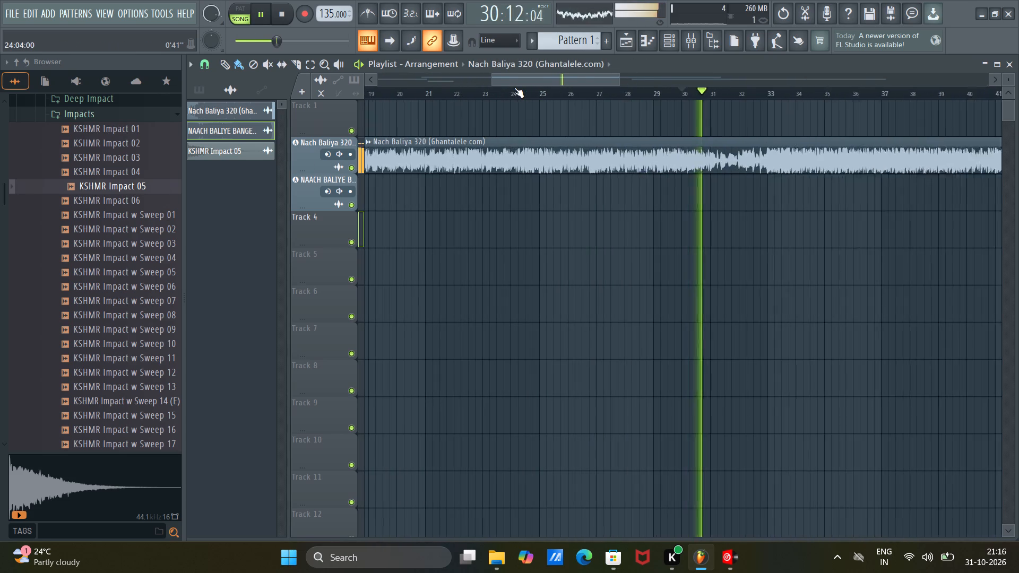
left_click_drag(523, 81, 572, 90)
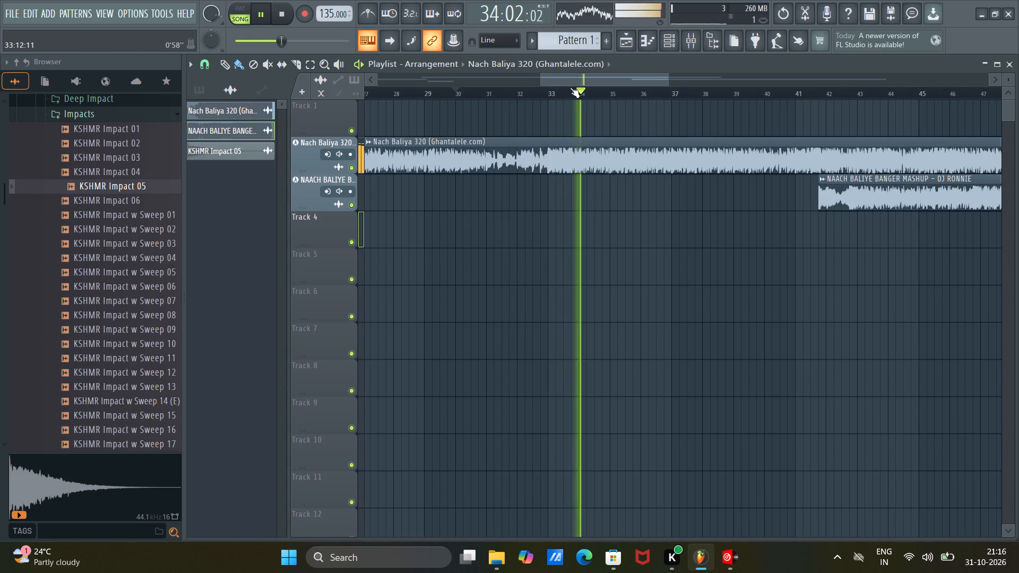
left_click_drag(563, 81, 564, 81)
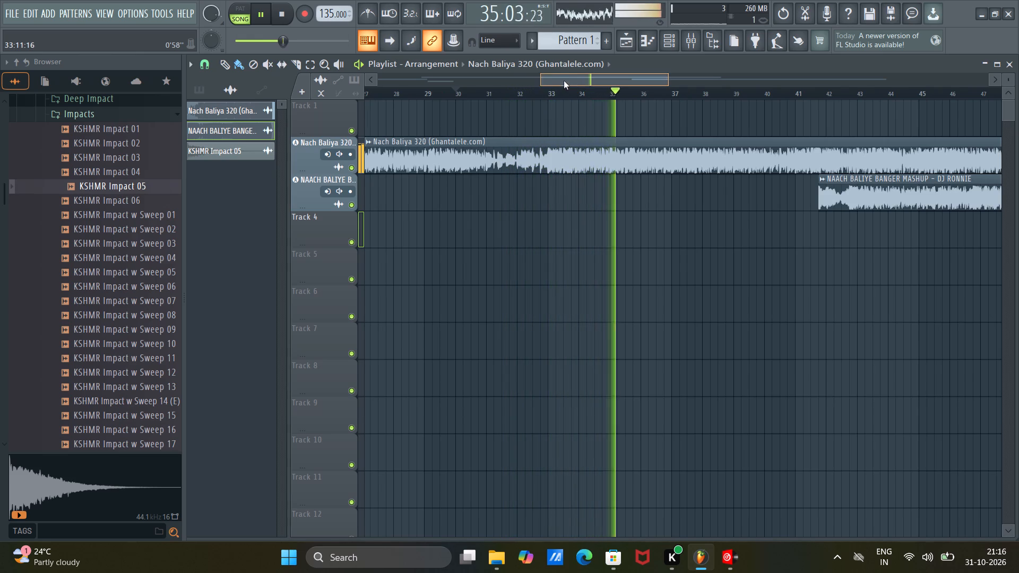
left_click_drag(564, 81, 612, 97)
left_click_drag(692, 198, 678, 194)
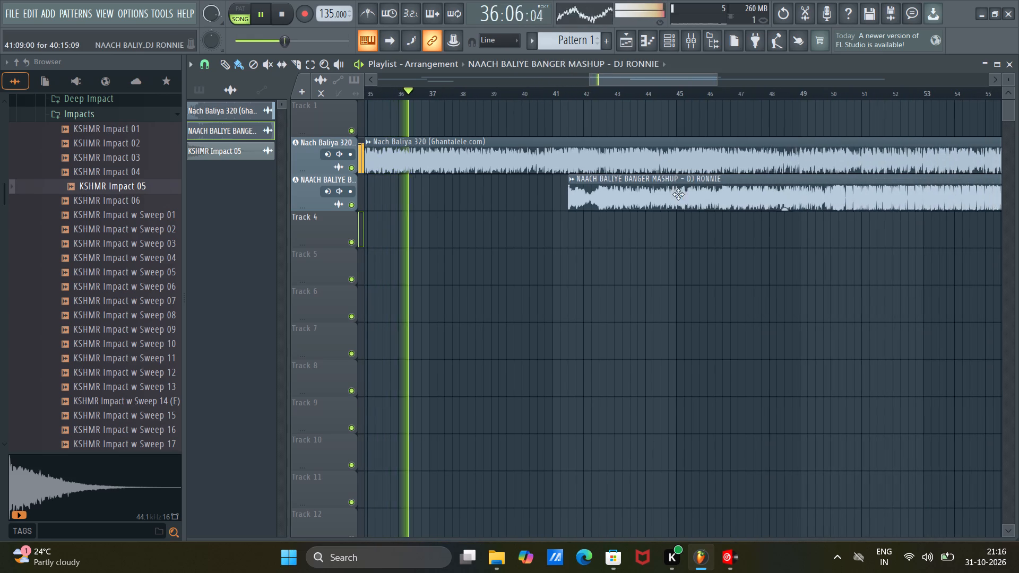
left_click_drag(678, 194, 634, 194)
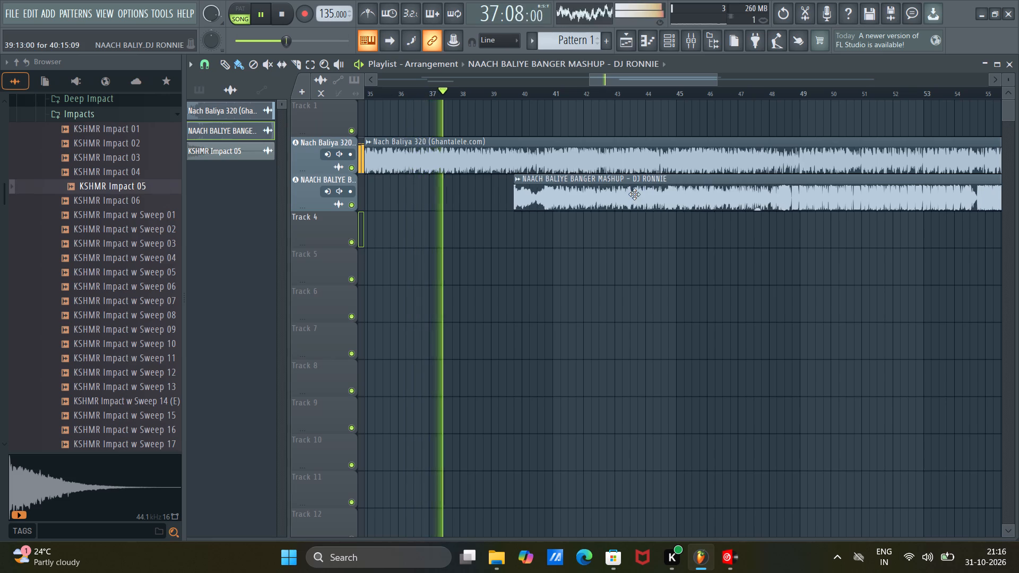
left_click_drag(634, 194, 636, 194)
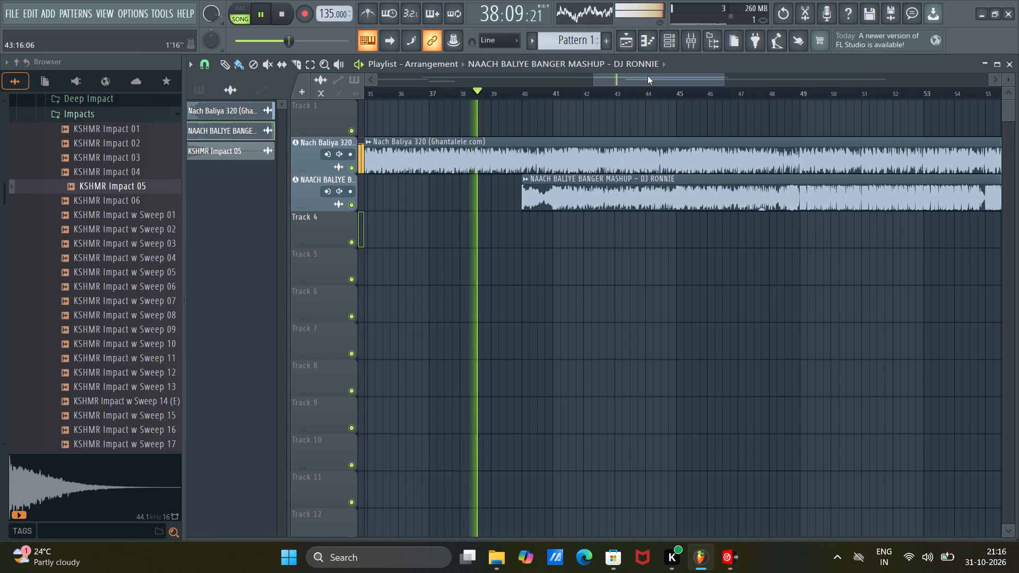
Trim the end of the Nach Baliya song clip to just before bar 40, where the mashup clip starts.
left_click_drag(648, 76, 658, 80)
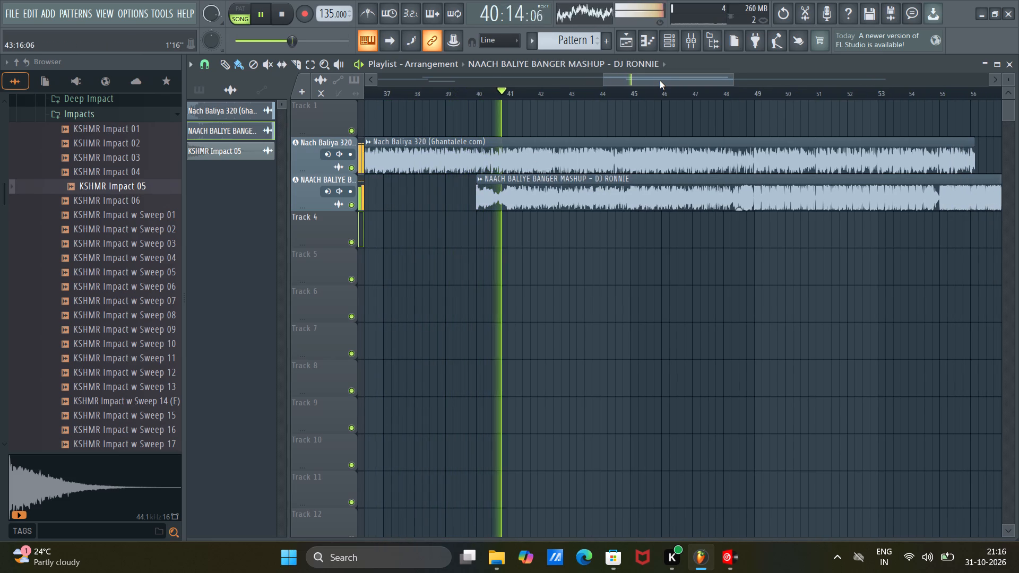
left_click_drag(974, 143, 506, 160)
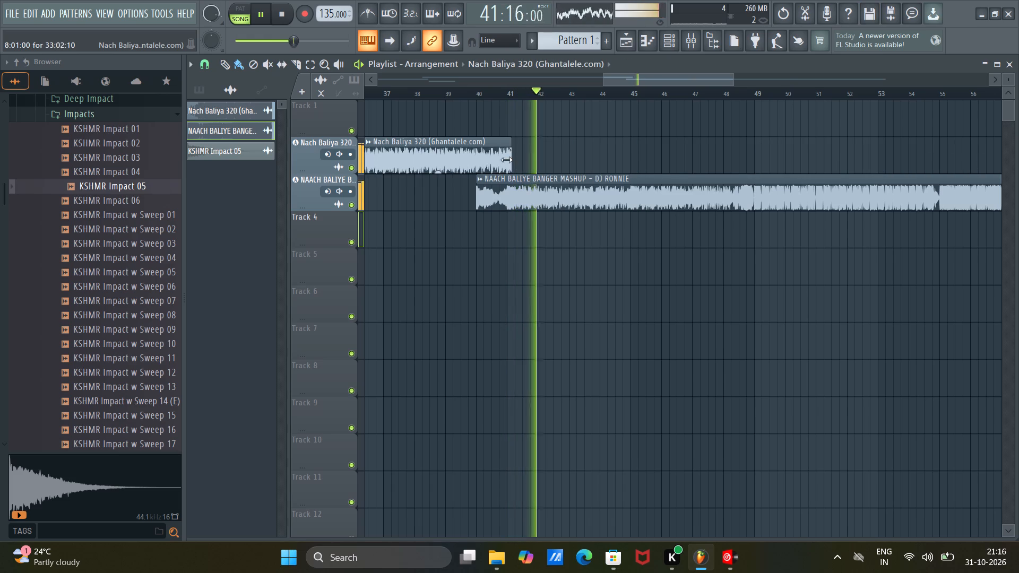
left_click_drag(506, 160, 476, 154)
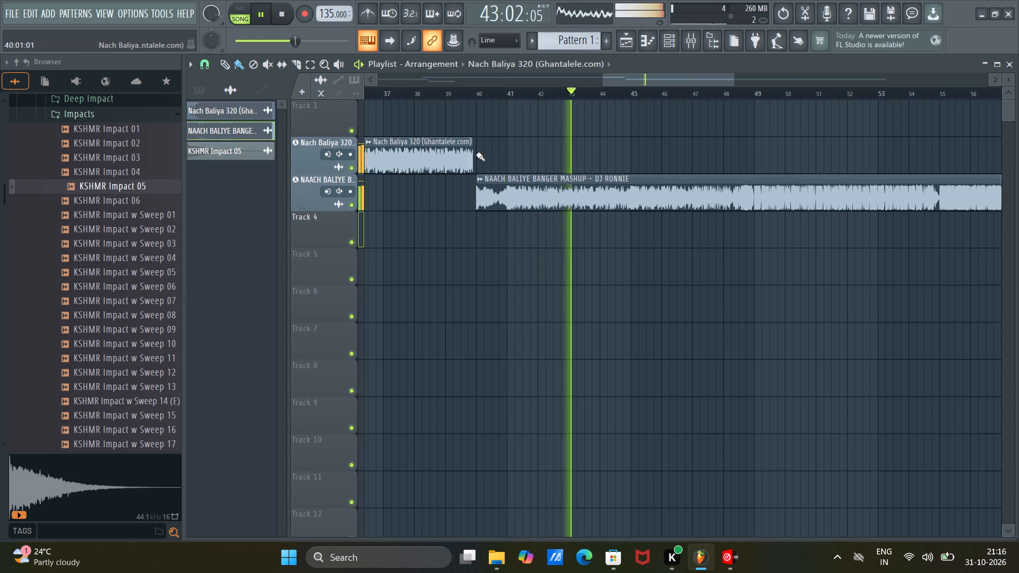
scroll(473, 94, "up", 10)
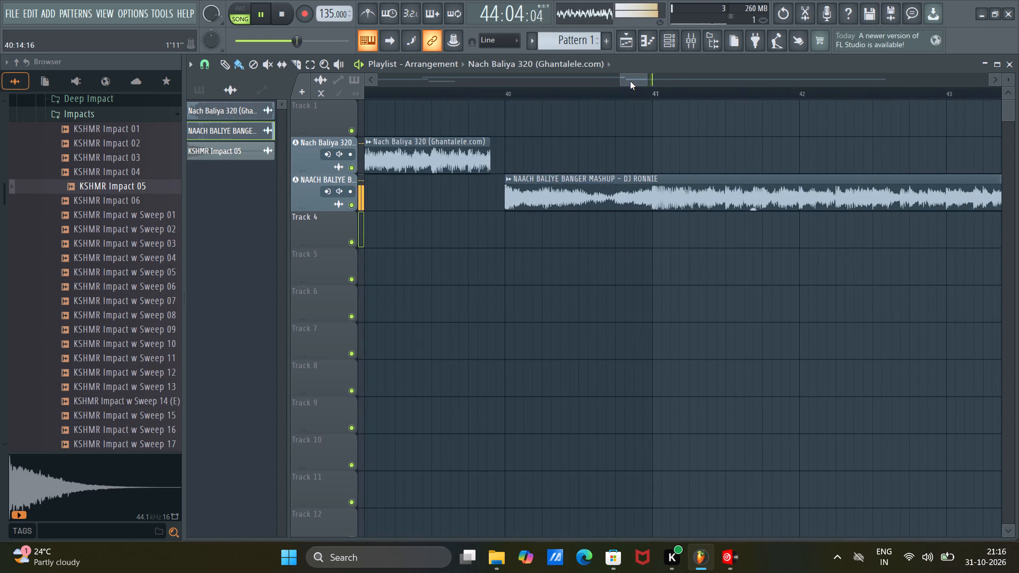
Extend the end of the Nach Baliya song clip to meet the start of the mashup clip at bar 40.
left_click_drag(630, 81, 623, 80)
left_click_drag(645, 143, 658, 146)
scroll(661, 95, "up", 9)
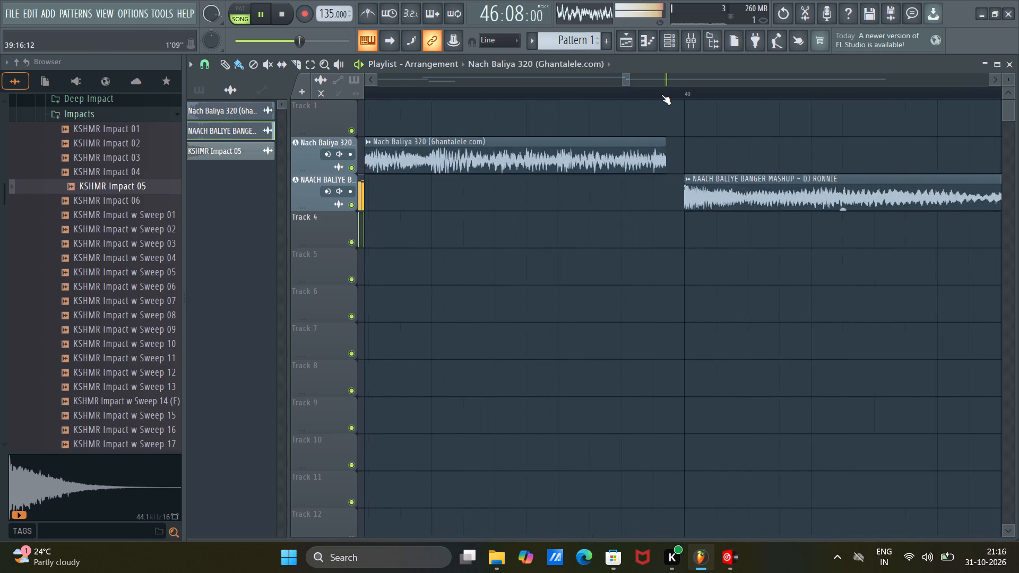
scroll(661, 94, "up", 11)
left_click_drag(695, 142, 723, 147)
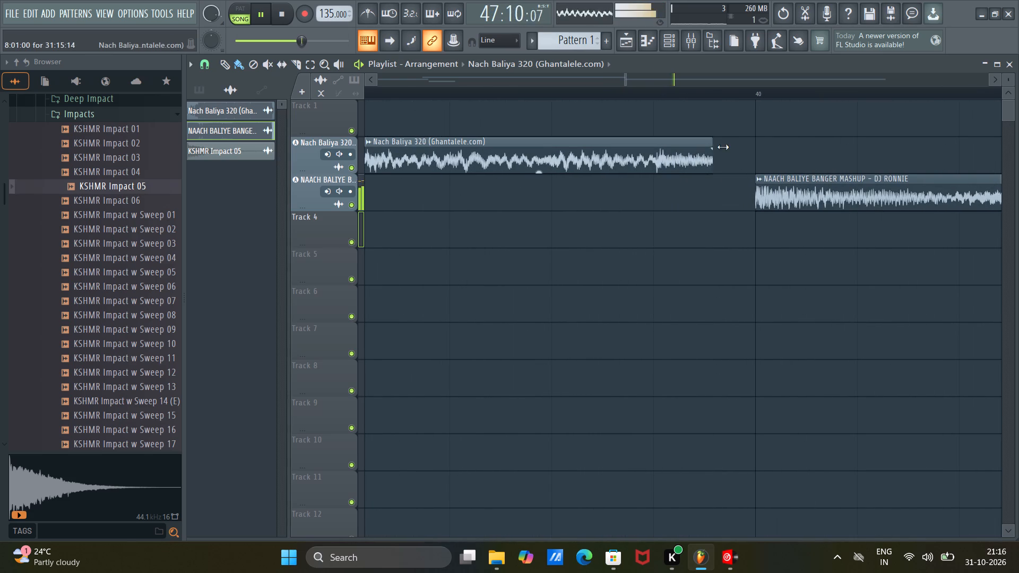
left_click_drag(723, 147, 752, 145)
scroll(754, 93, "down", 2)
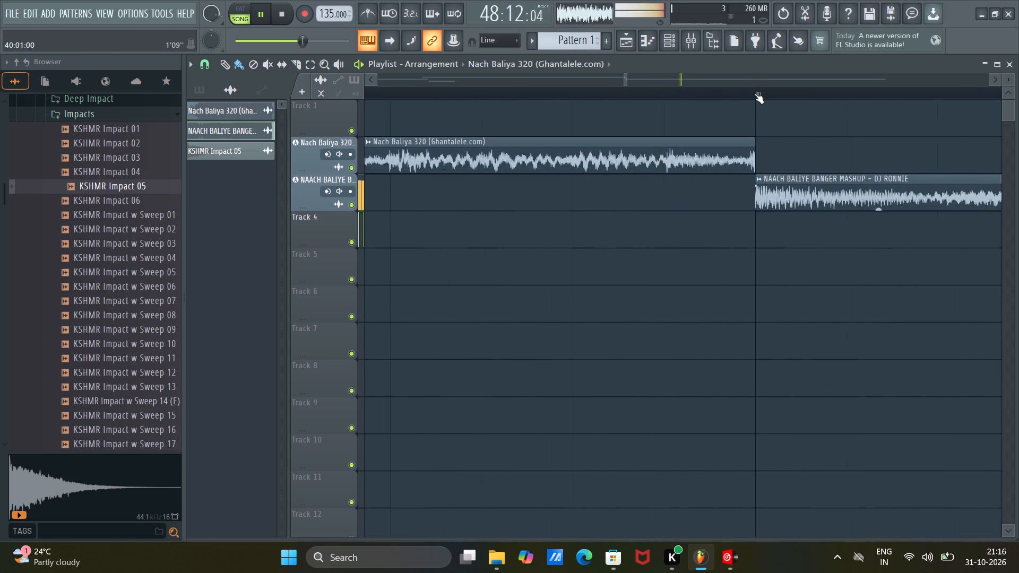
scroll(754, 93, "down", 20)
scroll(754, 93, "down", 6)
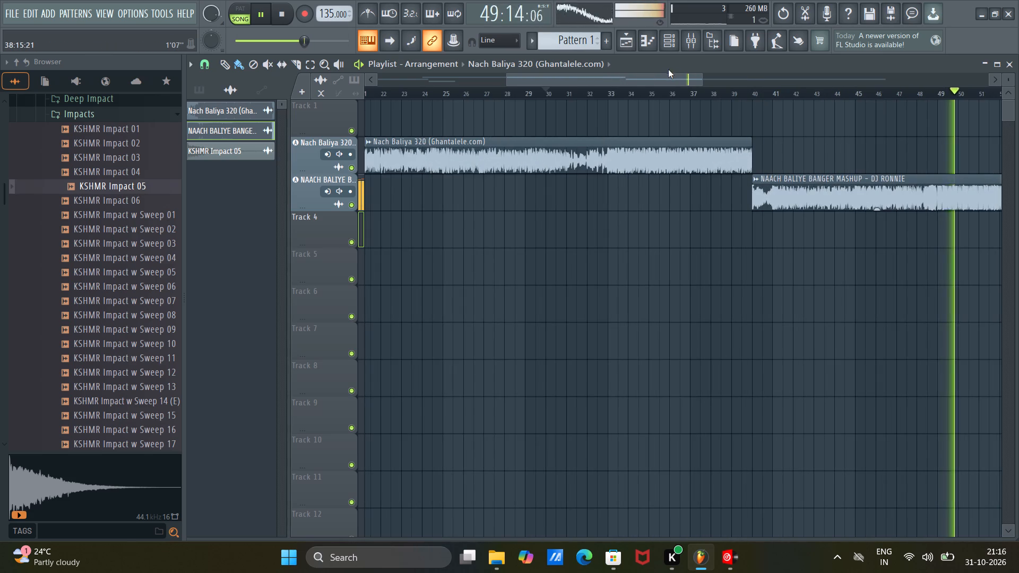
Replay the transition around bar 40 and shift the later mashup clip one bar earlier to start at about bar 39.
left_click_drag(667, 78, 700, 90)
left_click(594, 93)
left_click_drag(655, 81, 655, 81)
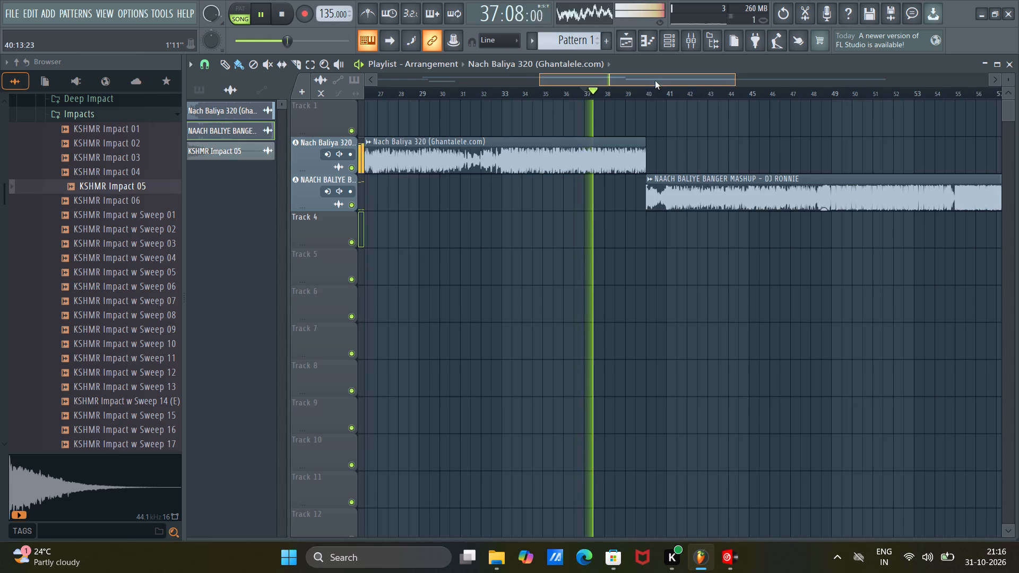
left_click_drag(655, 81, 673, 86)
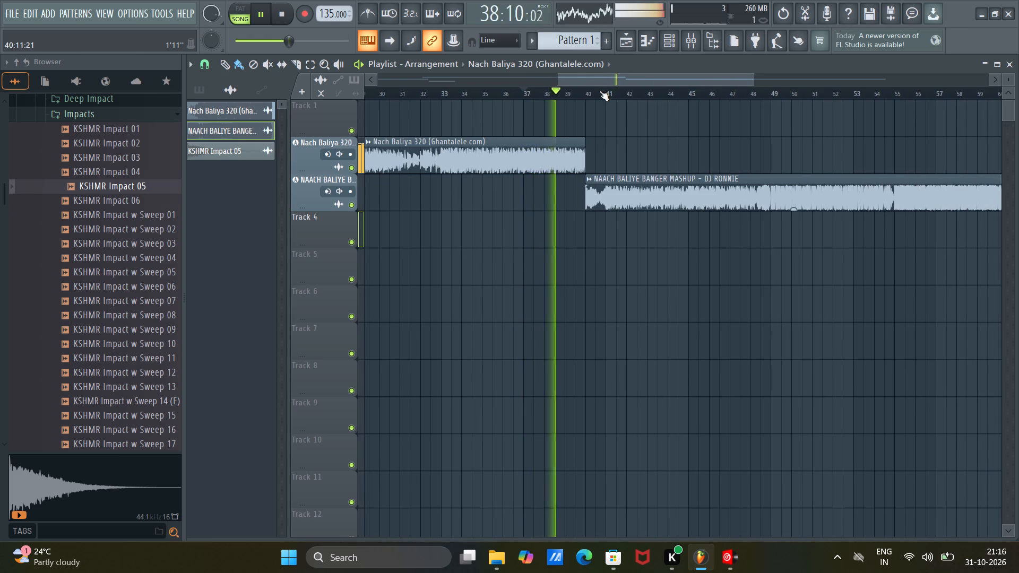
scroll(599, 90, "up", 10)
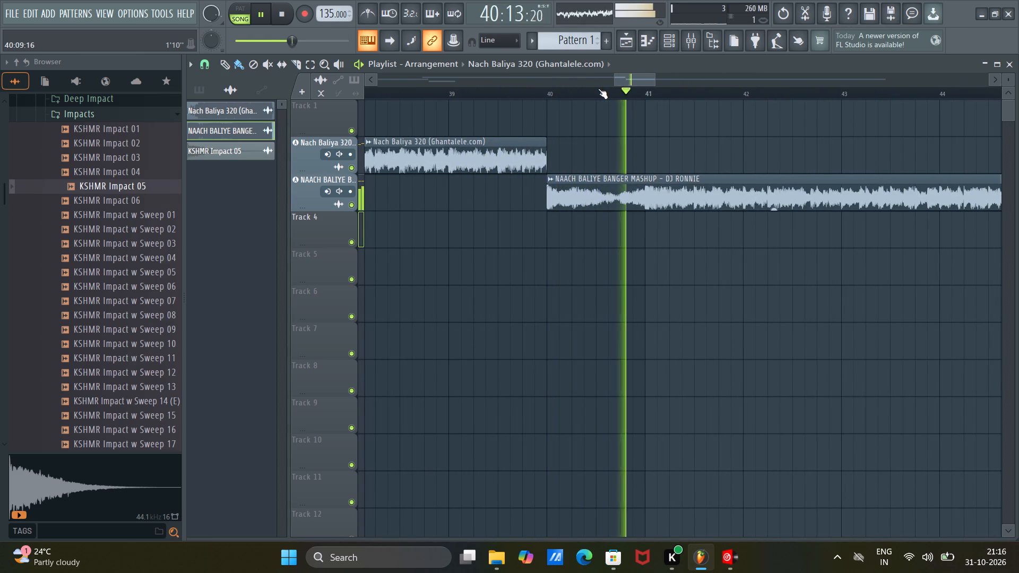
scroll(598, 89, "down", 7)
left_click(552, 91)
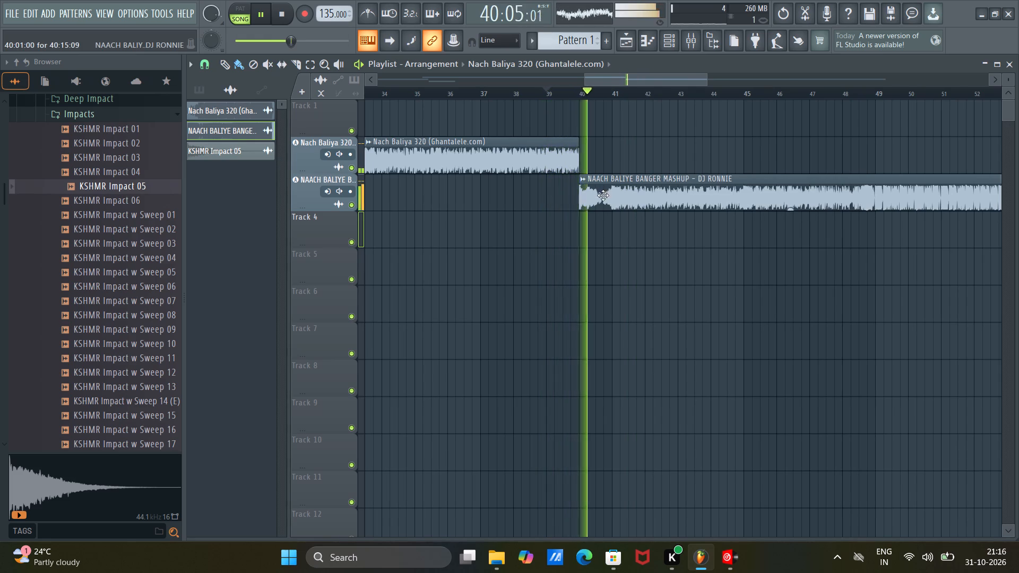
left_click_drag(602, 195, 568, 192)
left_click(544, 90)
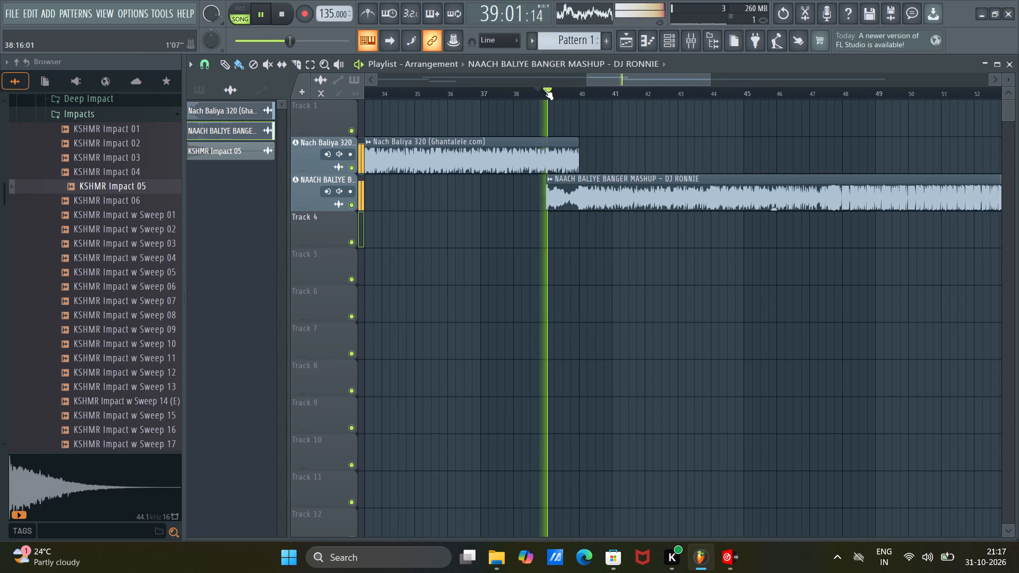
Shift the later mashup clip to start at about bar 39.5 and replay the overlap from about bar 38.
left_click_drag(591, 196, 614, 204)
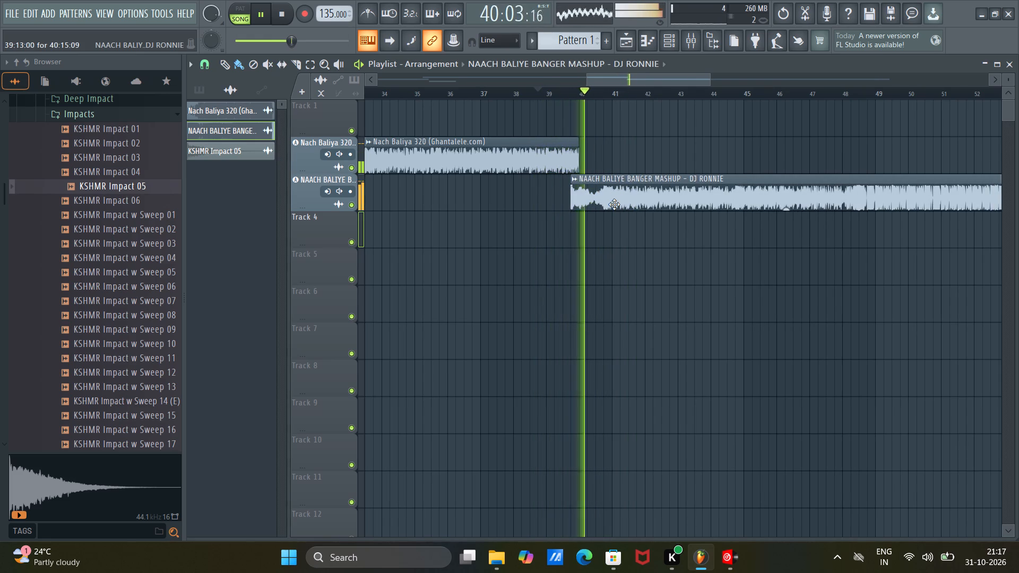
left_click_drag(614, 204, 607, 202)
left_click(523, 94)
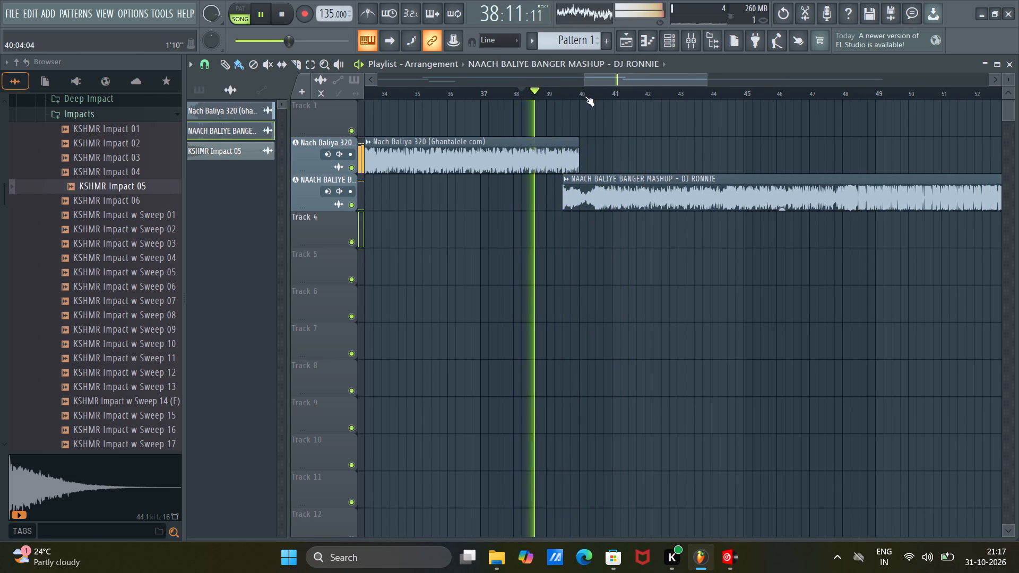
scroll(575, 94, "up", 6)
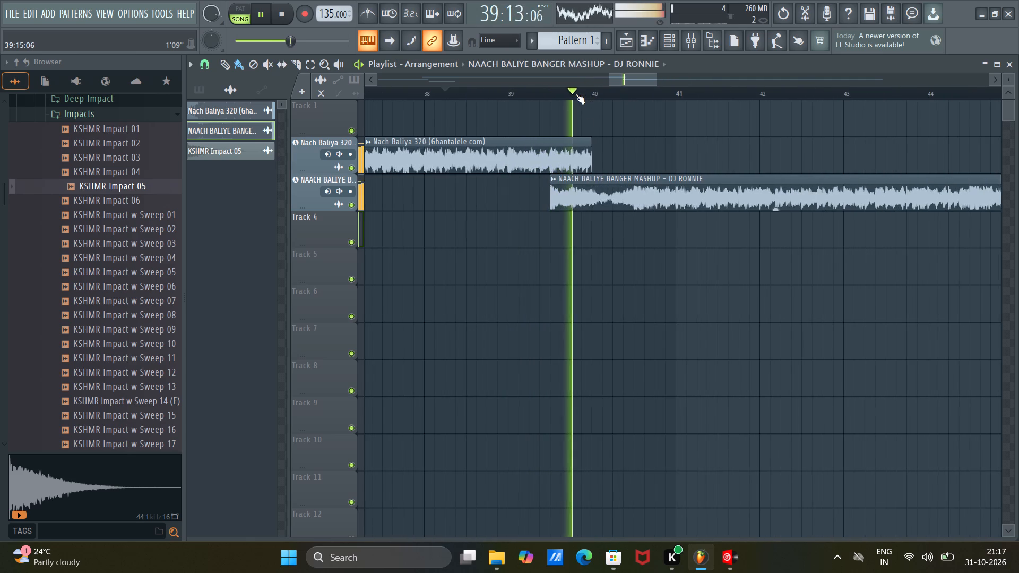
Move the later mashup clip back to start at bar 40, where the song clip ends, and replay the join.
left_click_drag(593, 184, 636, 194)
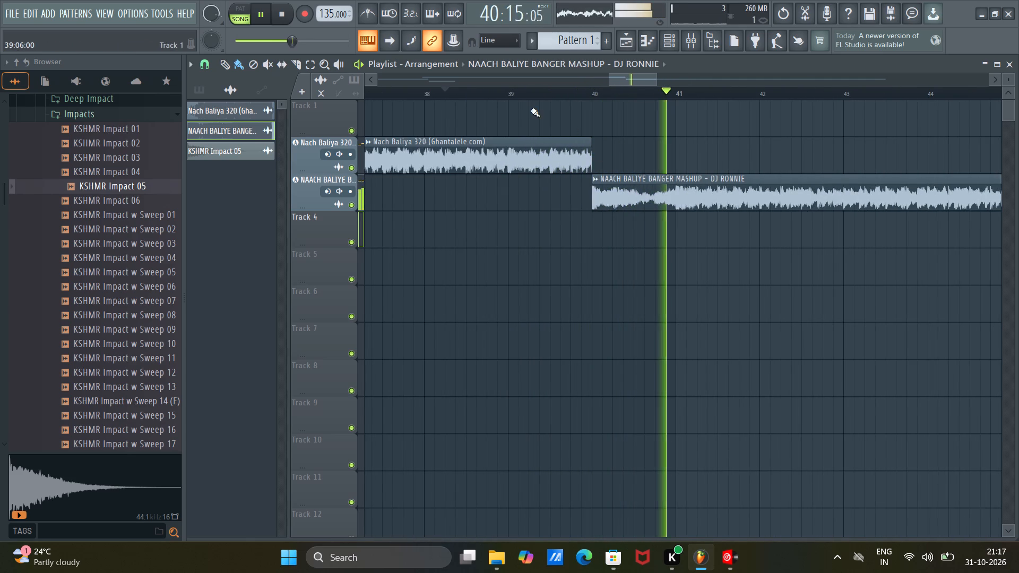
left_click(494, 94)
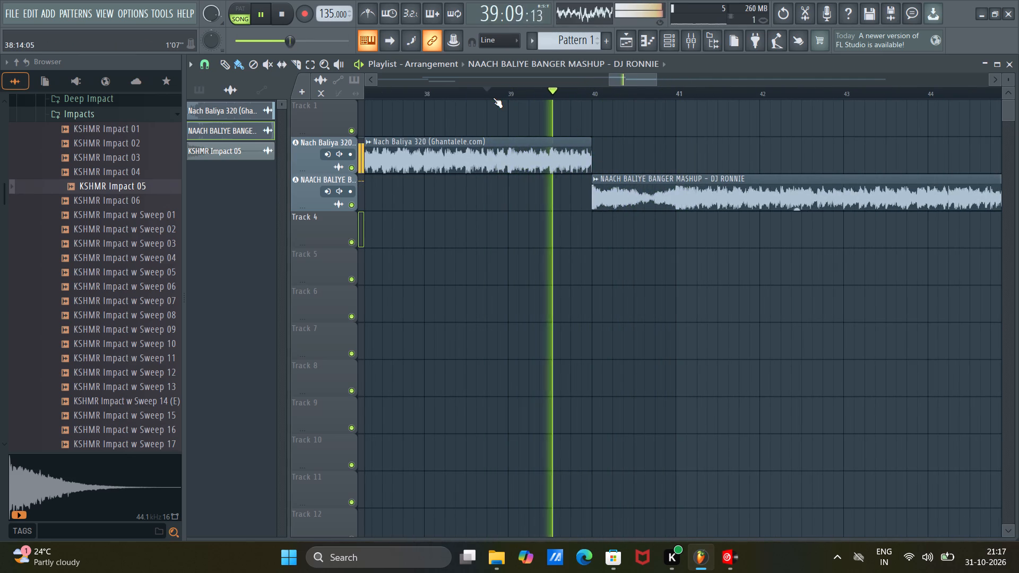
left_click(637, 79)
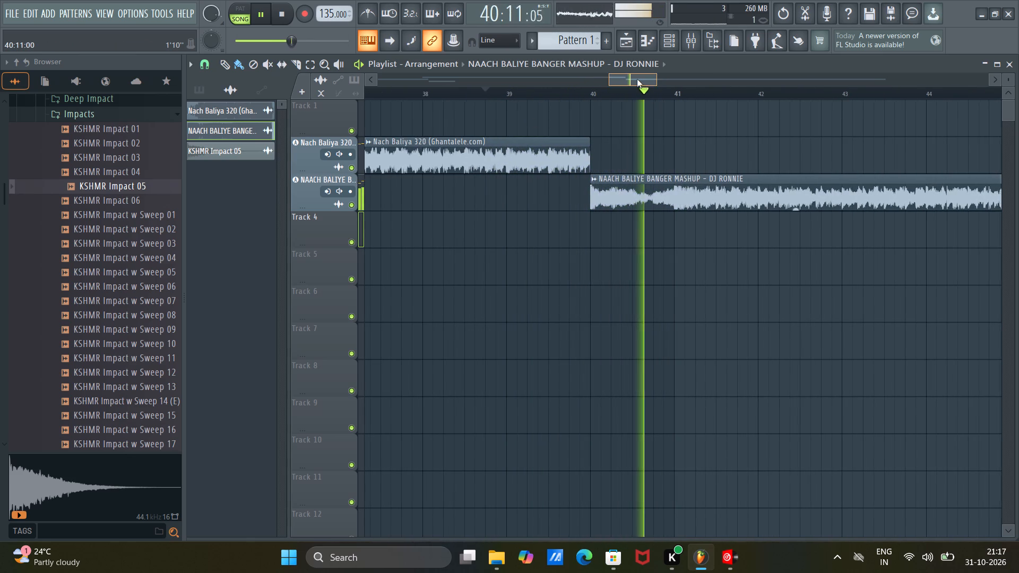
Play the song from about bar 32 and move the later mashup clip to start at about bar 32.
scroll(624, 98, "down", 7)
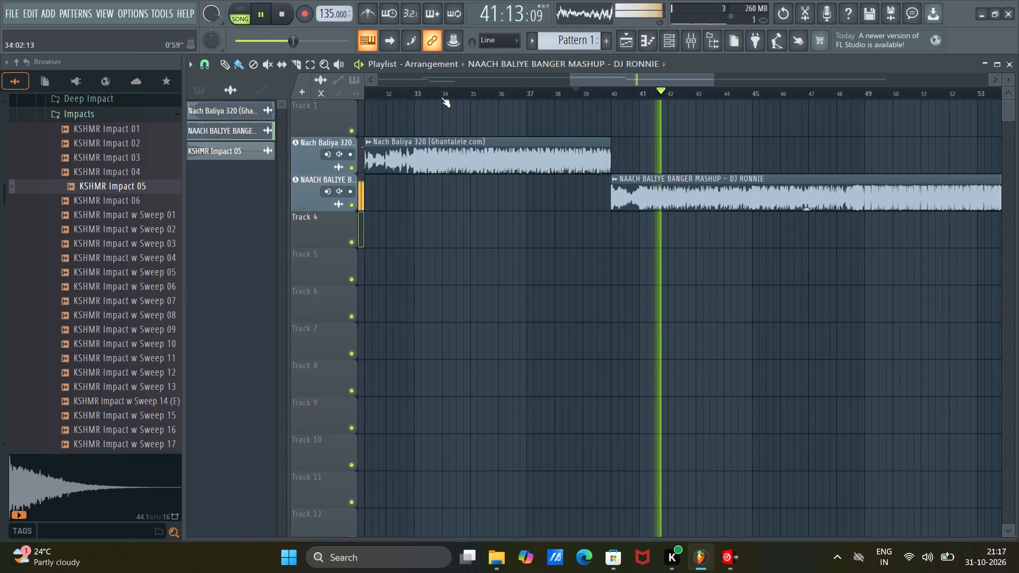
left_click(398, 91)
left_click_drag(598, 81, 578, 80)
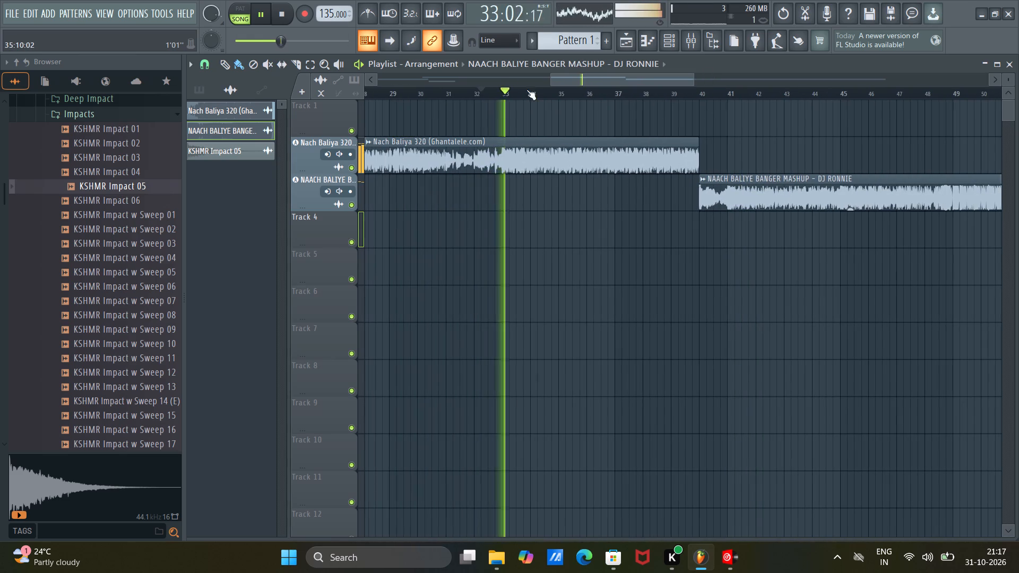
left_click(463, 98)
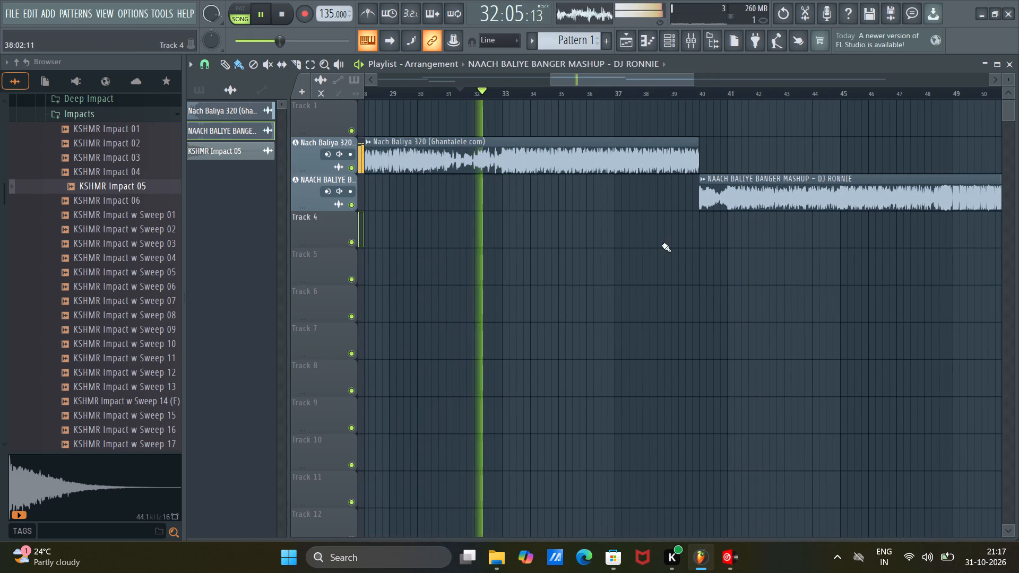
left_click_drag(727, 197, 500, 183)
left_click(450, 92)
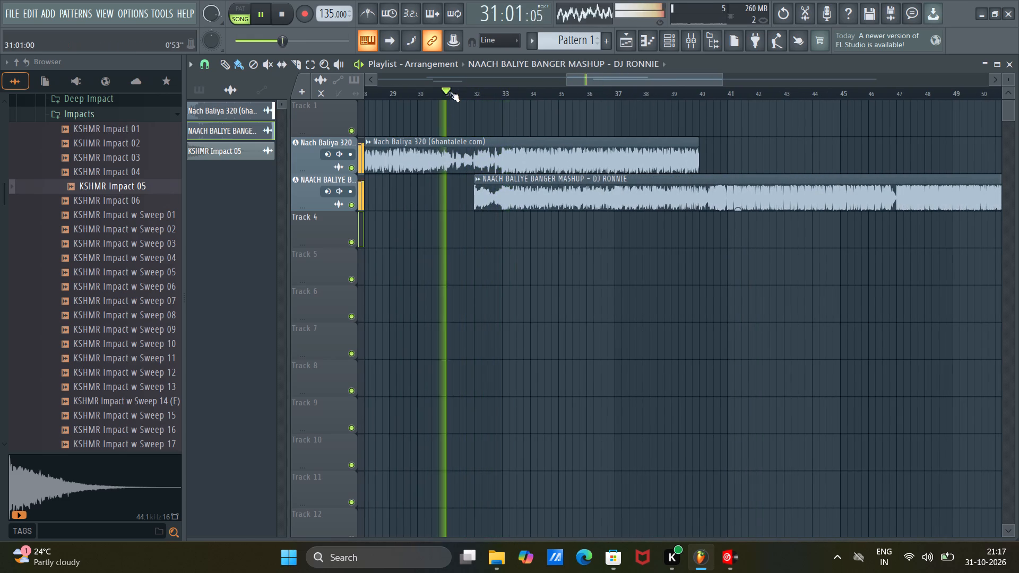
scroll(482, 91, "up", 10)
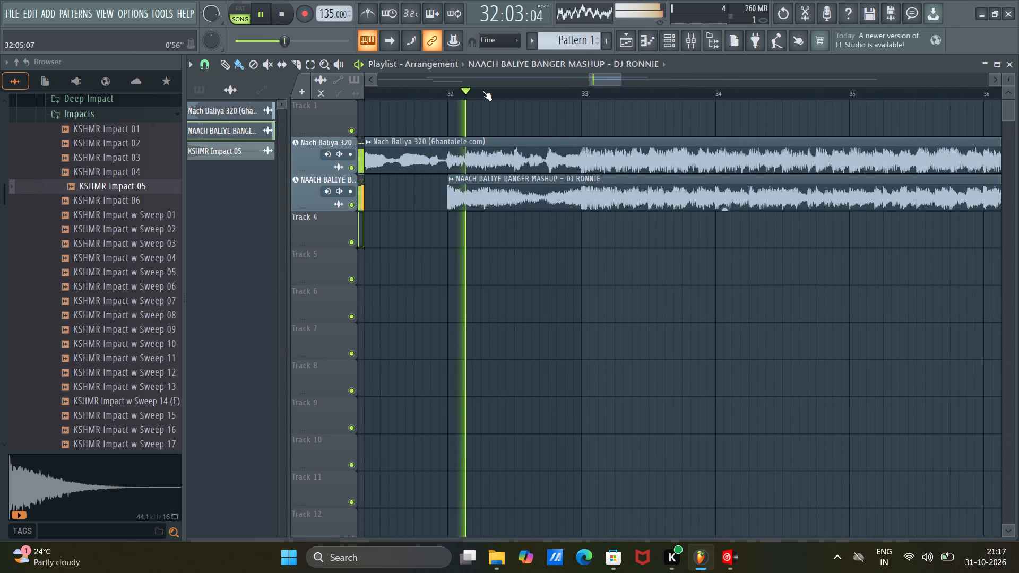
scroll(482, 91, "down", 7)
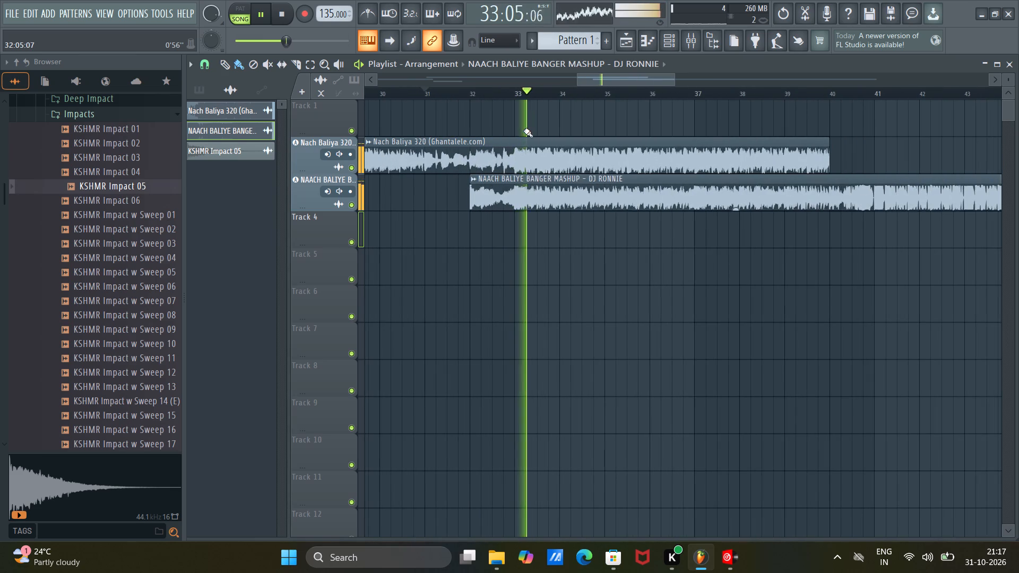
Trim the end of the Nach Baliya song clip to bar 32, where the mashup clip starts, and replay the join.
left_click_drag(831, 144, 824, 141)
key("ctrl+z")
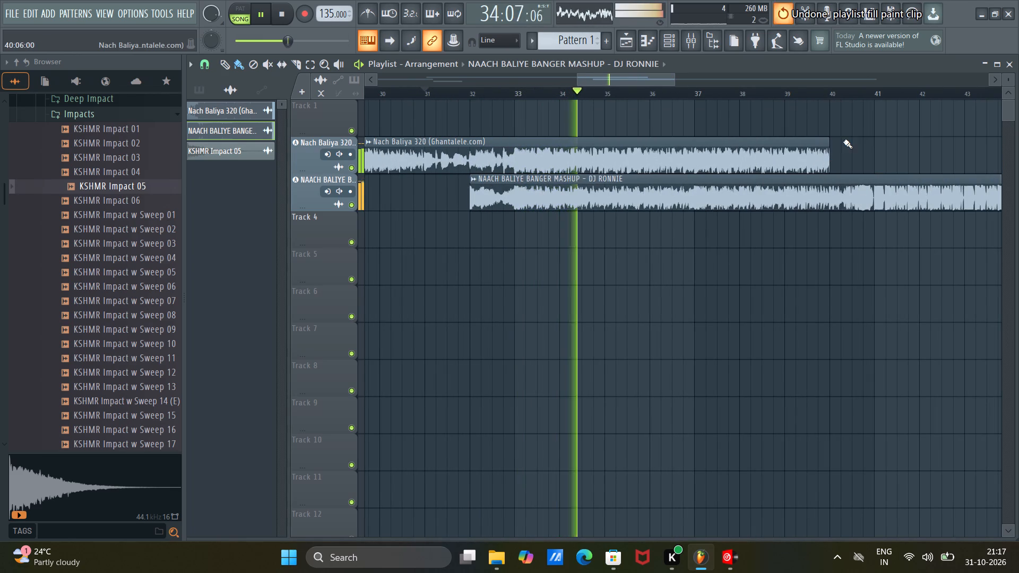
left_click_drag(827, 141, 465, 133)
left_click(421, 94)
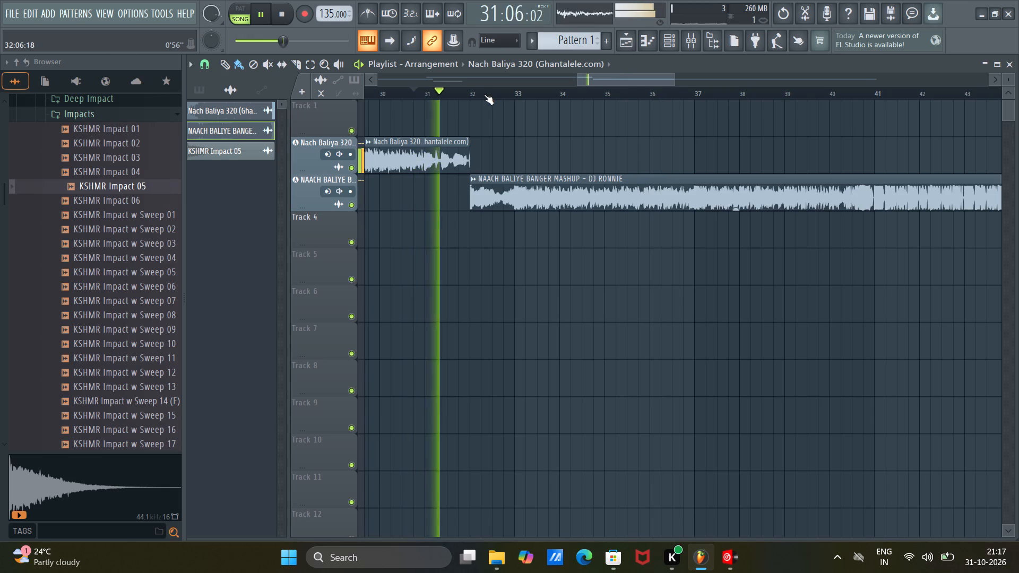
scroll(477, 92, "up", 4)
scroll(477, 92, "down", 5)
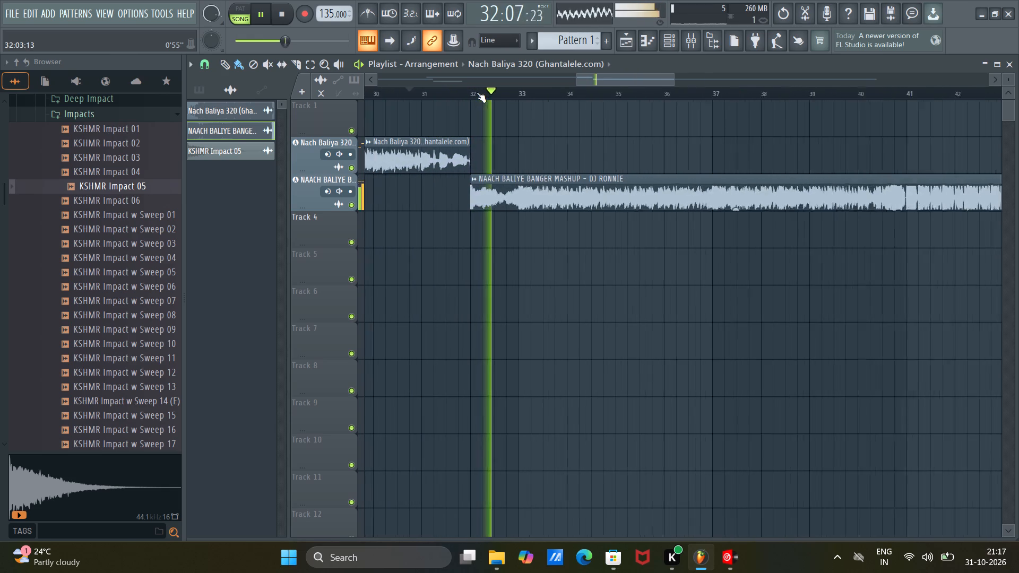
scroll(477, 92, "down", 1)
Extend the end of the Nach Baliya song clip to about bar 55, overlapping the mashup clip.
left_click_drag(580, 83, 534, 81)
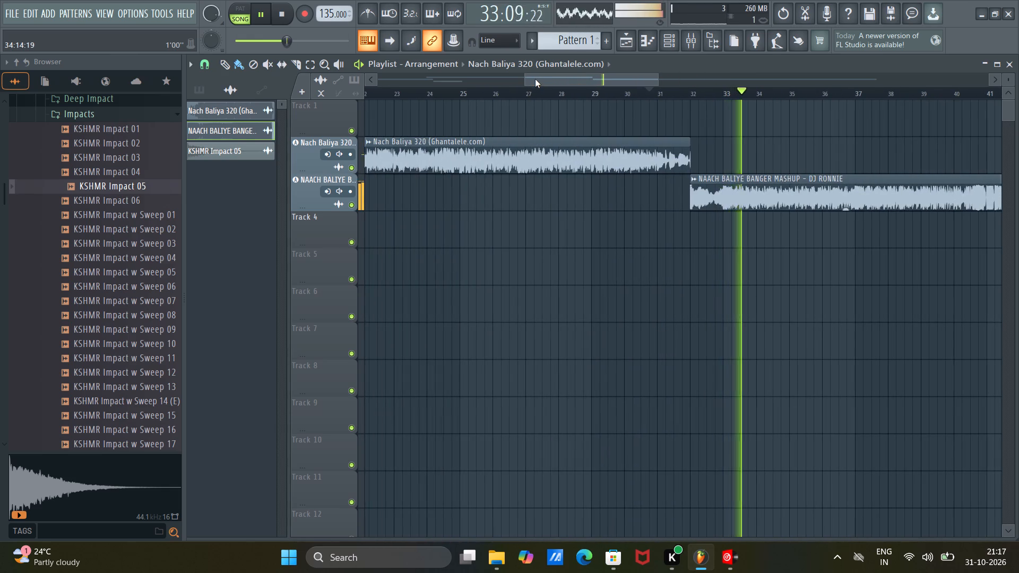
left_click_drag(535, 79, 594, 82)
scroll(543, 88, "down", 6)
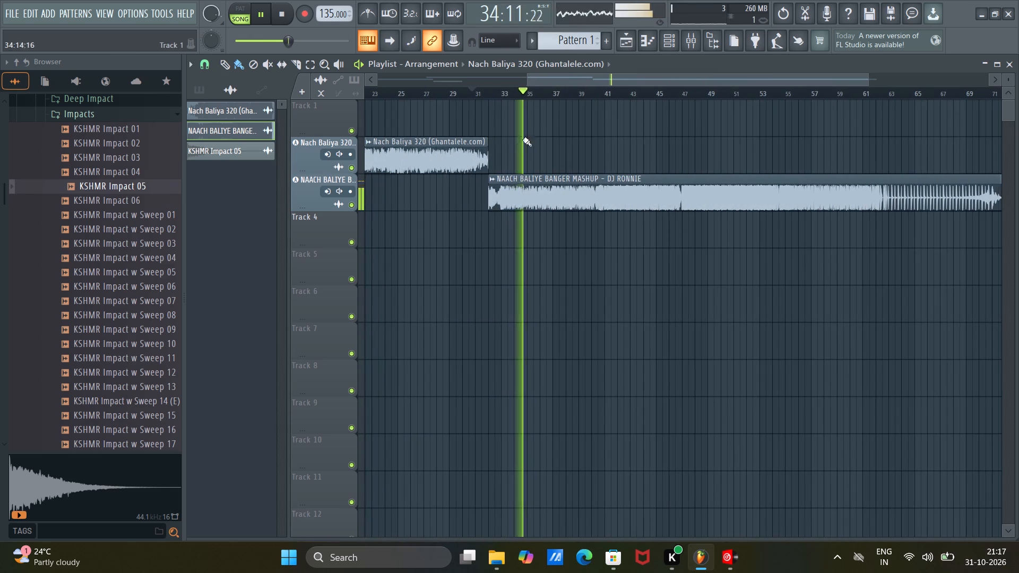
left_click_drag(487, 144, 790, 144)
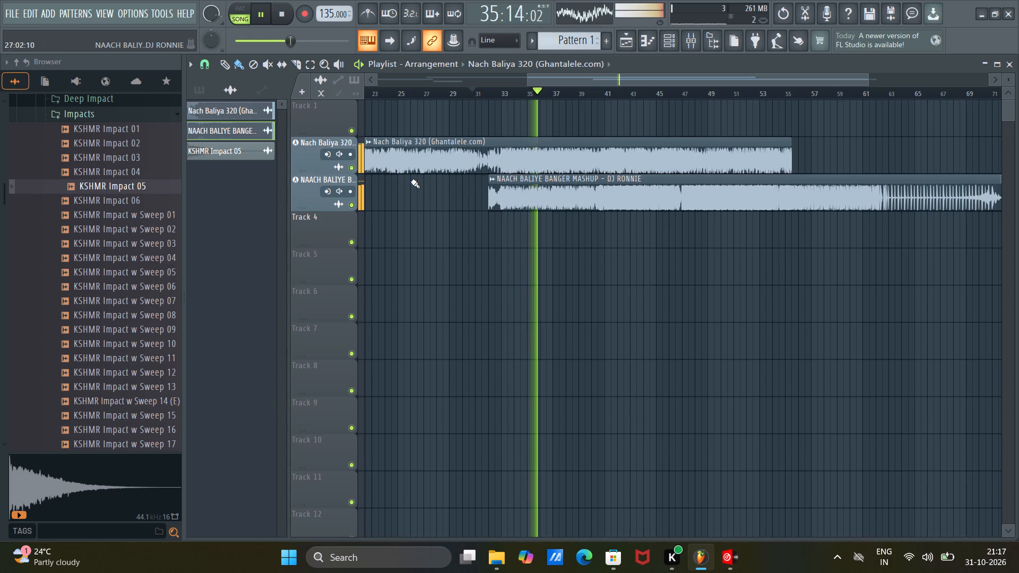
Solo the Nach Baliya song track and listen to it from about bar 36 to bar 50.
right_click(352, 166)
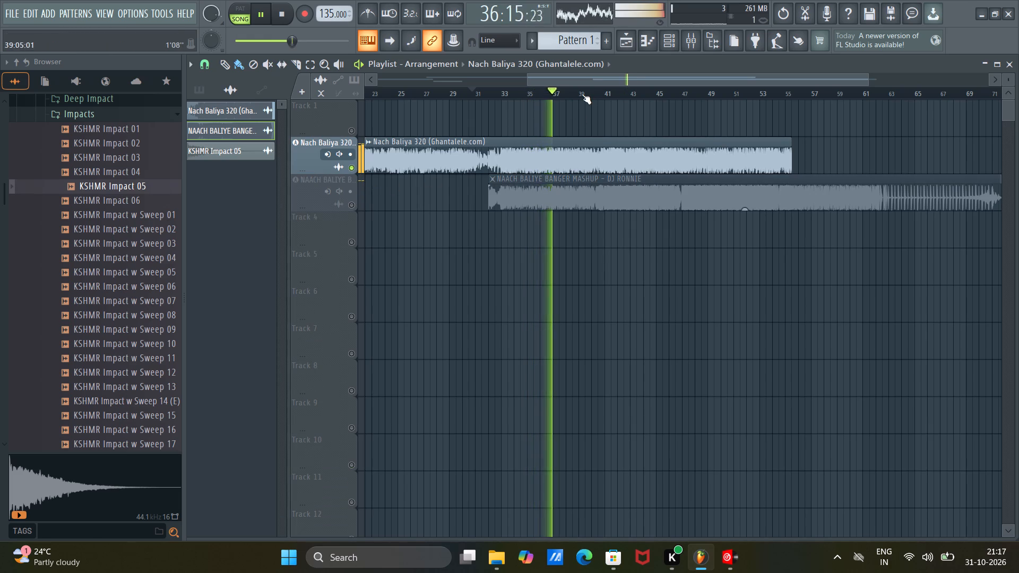
scroll(572, 93, "up", 9)
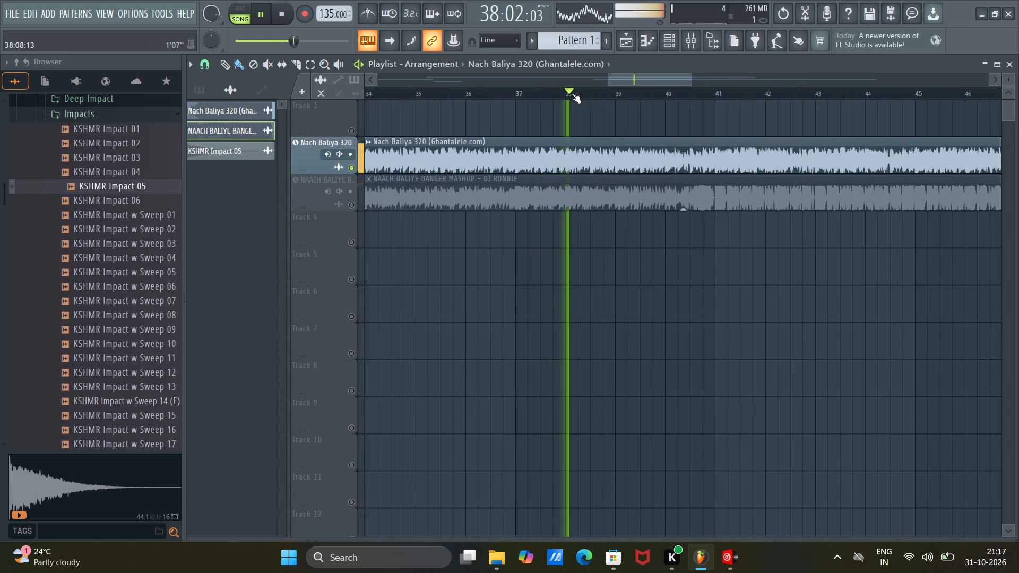
scroll(572, 93, "up", 2)
left_click_drag(626, 77, 637, 80)
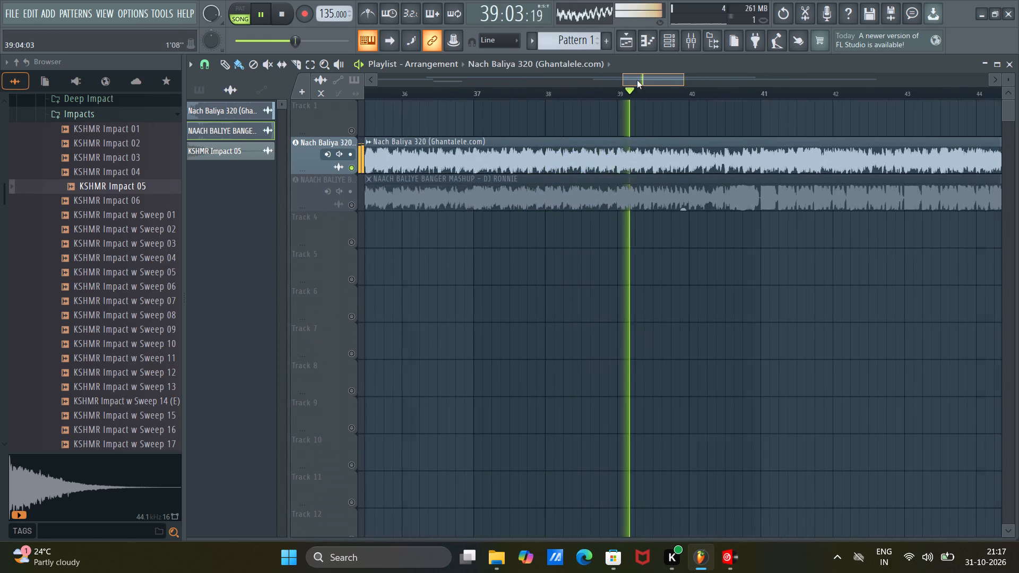
left_click_drag(637, 80, 642, 81)
left_click_drag(641, 79, 650, 80)
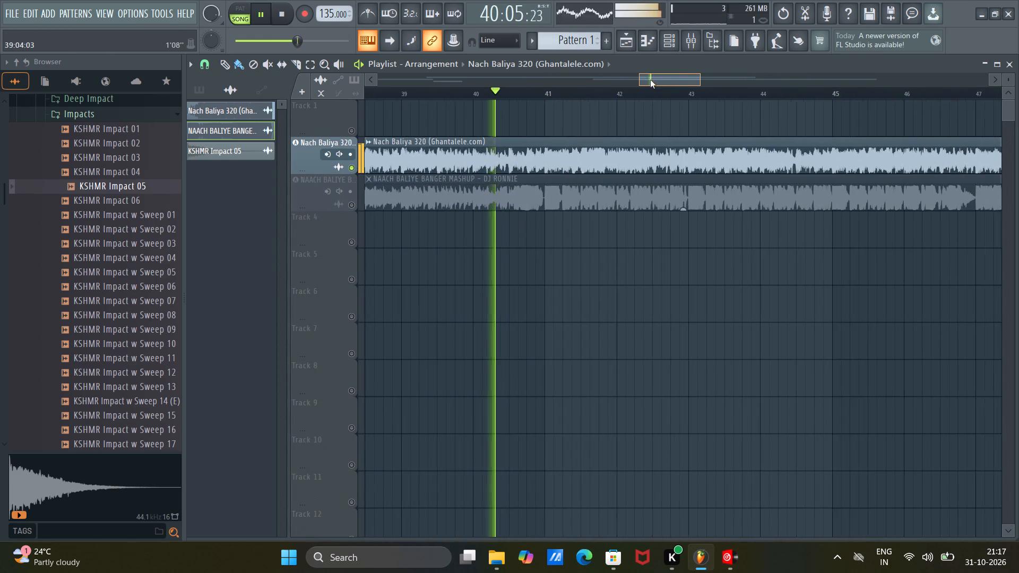
left_click_drag(650, 80, 651, 80)
left_click_drag(646, 81, 653, 83)
left_click_drag(653, 83, 655, 83)
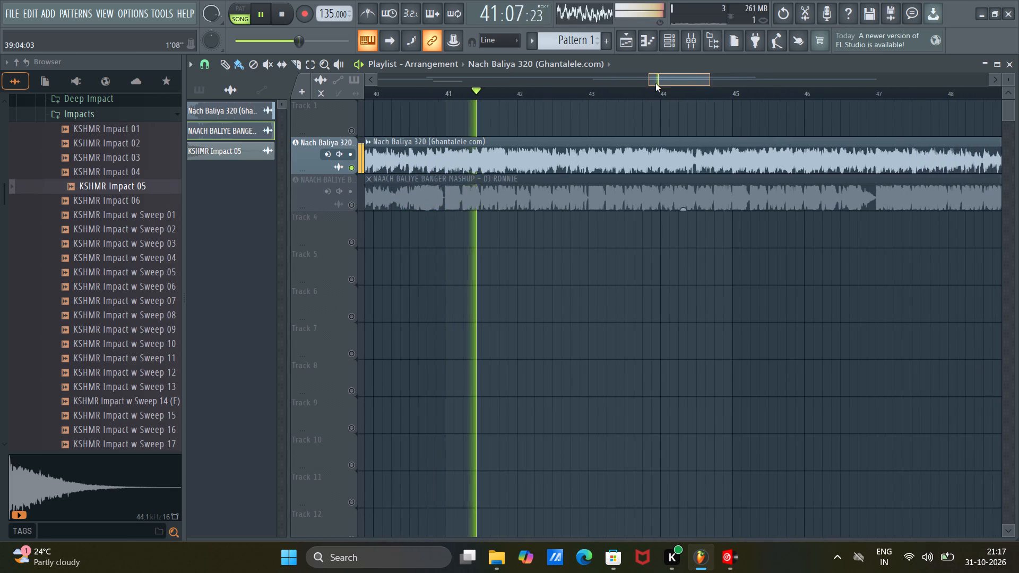
left_click_drag(655, 83, 659, 84)
left_click_drag(659, 84, 664, 85)
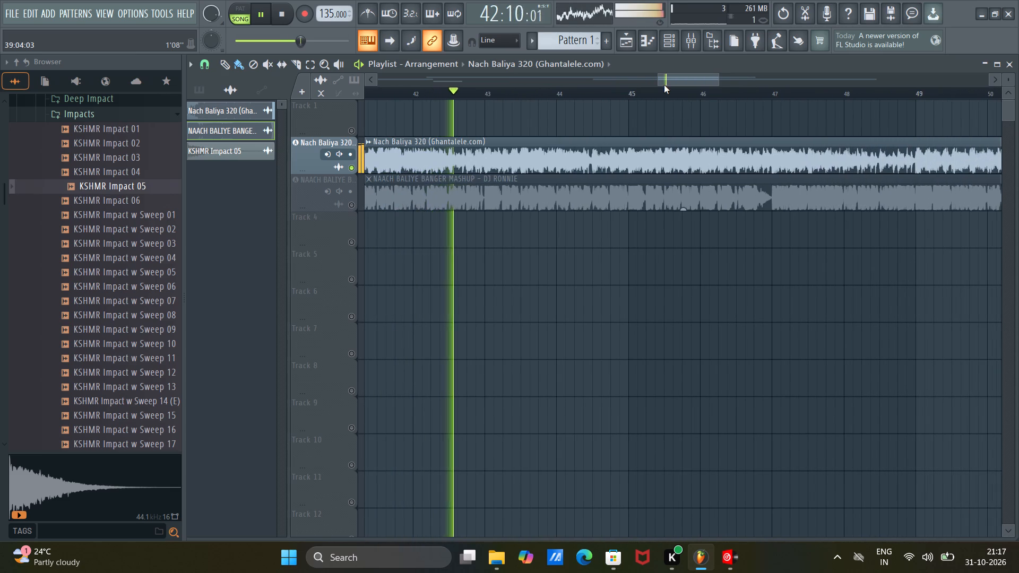
left_click_drag(664, 85, 674, 88)
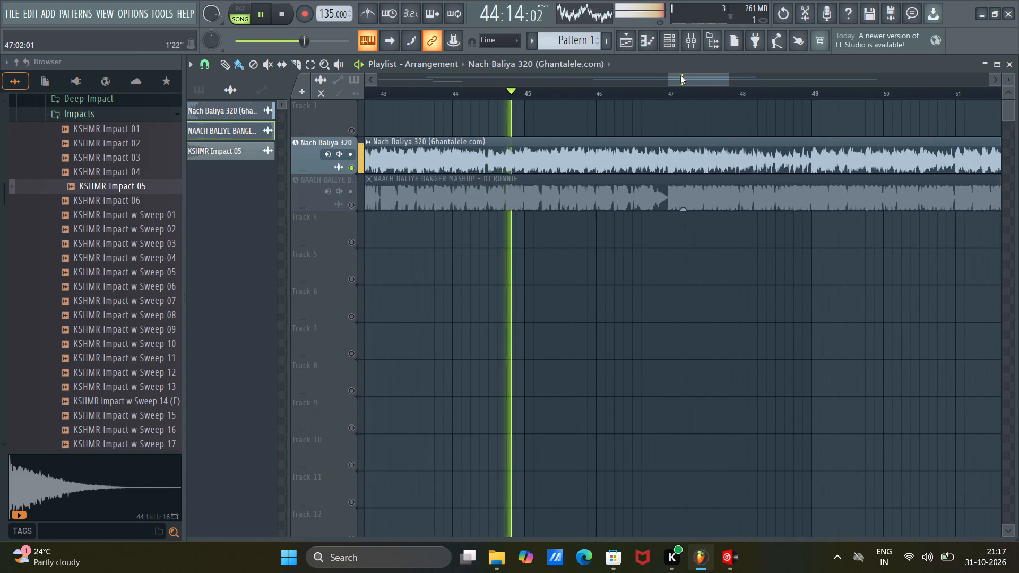
left_click_drag(680, 75, 689, 80)
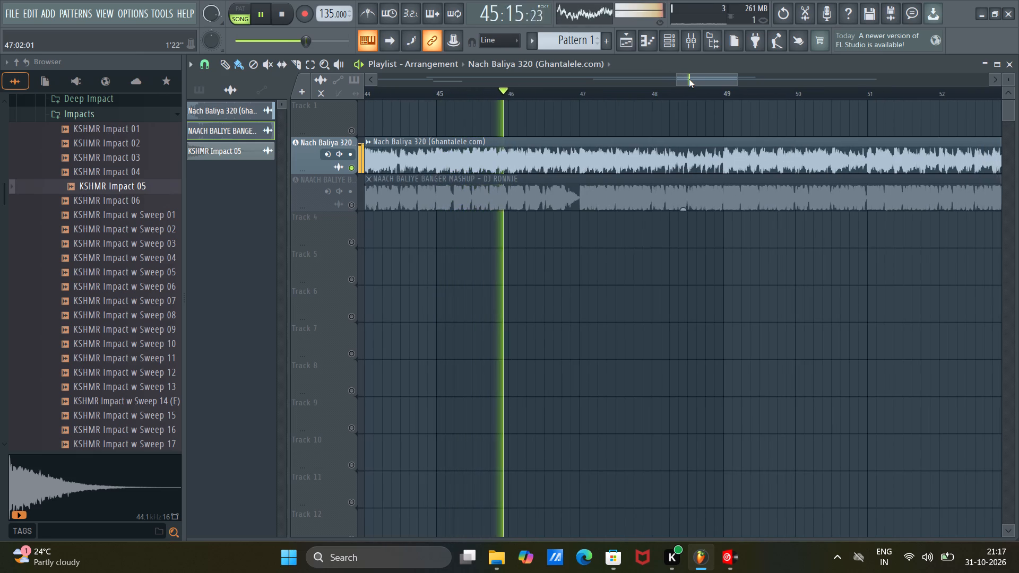
left_click_drag(686, 76, 693, 77)
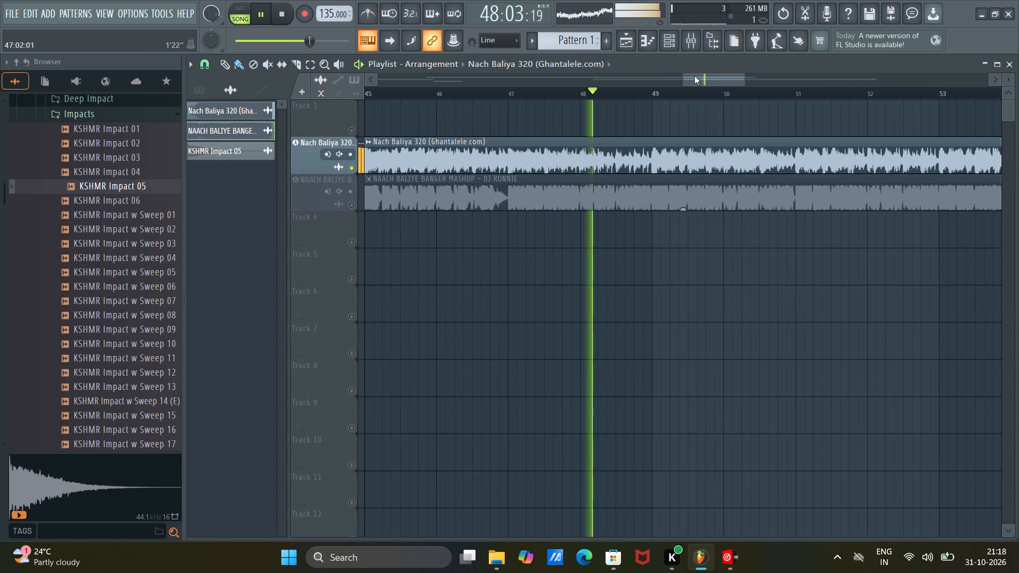
left_click_drag(695, 80, 671, 81)
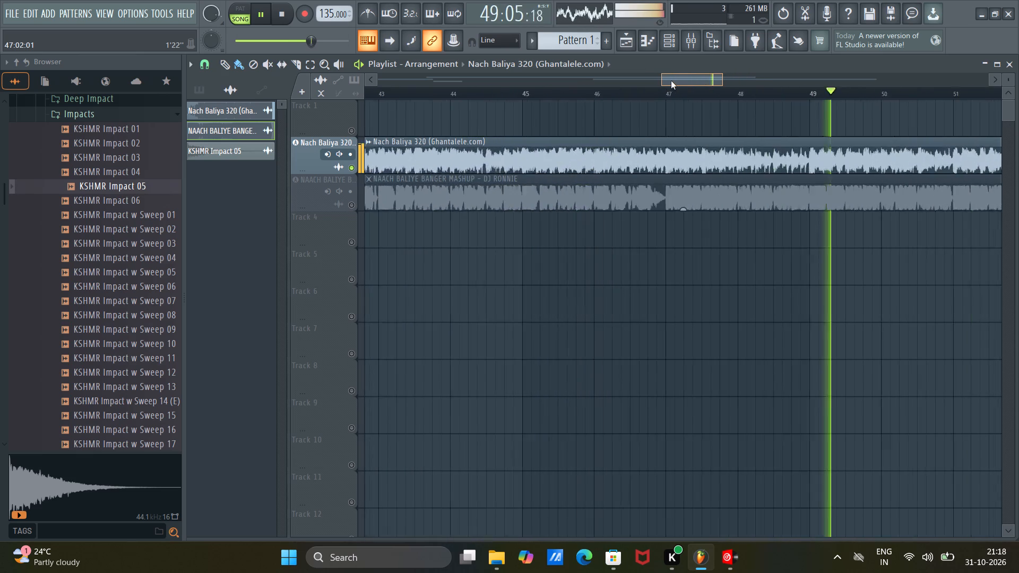
left_click_drag(671, 81, 584, 75)
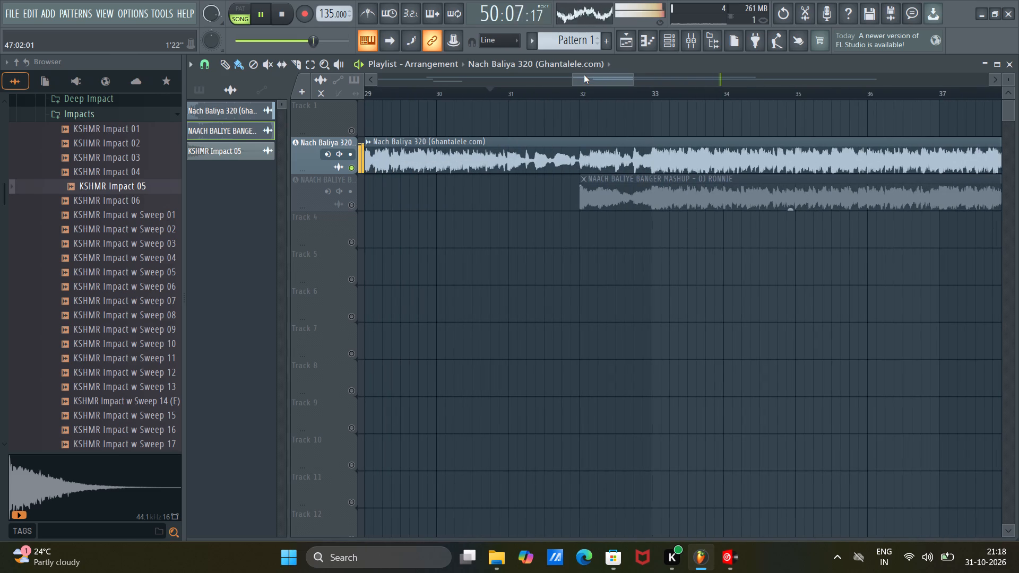
Replay from just before bar 31, solo the mashup track at the overlap, and turn the song track back on.
left_click(490, 89)
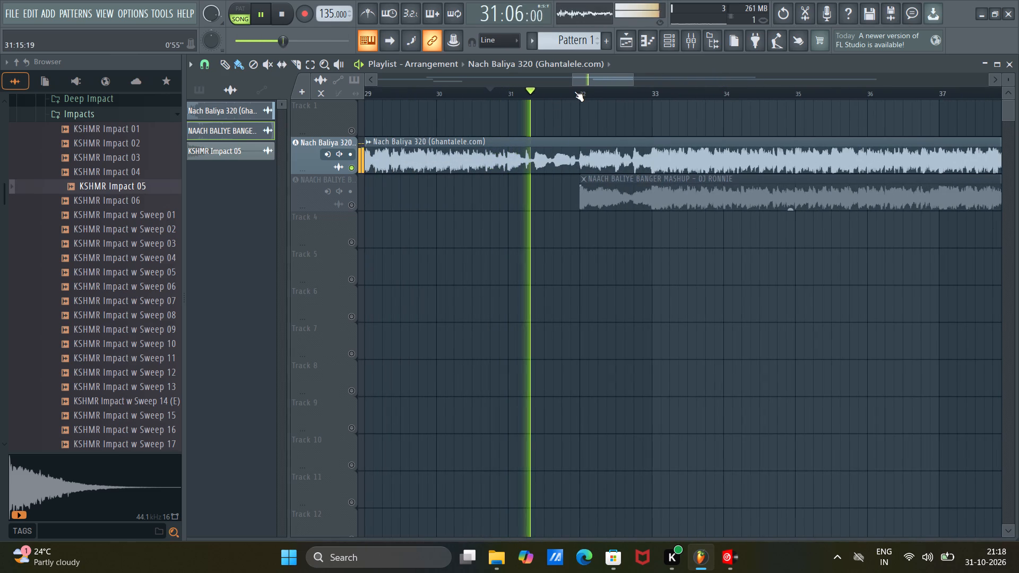
right_click(353, 204)
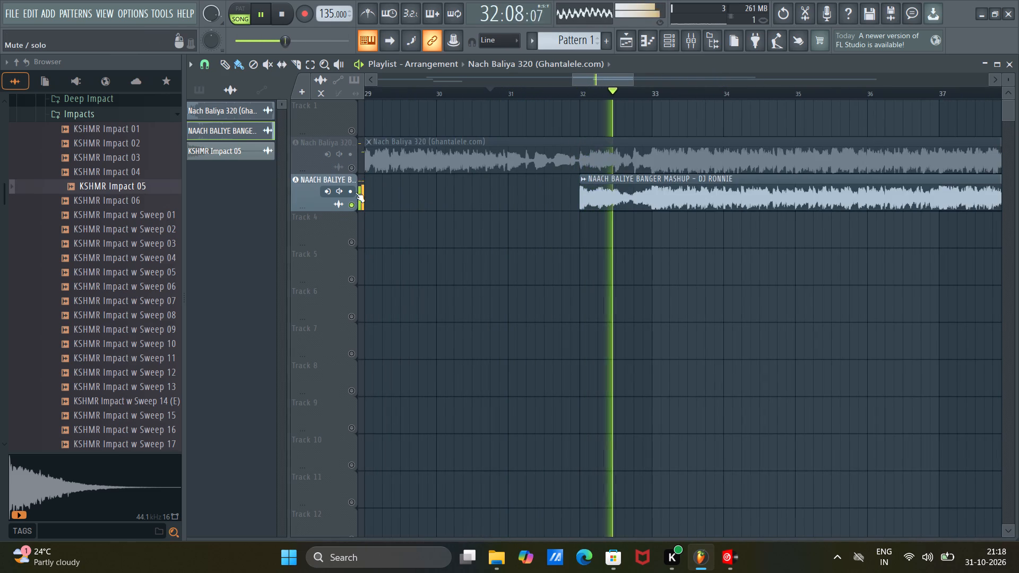
left_click(355, 167)
Trim the end of the Nach Baliya song clip to bar 32, where the later mashup clip starts.
scroll(610, 90, "down", 6)
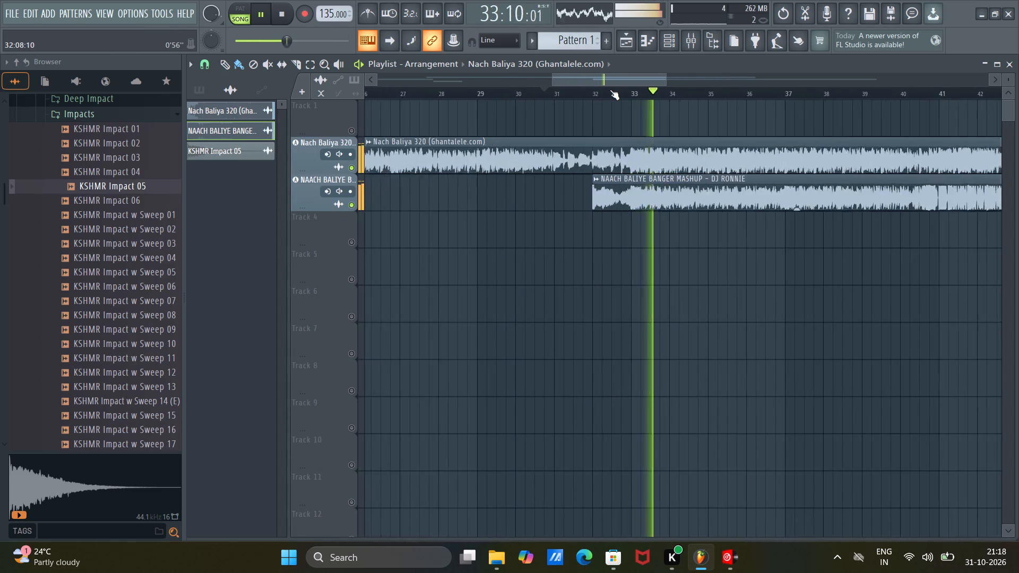
scroll(610, 90, "down", 6)
left_click_drag(857, 144, 607, 143)
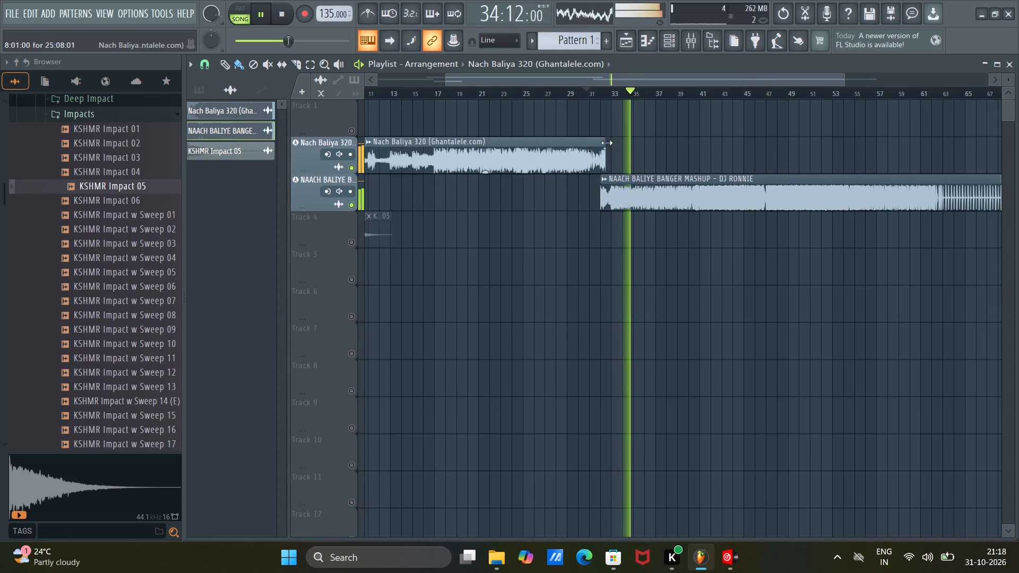
left_click_drag(607, 143, 593, 143)
left_click(593, 143)
scroll(609, 95, "up", 4)
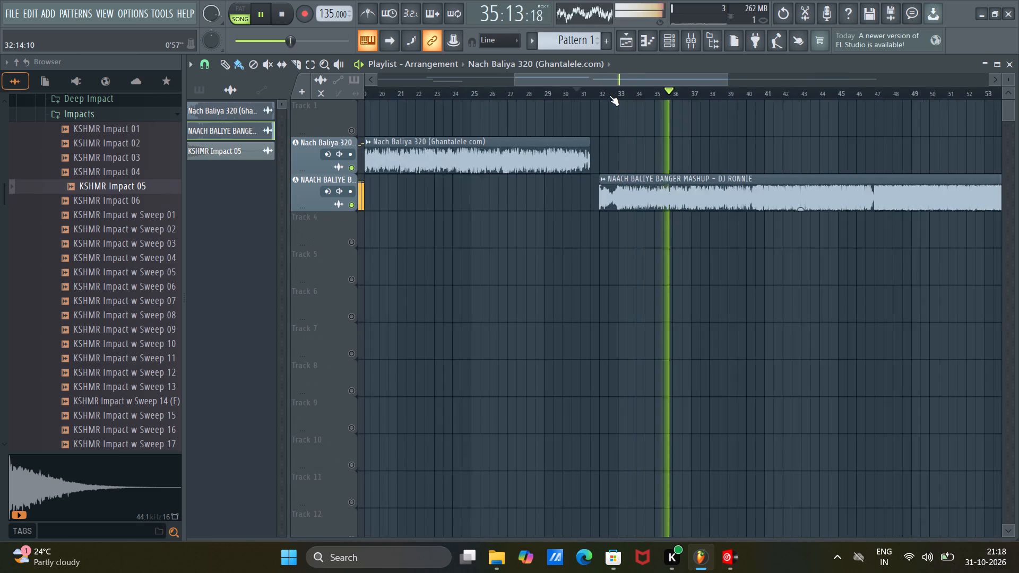
scroll(609, 95, "up", 16)
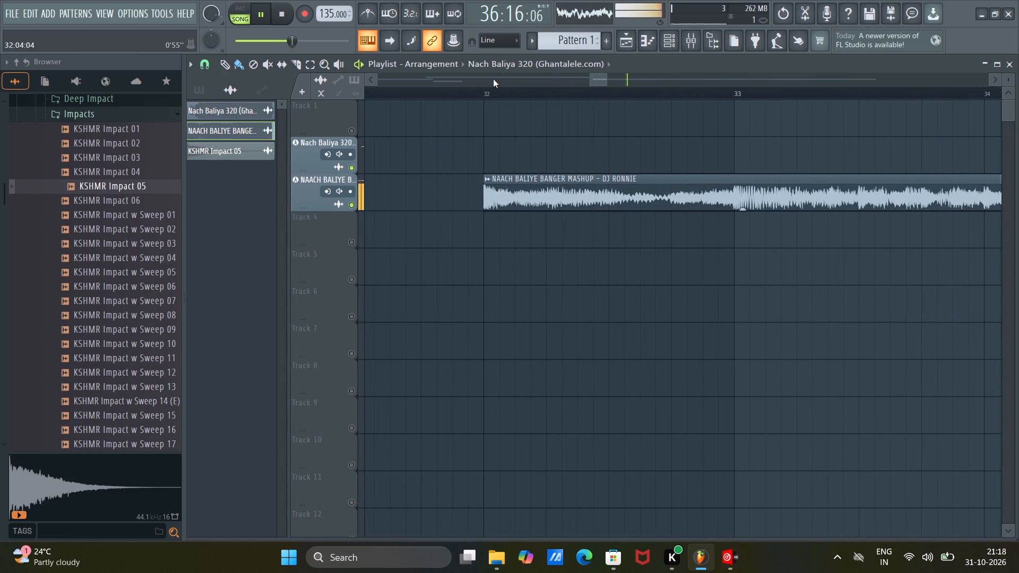
key("Left")
key("Left")
key("Left")
key("Left")
key("Left")
left_click_drag(513, 143, 614, 149)
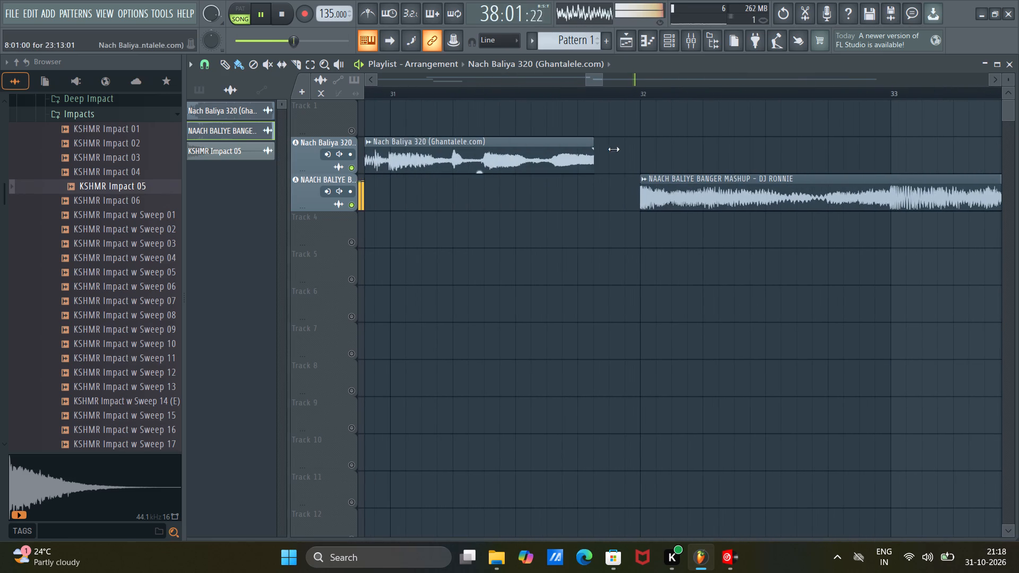
left_click_drag(614, 149, 644, 151)
key("Left")
key("Left")
Replay the join at bar 32 between the song clip and the later mashup clip.
scroll(645, 93, "down", 3)
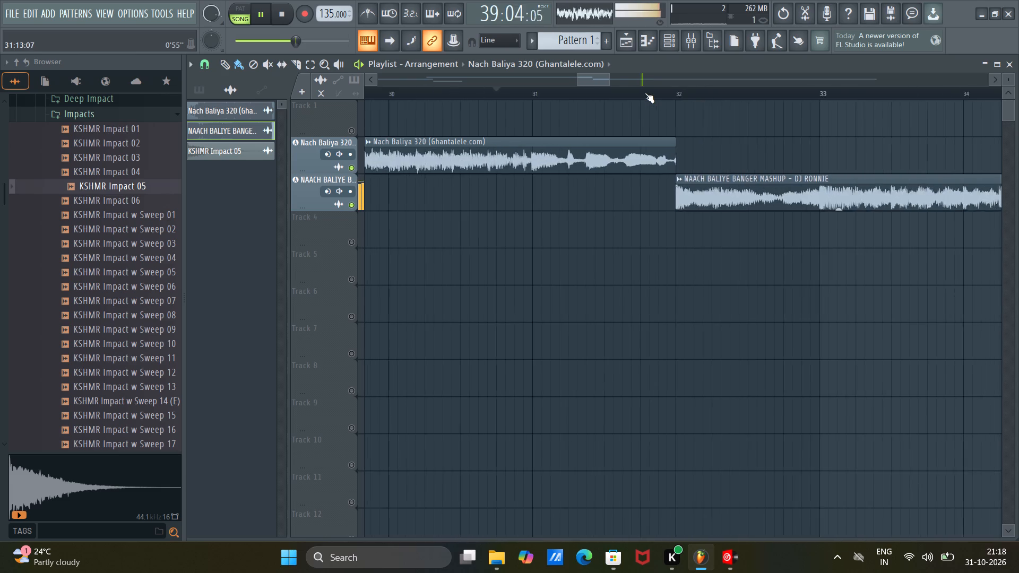
scroll(645, 93, "down", 4)
left_click(542, 89)
scroll(654, 90, "down", 1)
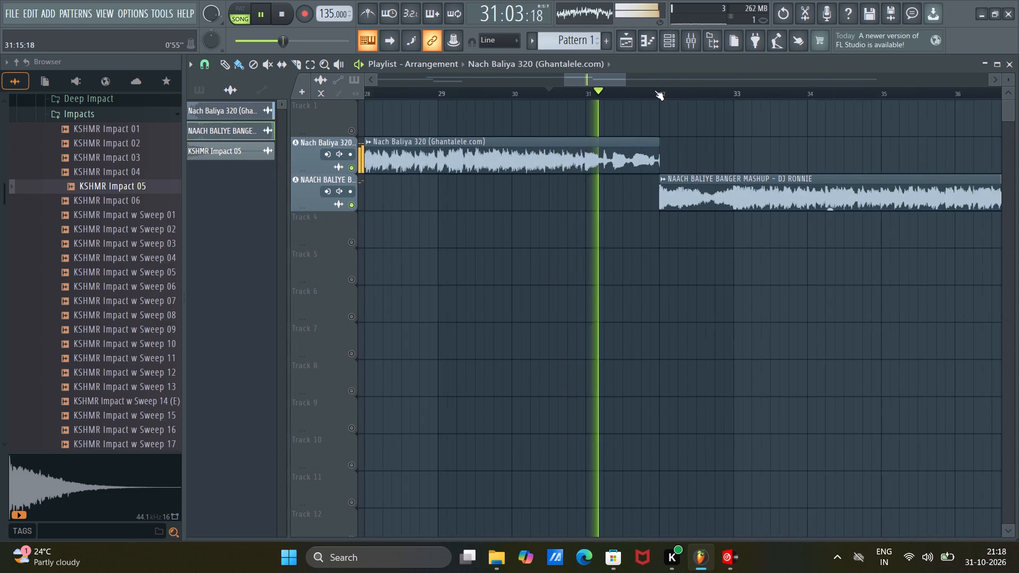
scroll(654, 90, "down", 2)
scroll(663, 84, "up", 3)
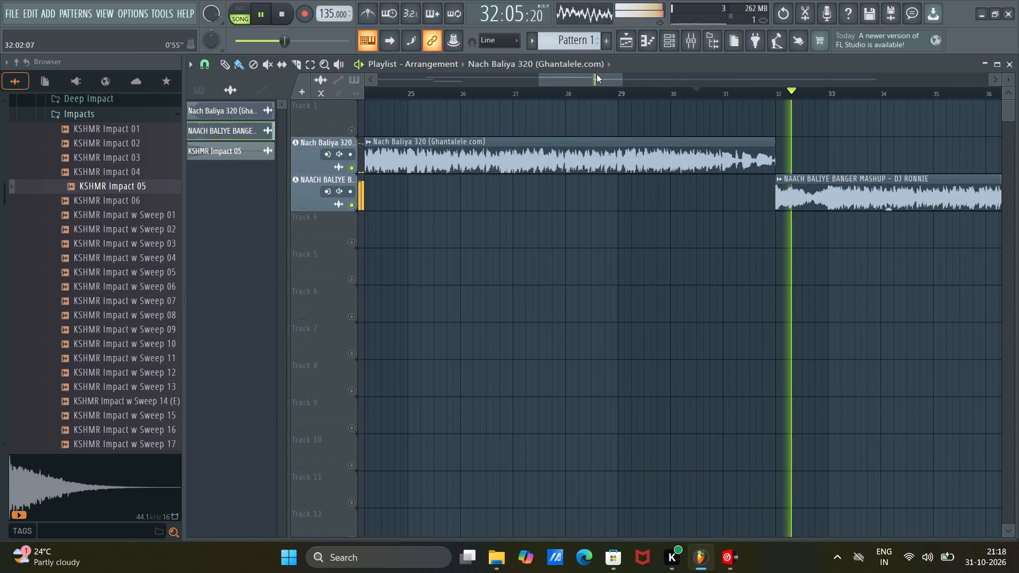
left_click_drag(596, 74, 631, 85)
scroll(615, 89, "down", 8)
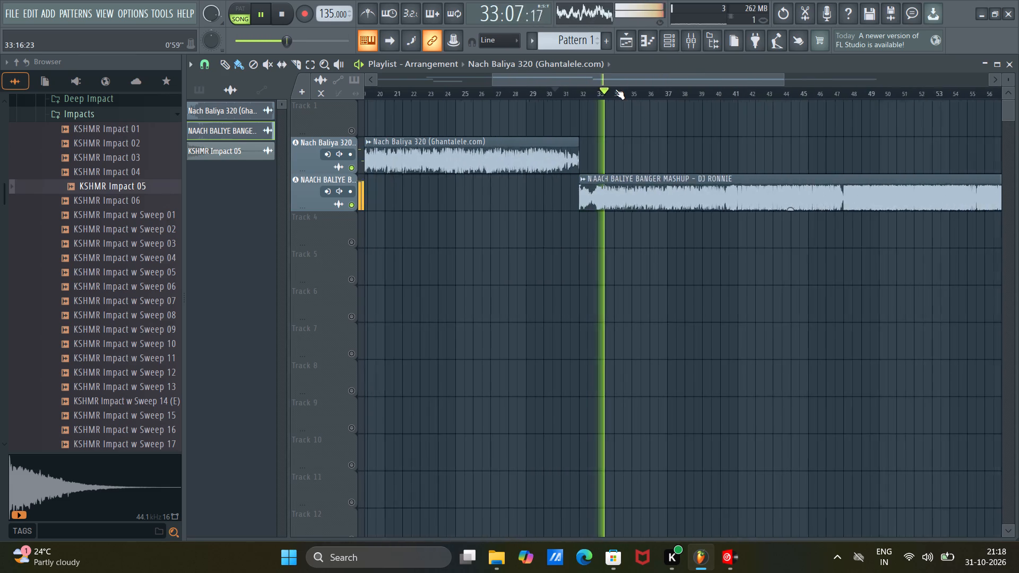
scroll(615, 89, "down", 1)
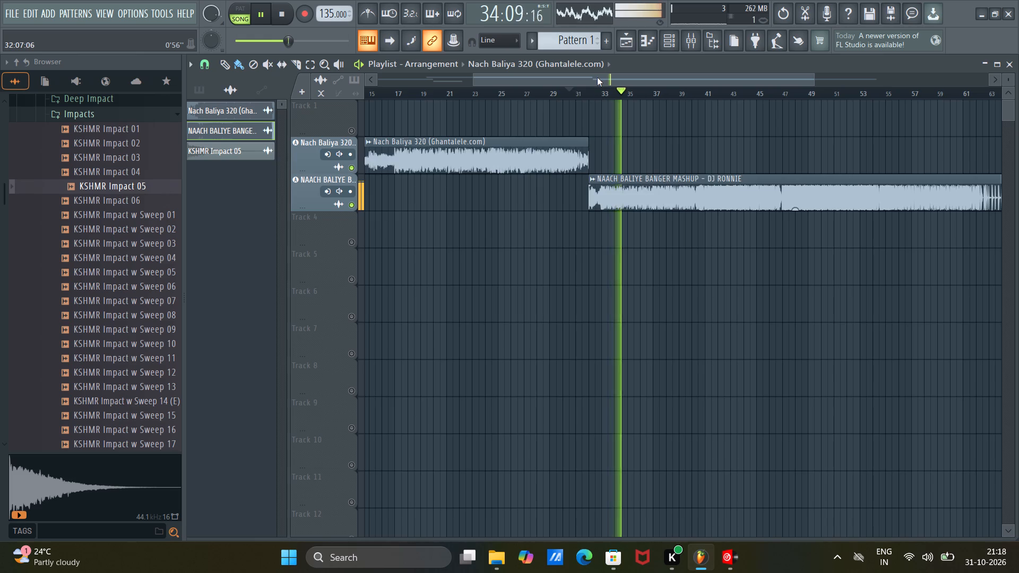
Turn all muted playlist tracks back on, including Track 4 with the KSHMR Impact 05 clip.
left_click_drag(597, 77, 532, 69)
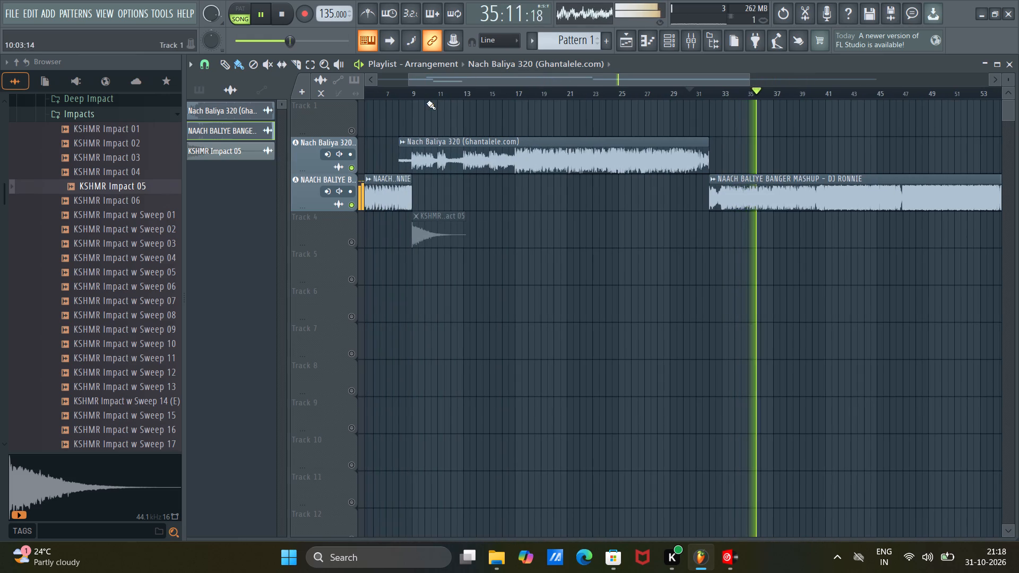
right_click(349, 239)
right_click(348, 239)
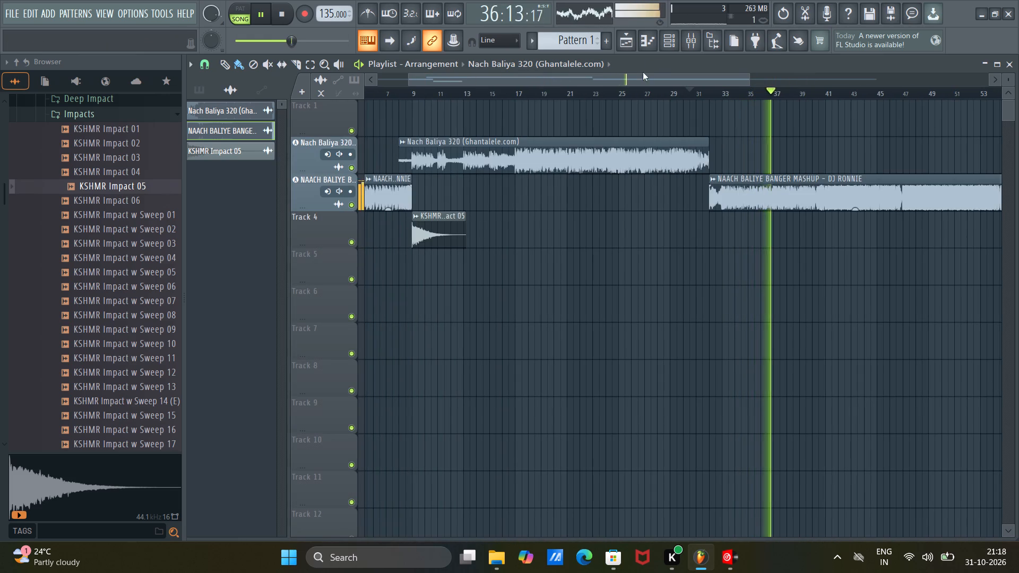
Replay the join from about bar 31 into the later mashup clip with all tracks enabled.
left_click_drag(639, 82, 718, 91)
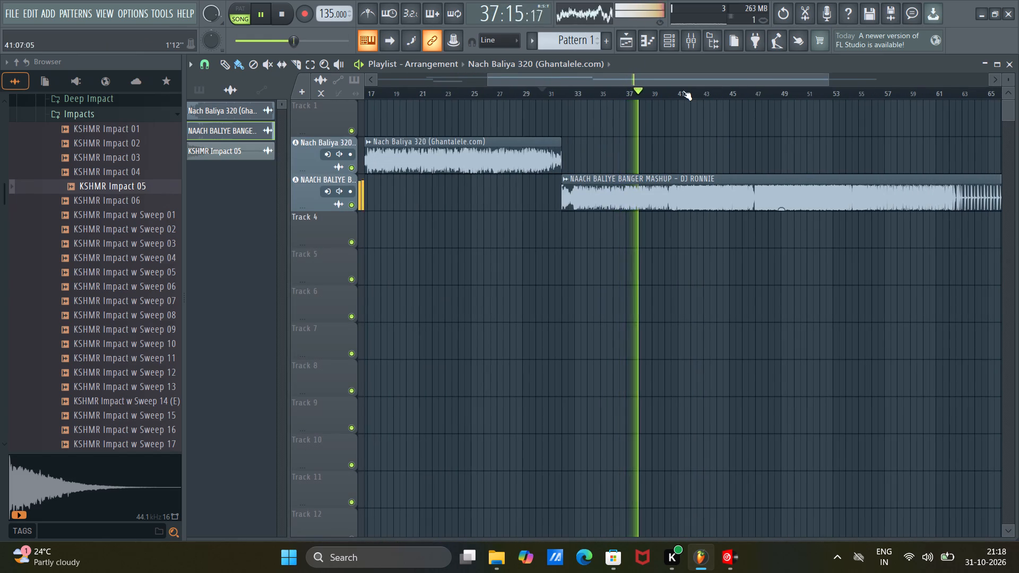
scroll(677, 92, "up", 3)
scroll(677, 92, "down", 9)
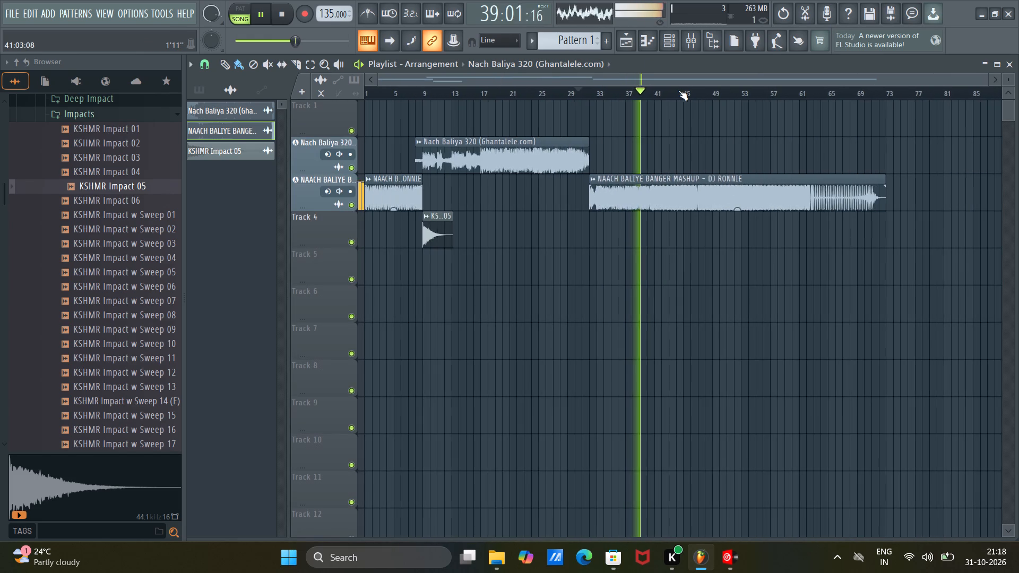
scroll(589, 89, "up", 11)
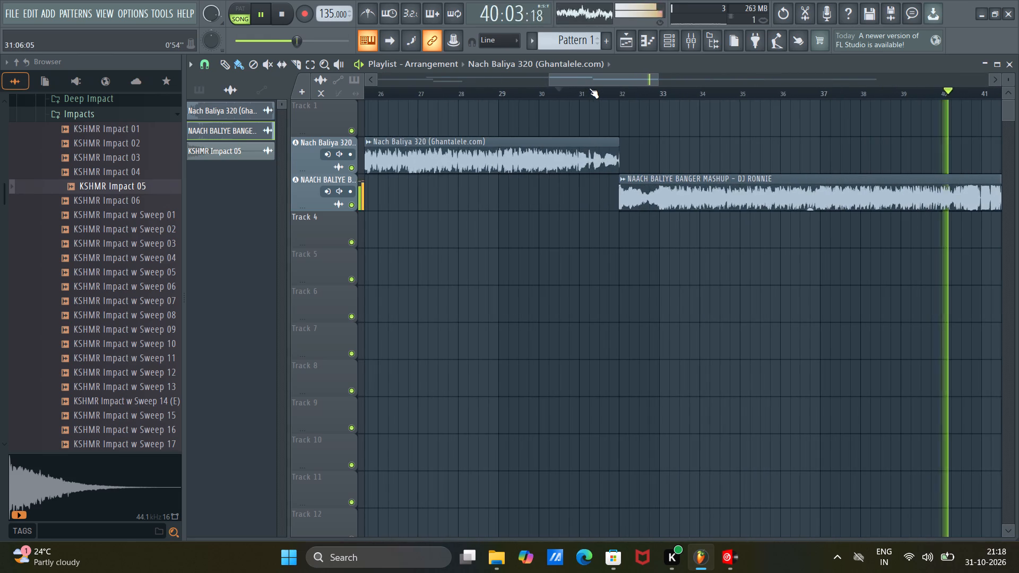
left_click(589, 88)
scroll(589, 88, "down", 2)
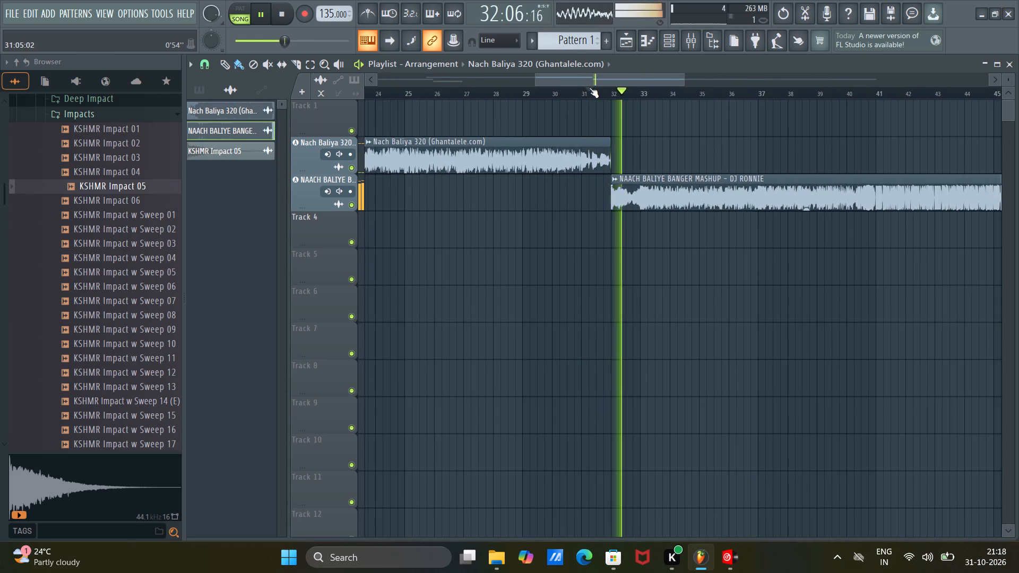
scroll(589, 88, "down", 4)
Audition the KSHMR Impact 05 clip at bar 9 and place it on Track 4 at bar 32, where the later mashup clip starts.
left_click_drag(591, 82, 545, 79)
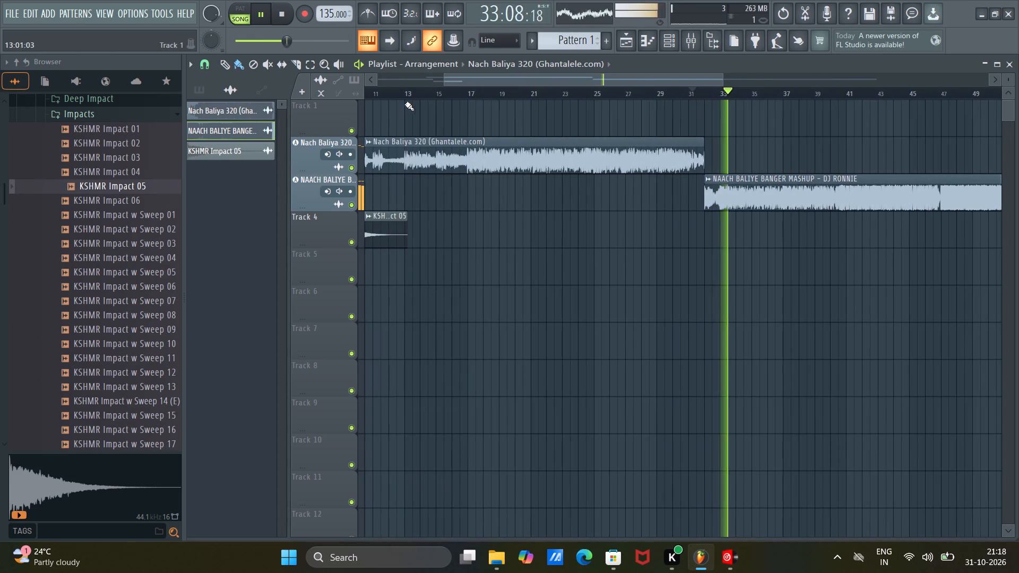
left_click_drag(457, 84, 420, 83)
left_click(425, 93)
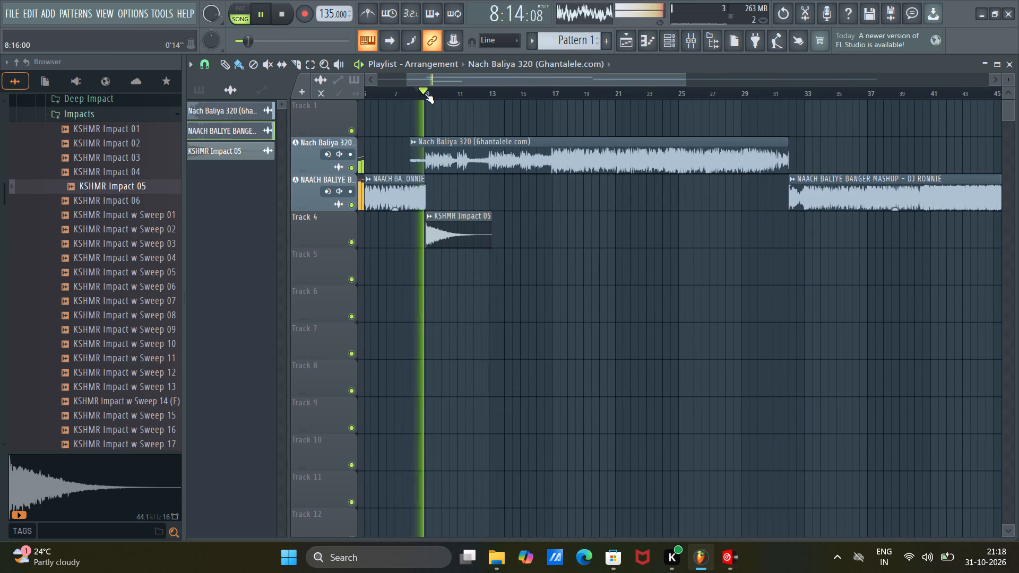
scroll(425, 93, "up", 5)
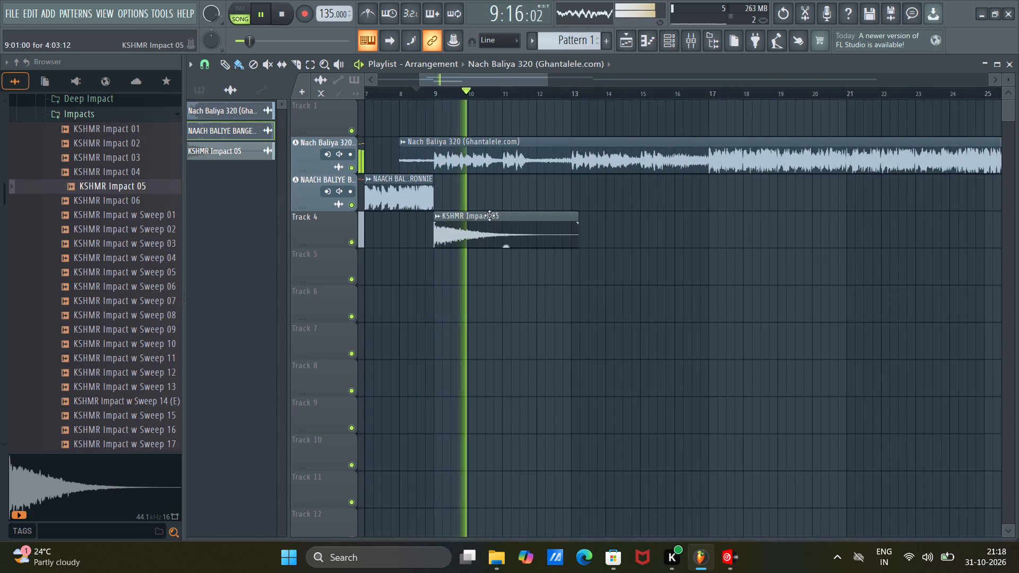
scroll(513, 94, "down", 4)
key("space")
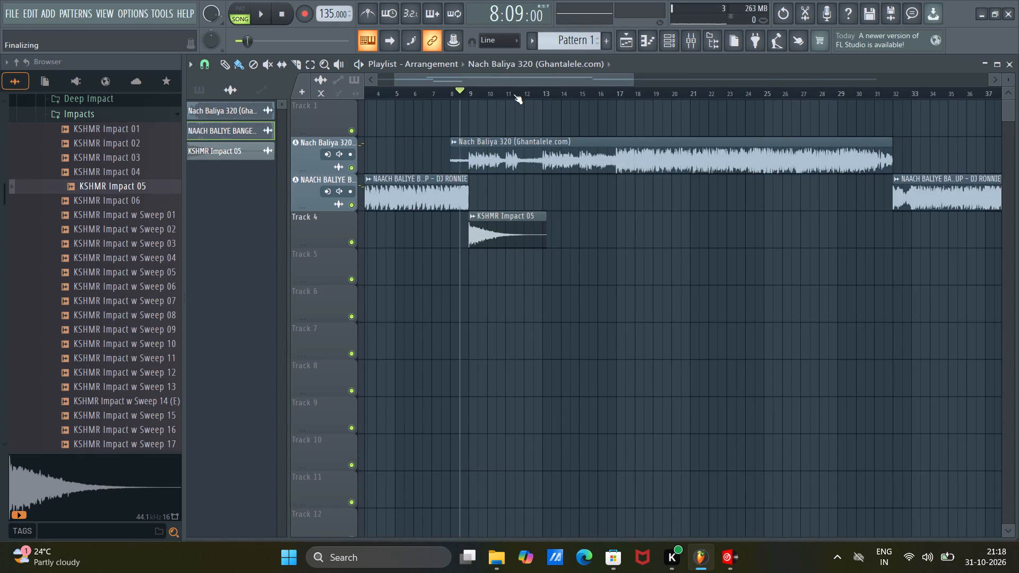
scroll(513, 94, "up", 1)
scroll(513, 94, "down", 6)
key("space")
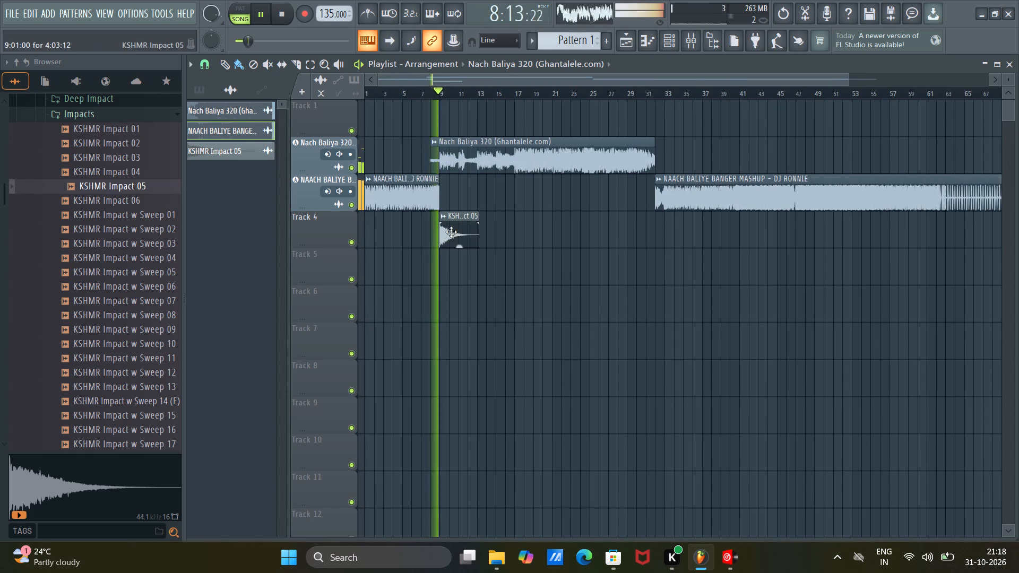
left_click_drag(467, 221, 683, 235, "shift")
scroll(658, 95, "up", 12)
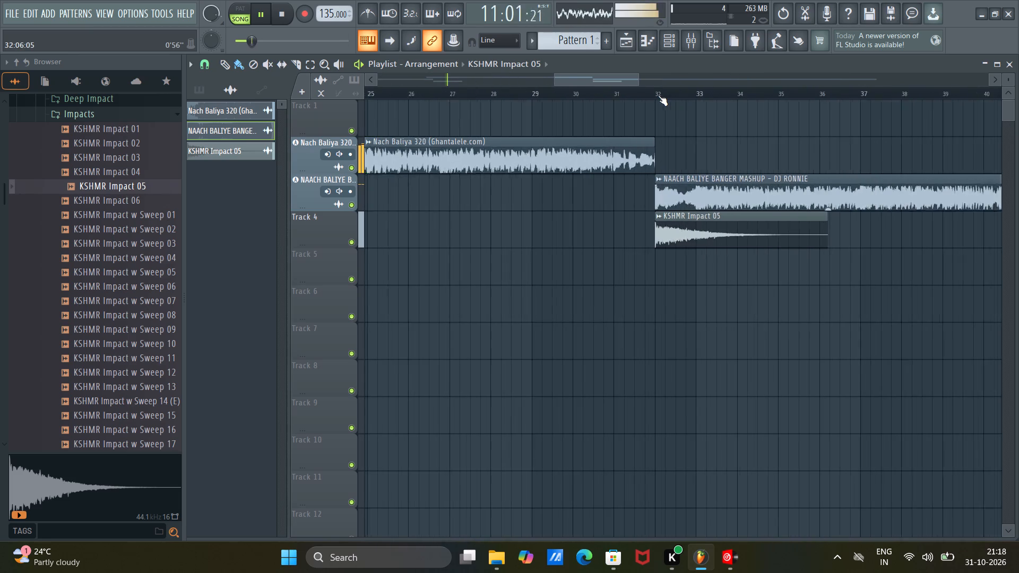
Replay the join from about bar 31 into the later mashup clip with the KSHMR Impact 05 at bar 32.
left_click(631, 95)
scroll(657, 89, "down", 10)
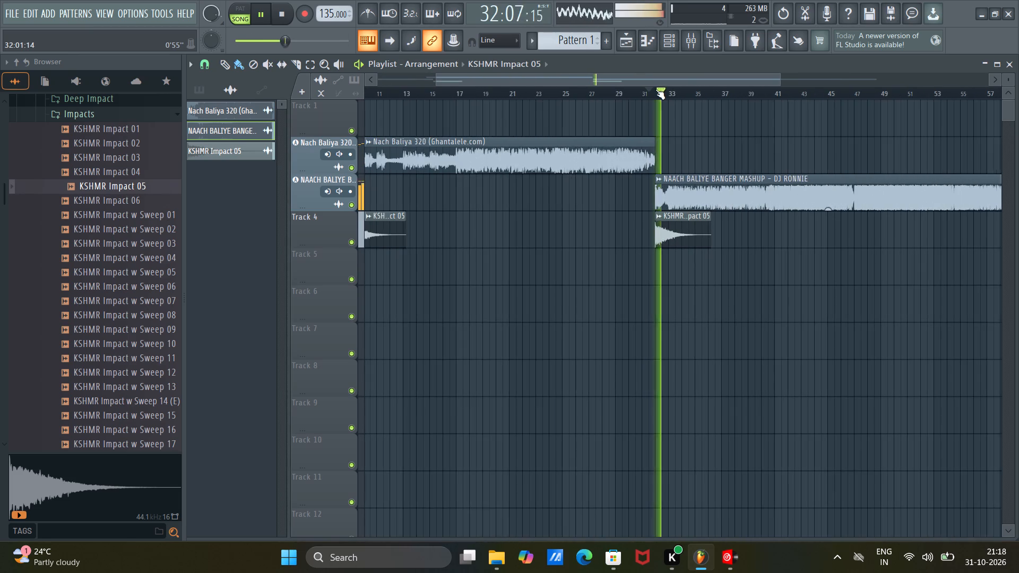
scroll(655, 89, "up", 9)
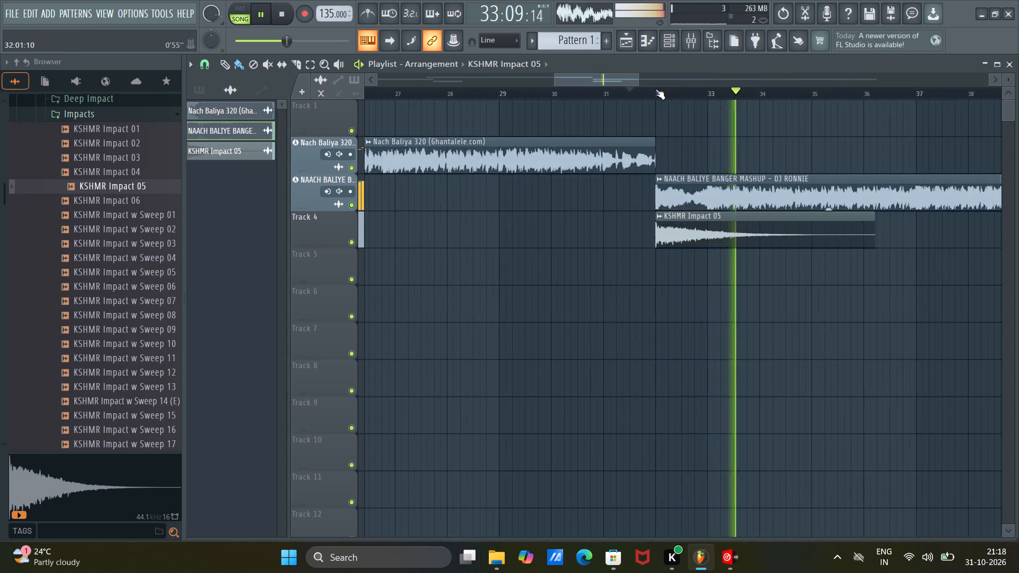
Spot-check the later mashup clip by playing it from about bars 39, 46, 54, 62 and 63.
scroll(655, 89, "down", 8)
left_click_drag(646, 81, 576, 73)
scroll(594, 90, "down", 2)
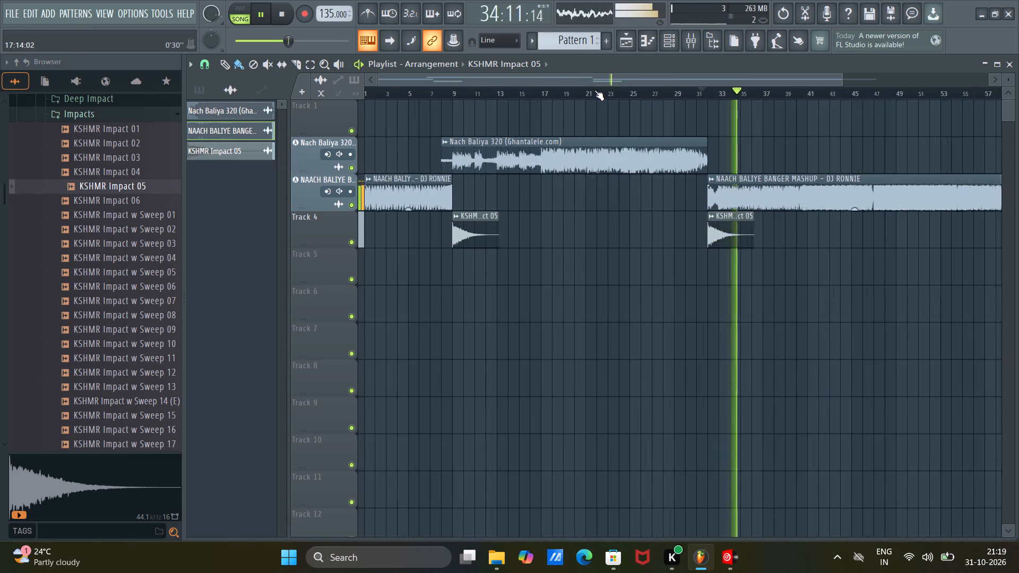
scroll(594, 90, "down", 8)
left_click(645, 97)
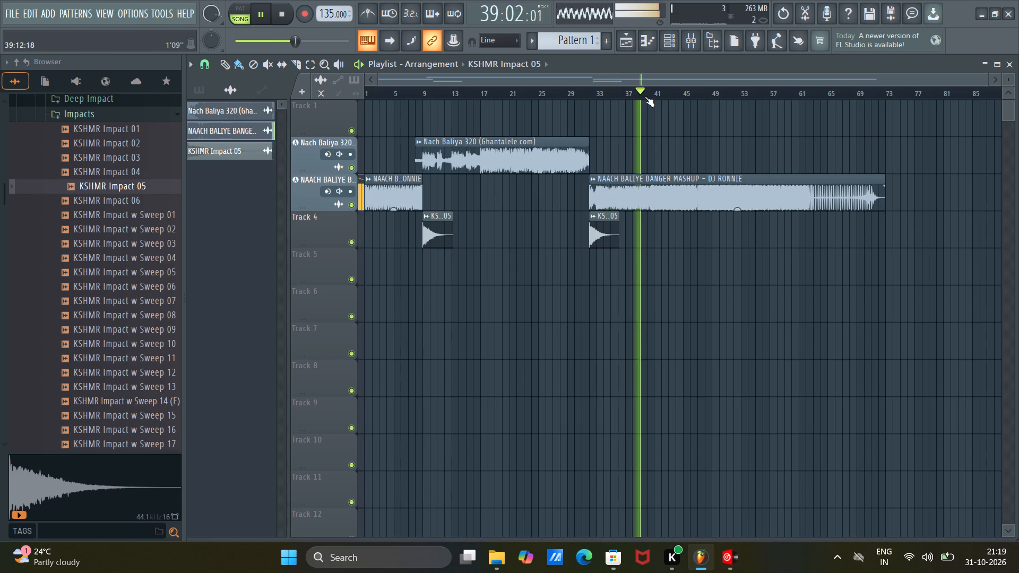
scroll(646, 94, "up", 18)
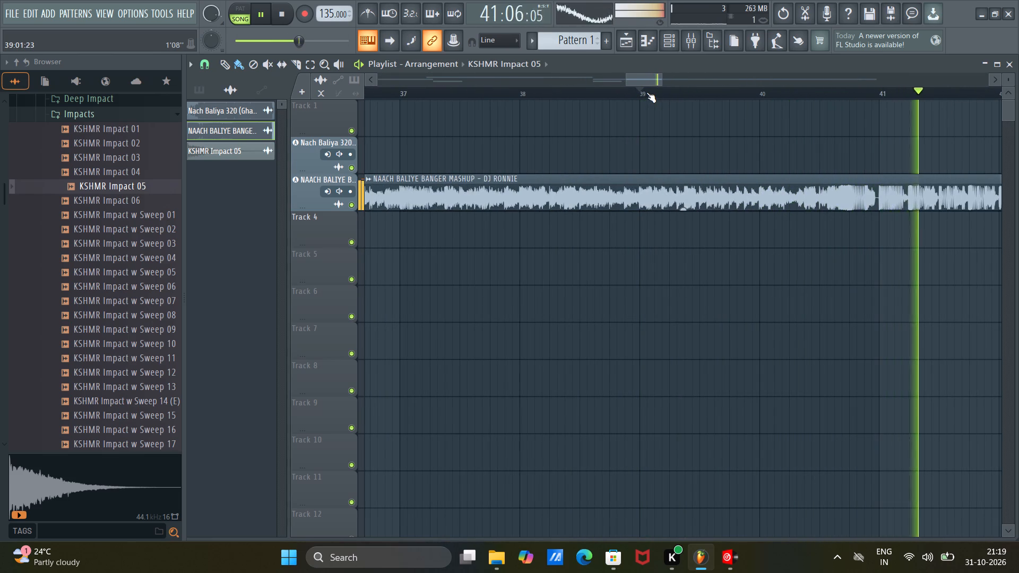
scroll(646, 92, "down", 20)
scroll(646, 92, "down", 1)
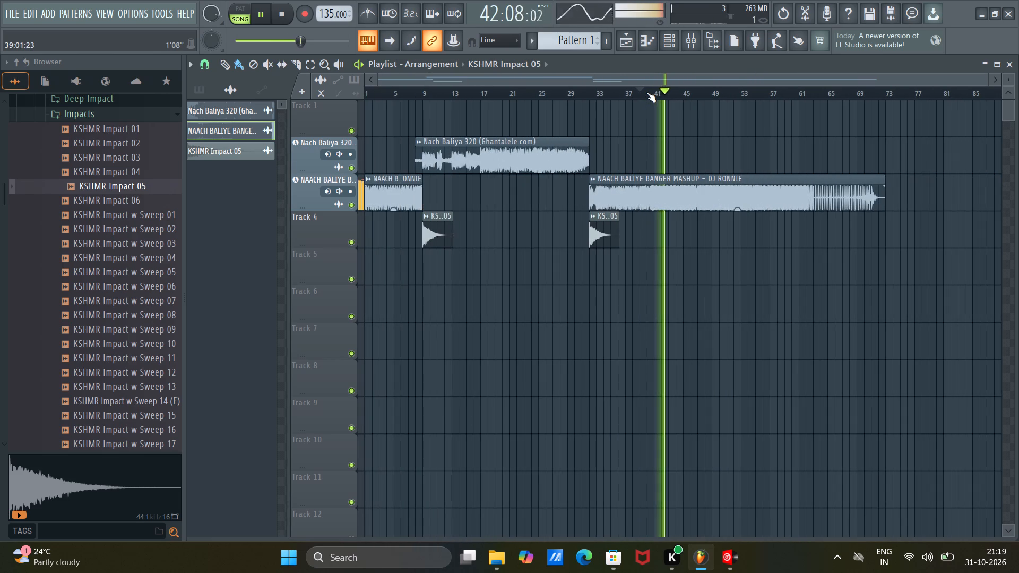
left_click(693, 90)
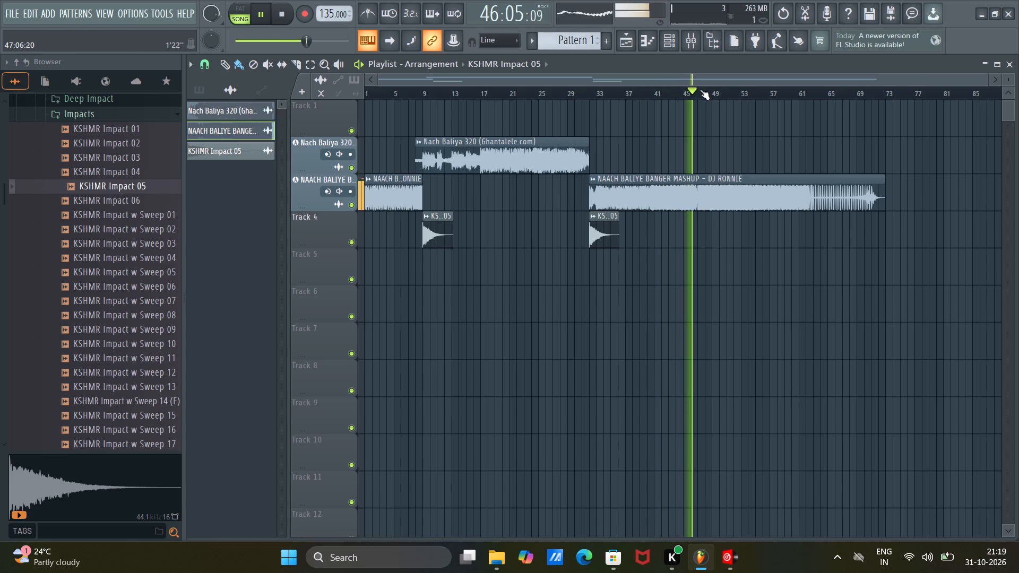
scroll(700, 89, "up", 14)
left_click_drag(649, 76, 678, 89)
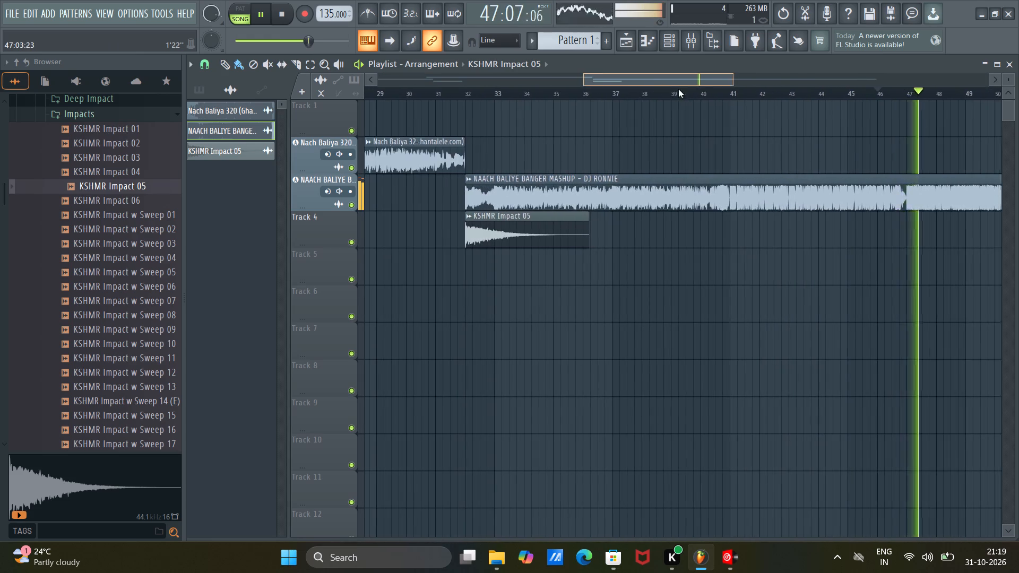
left_click_drag(678, 89, 721, 101)
left_click_drag(698, 80, 735, 91)
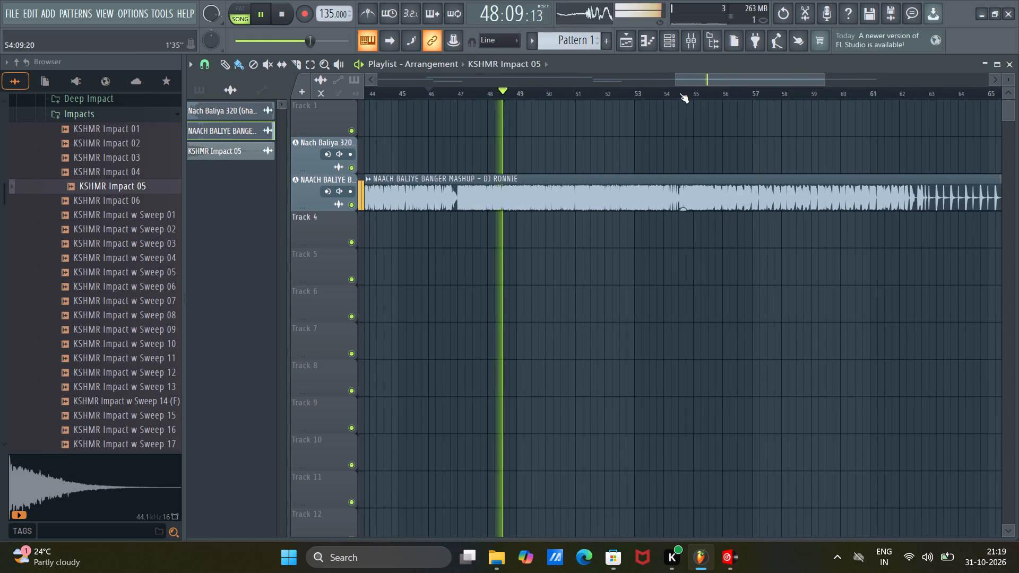
left_click(679, 93)
scroll(680, 92, "up", 3)
left_click_drag(732, 77, 782, 87)
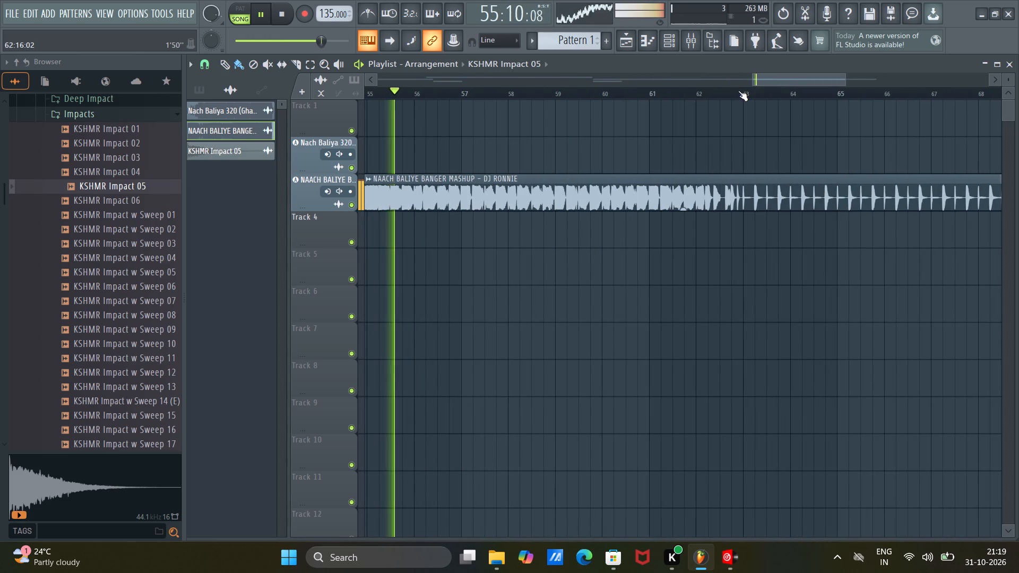
left_click(699, 91)
left_click(738, 91)
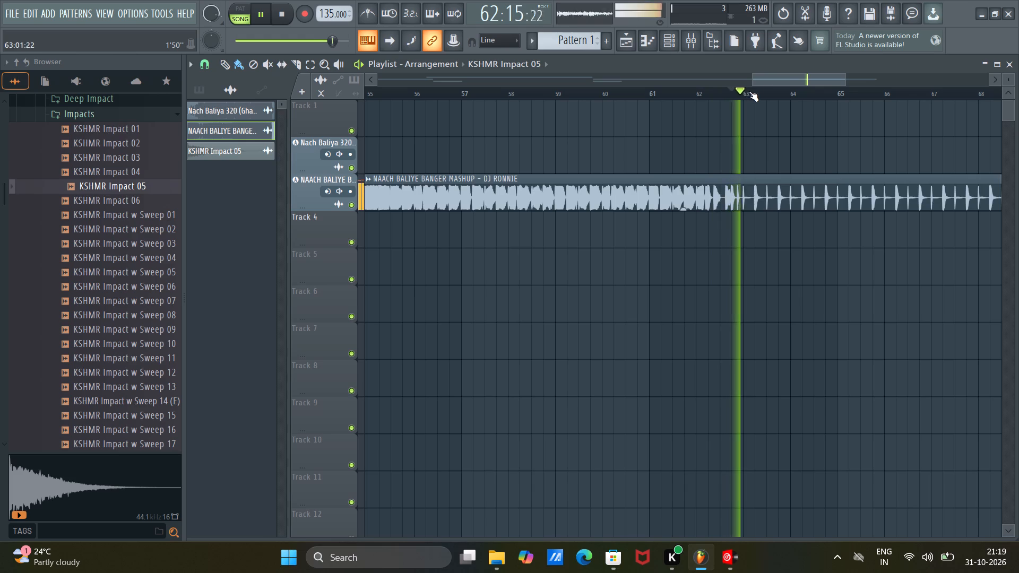
Replay the later mashup clip from about bar 33, listening on past the end of its impact.
left_click_drag(772, 83, 746, 79)
scroll(731, 93, "down", 8)
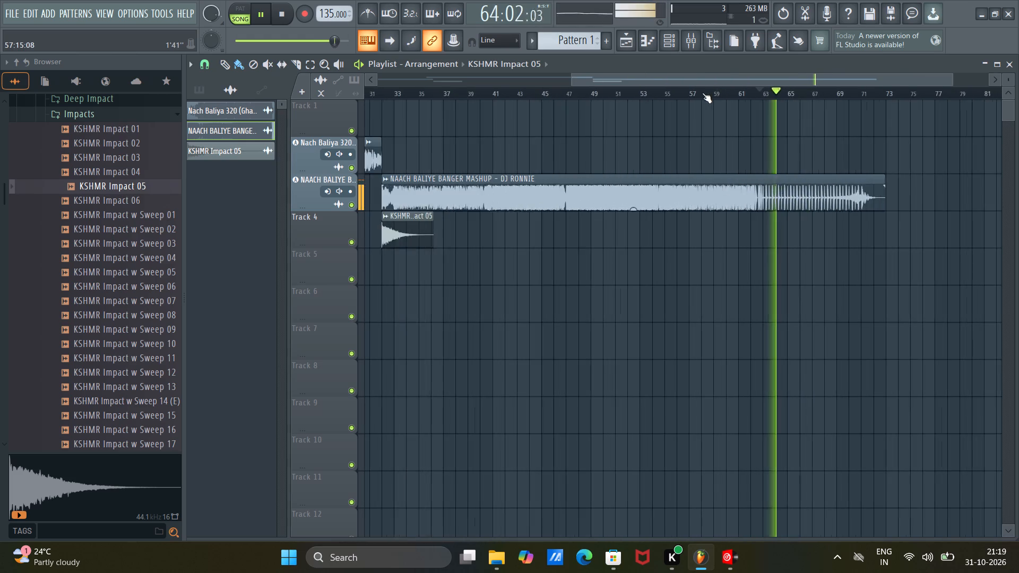
scroll(702, 93, "down", 4)
left_click(597, 99)
scroll(616, 94, "up", 2)
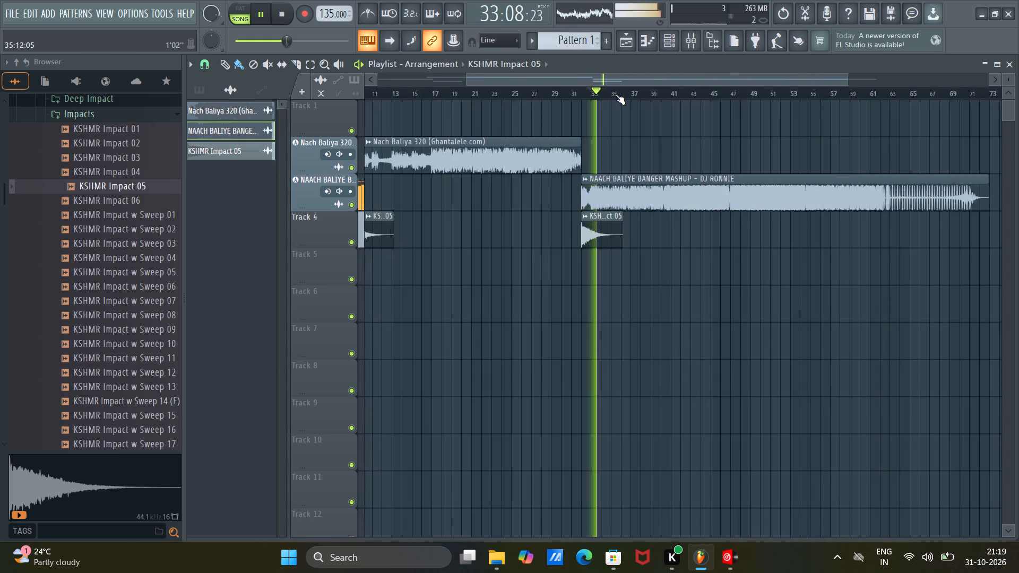
scroll(616, 94, "up", 17)
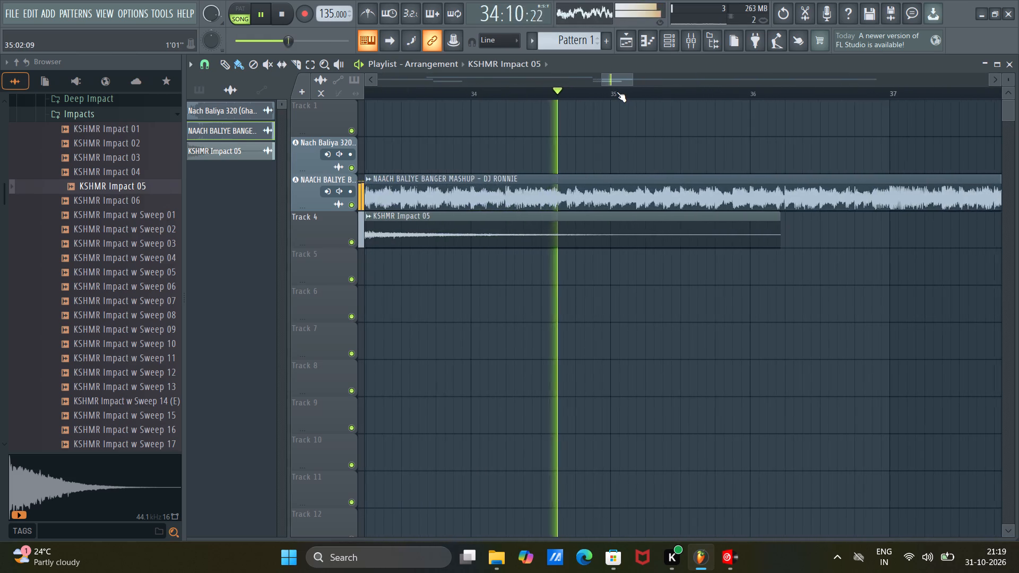
scroll(617, 92, "down", 6)
left_click_drag(623, 83, 595, 78)
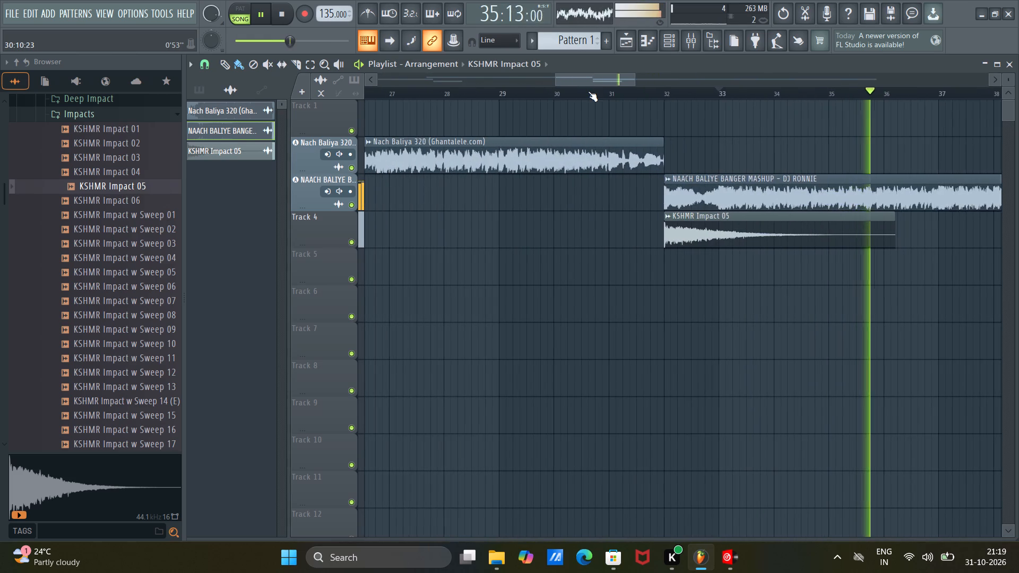
scroll(588, 91, "down", 17)
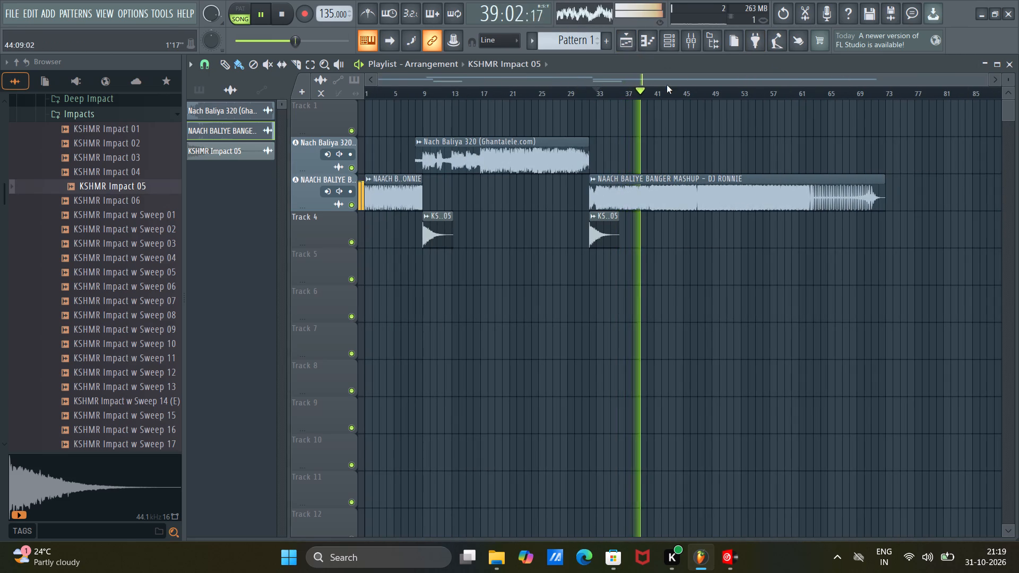
scroll(660, 92, "up", 5)
left_click_drag(652, 75, 418, 88)
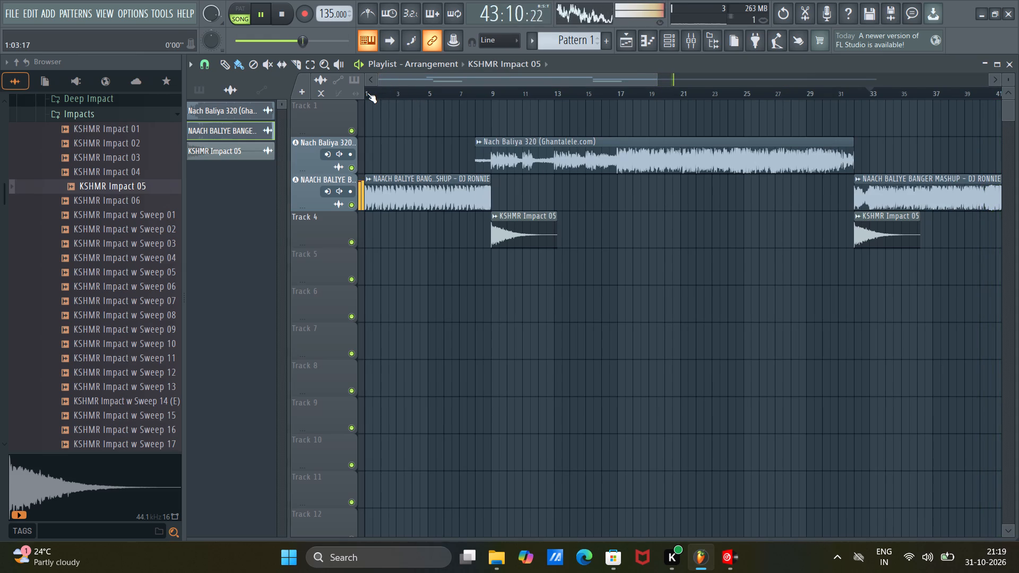
Inspect the effect slots of the mashup's mixer insert 6, then close the mixer.
left_click(689, 34)
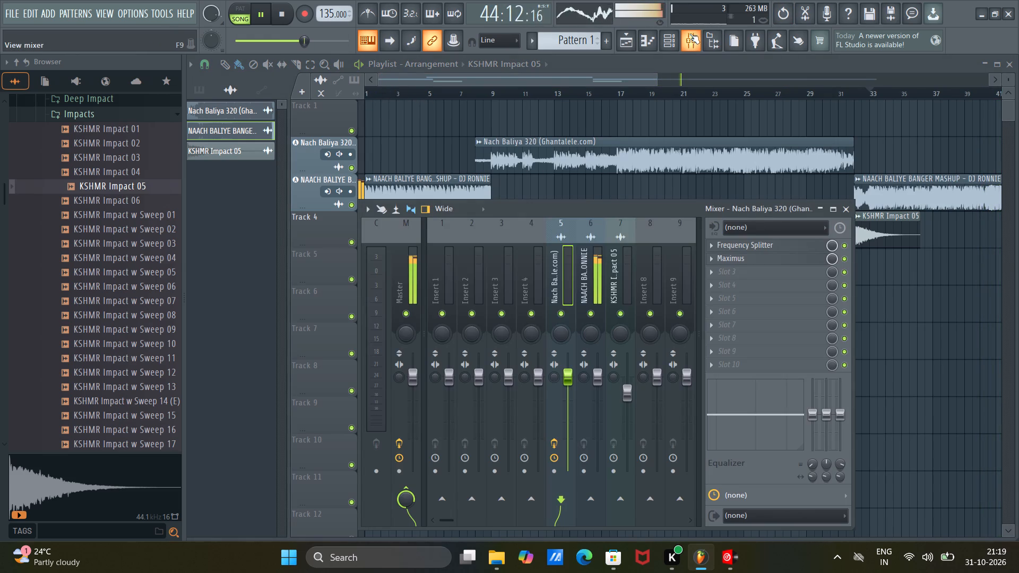
left_click(588, 230)
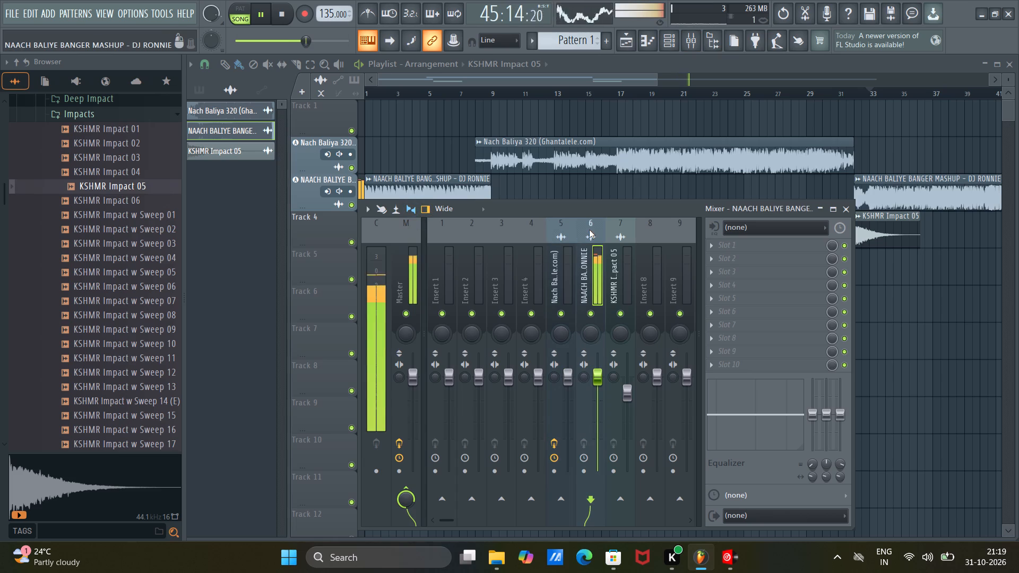
double_click(590, 230)
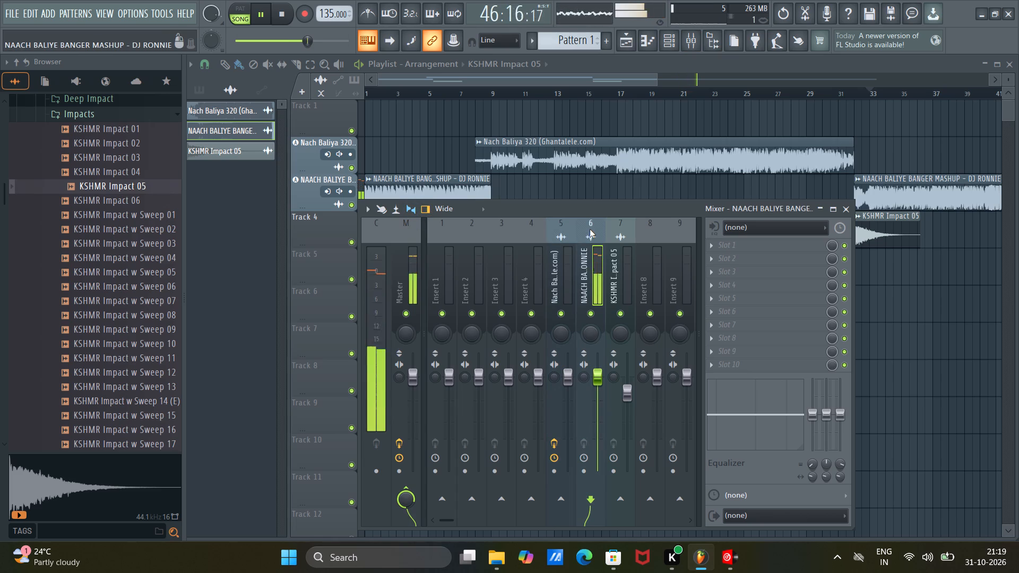
left_click(848, 202)
Play the arrangement from bar 1 through the bar 9 transition, and sample the song from about bars 13 and 16.
left_click(368, 96)
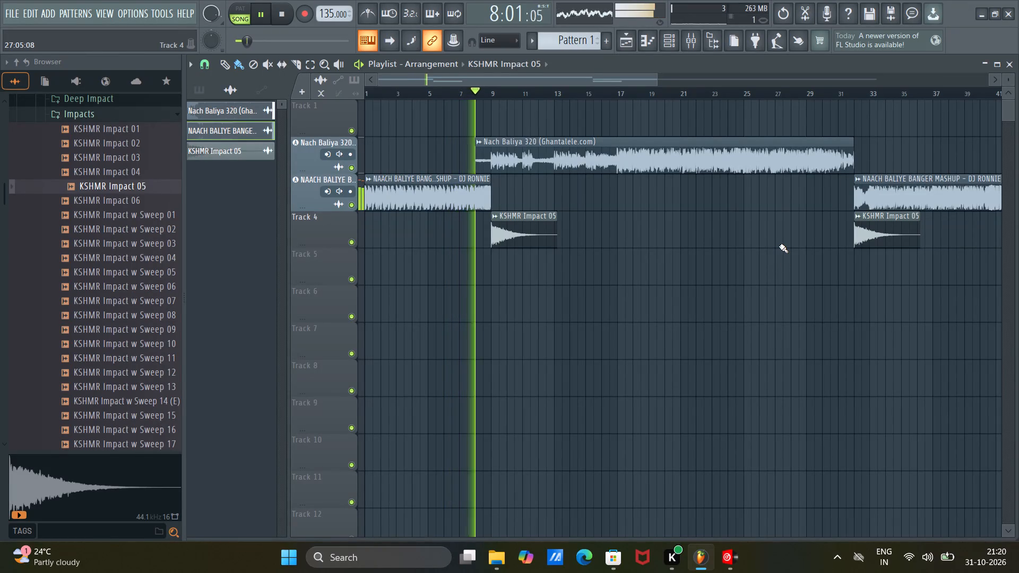
left_click_drag(551, 80, 555, 80)
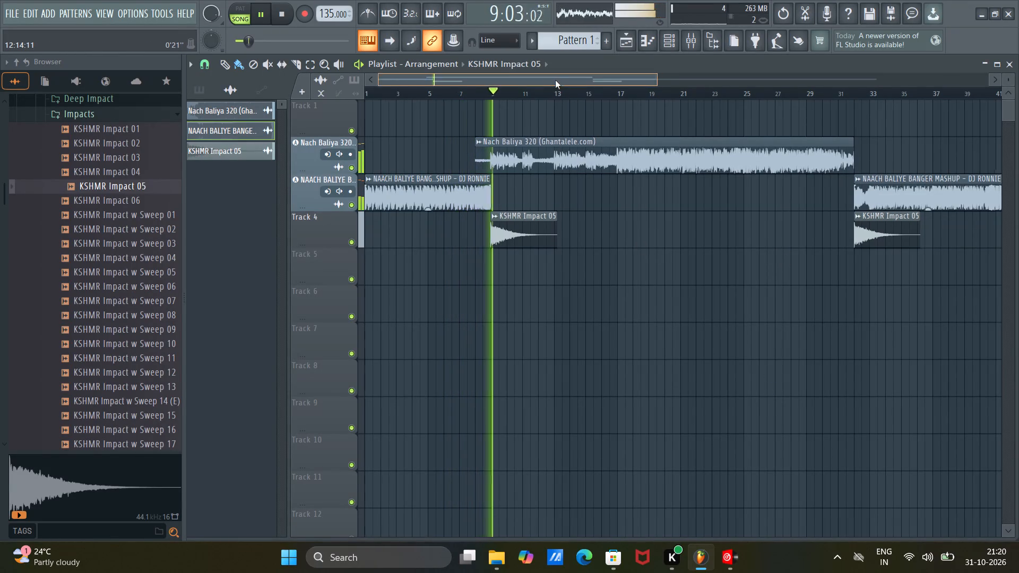
left_click_drag(555, 80, 574, 90)
left_click(505, 93)
left_click(561, 97)
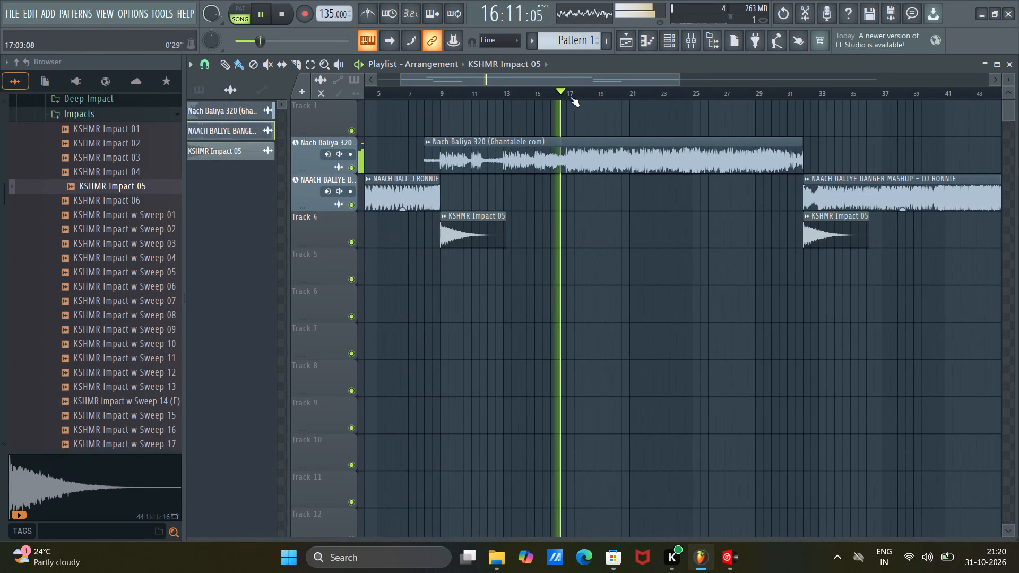
Play the join at bar 32 twice, starting from about bar 30.
left_click_drag(563, 76, 610, 90)
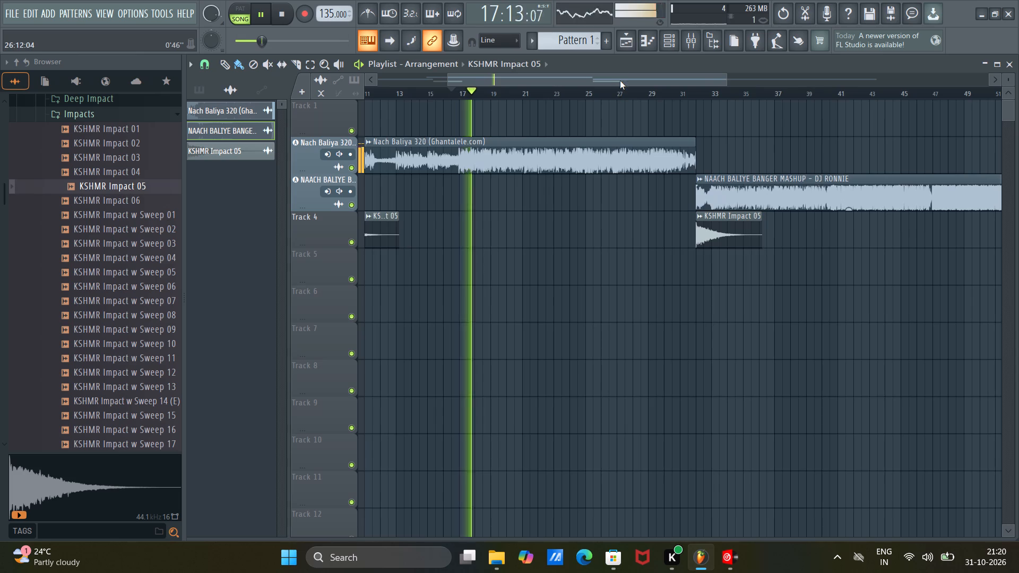
left_click_drag(621, 80, 684, 99)
left_click(537, 92)
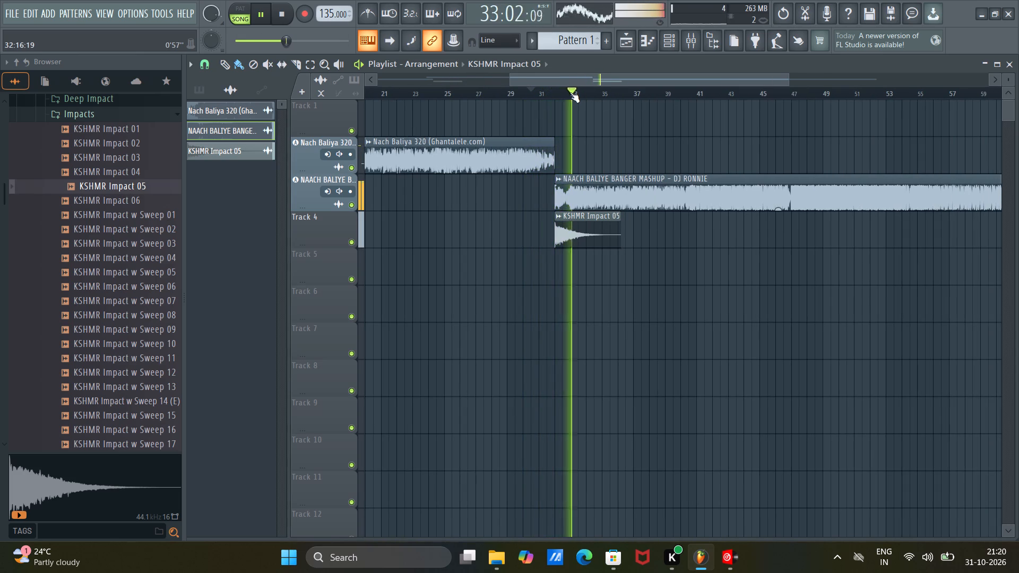
left_click(536, 91)
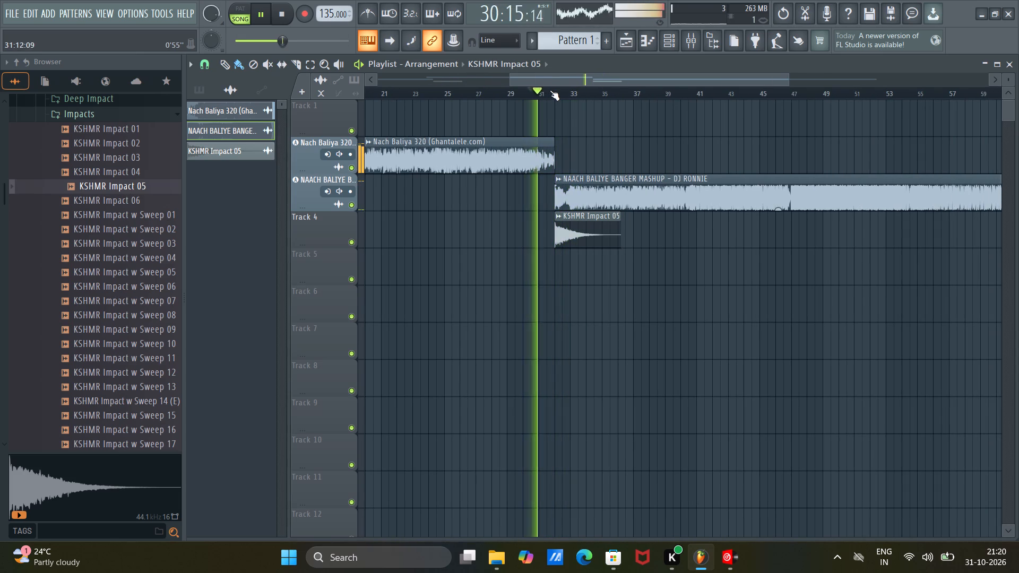
scroll(550, 90, "up", 12)
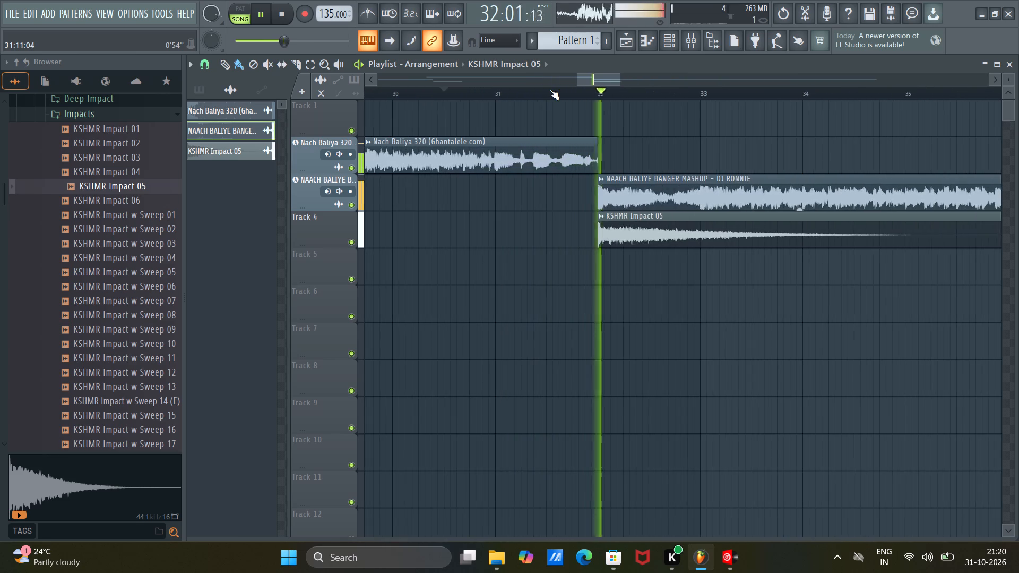
Audition the later mashup clip around bar 36, where the KSHMR Impact 05 clip on Track 4 ends.
scroll(550, 90, "down", 8)
left_click_drag(643, 77, 594, 80)
scroll(602, 92, "down", 7)
left_click_drag(604, 81, 636, 90)
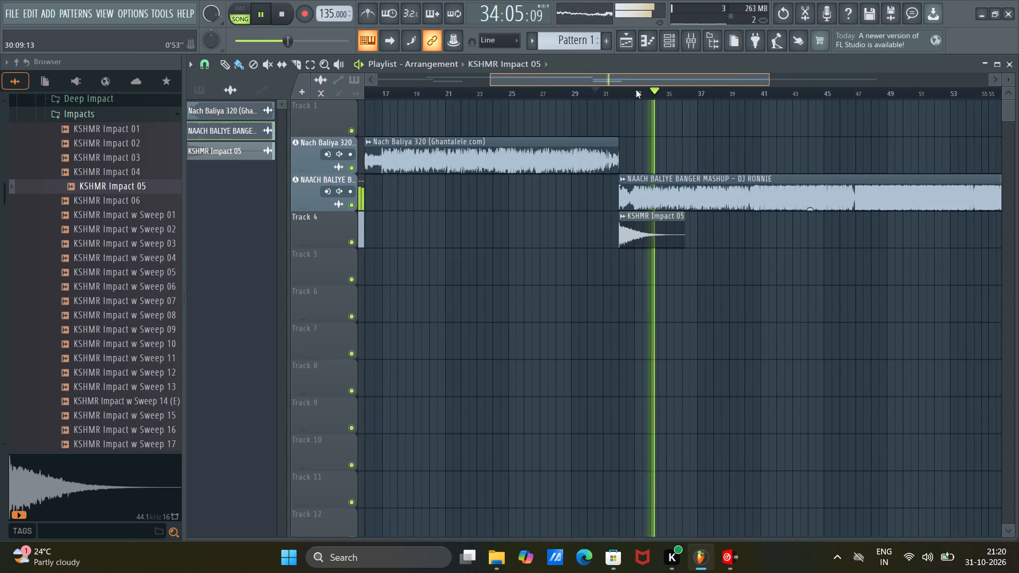
left_click_drag(636, 90, 640, 91)
scroll(619, 91, "up", 3)
left_click(619, 91)
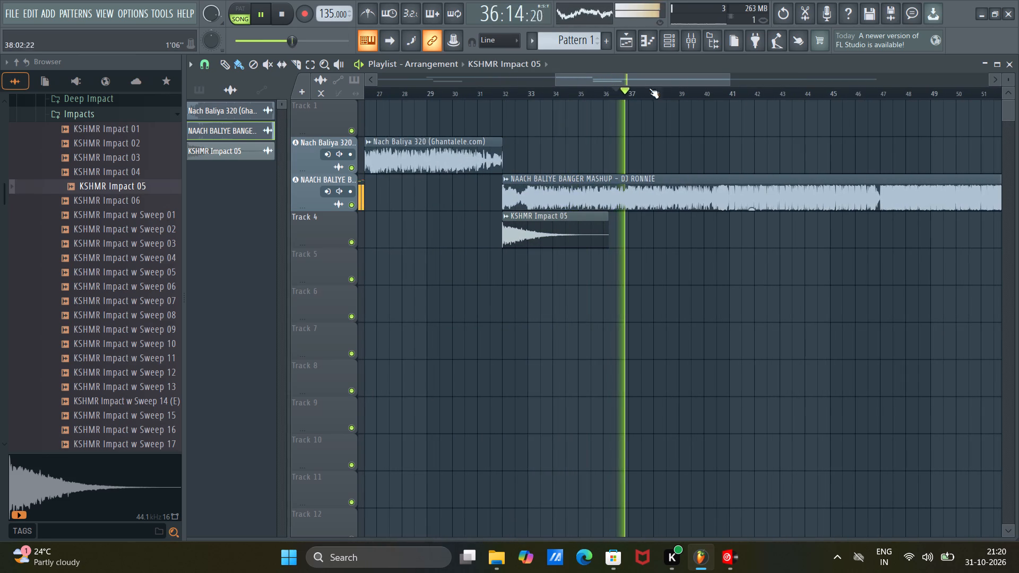
left_click(601, 93)
scroll(604, 92, "up", 9)
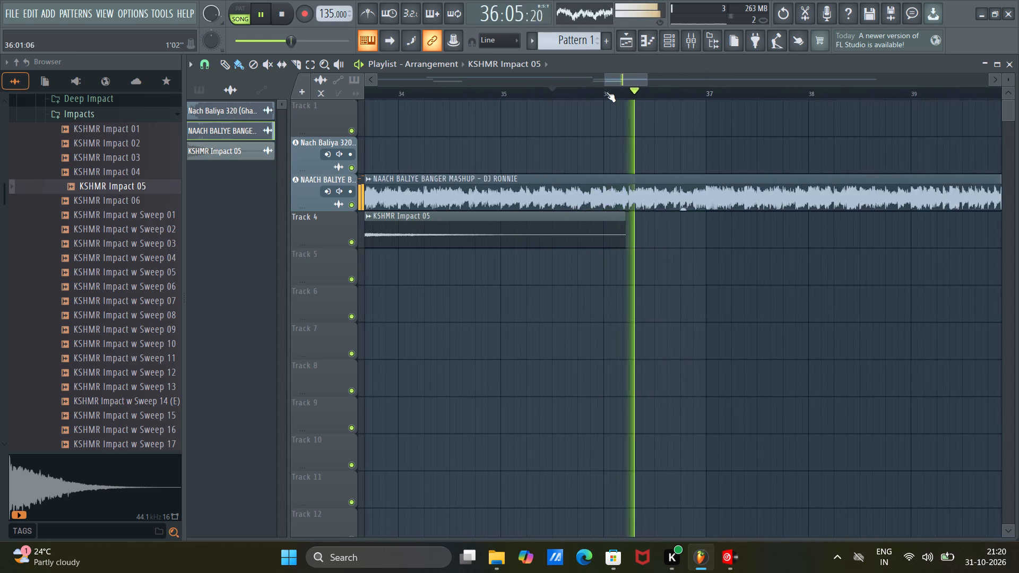
scroll(606, 92, "down", 3)
scroll(606, 91, "up", 2)
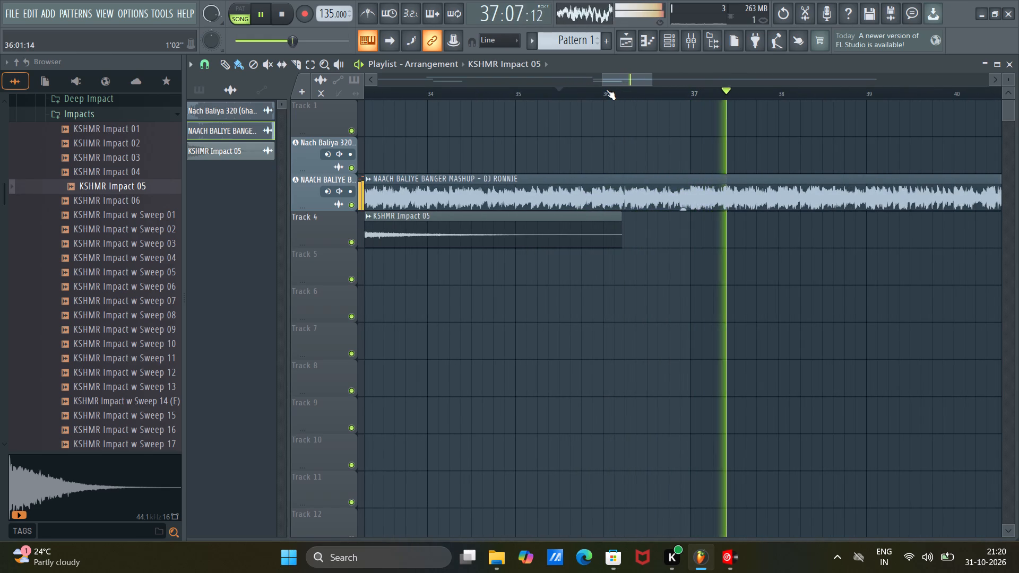
left_click(606, 90)
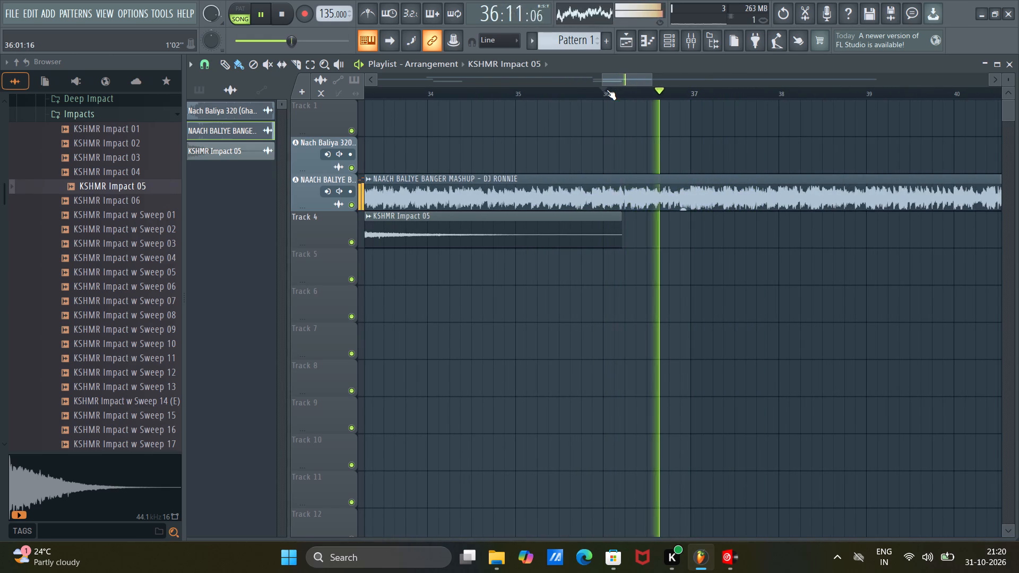
scroll(607, 89, "down", 6)
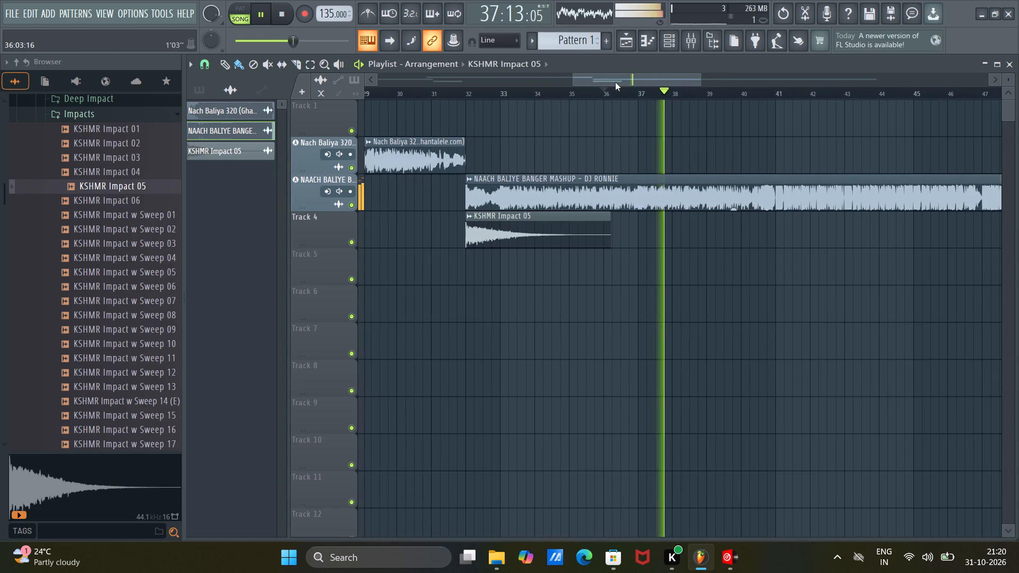
Extend the end of the Nach Baliya 320 song clip from bar 32 to bar 37, overlapping the later mashup clip.
left_click_drag(465, 144, 632, 155)
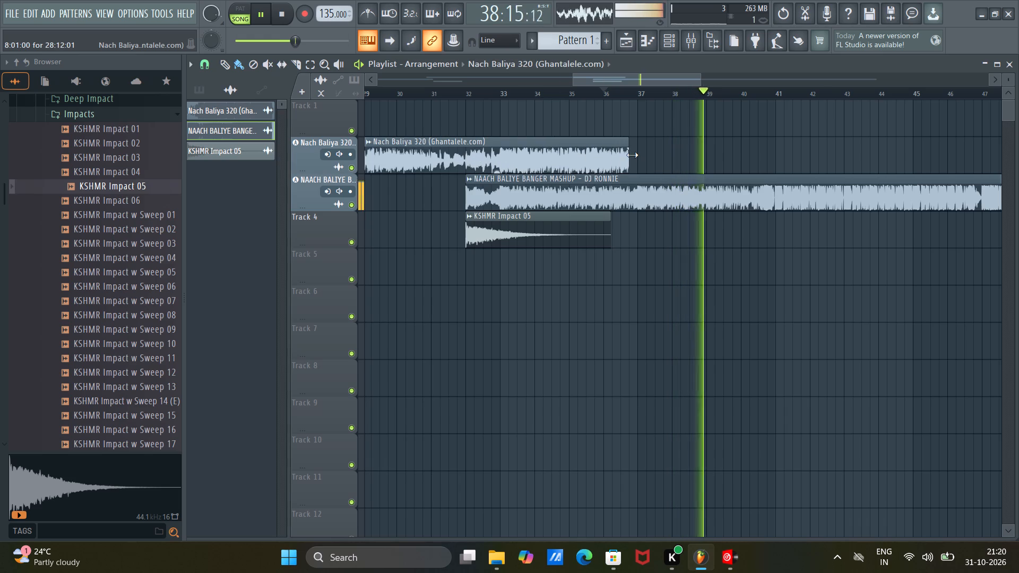
left_click_drag(632, 155, 635, 155)
Solo the Nach Baliya 320 song track and play the end of its clip from about bar 36.
right_click(353, 167)
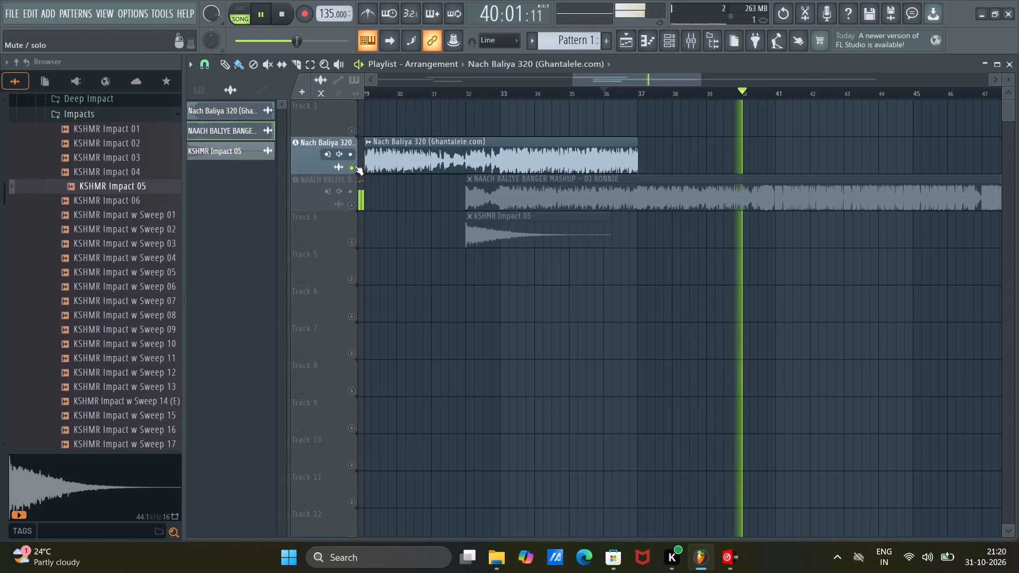
key("space")
key("space")
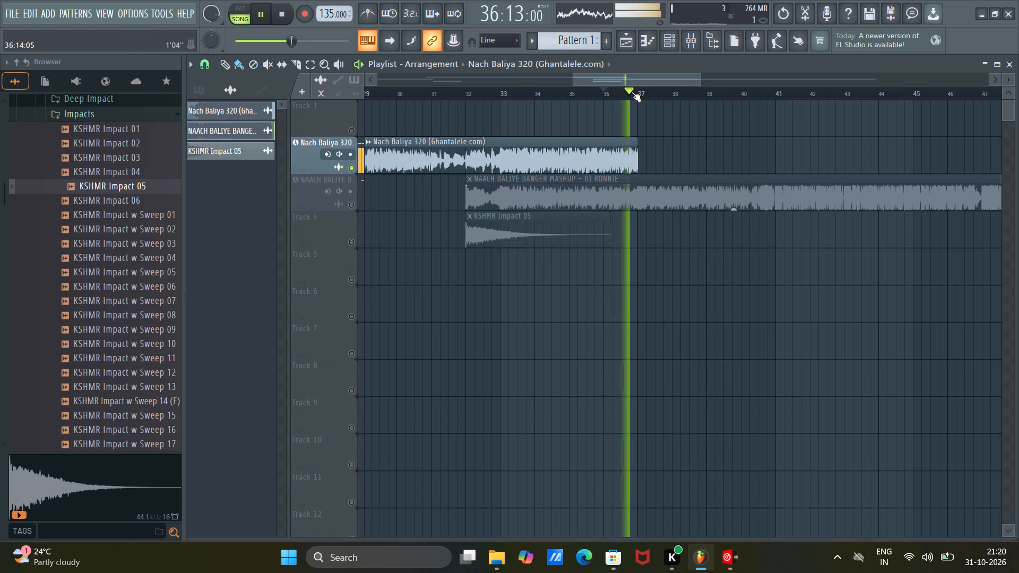
Trim the start of the later NAACH BALIYE BANGER MASHUP clip to bar 37, where the song clip ends.
scroll(638, 88, "up", 7)
scroll(638, 86, "down", 4)
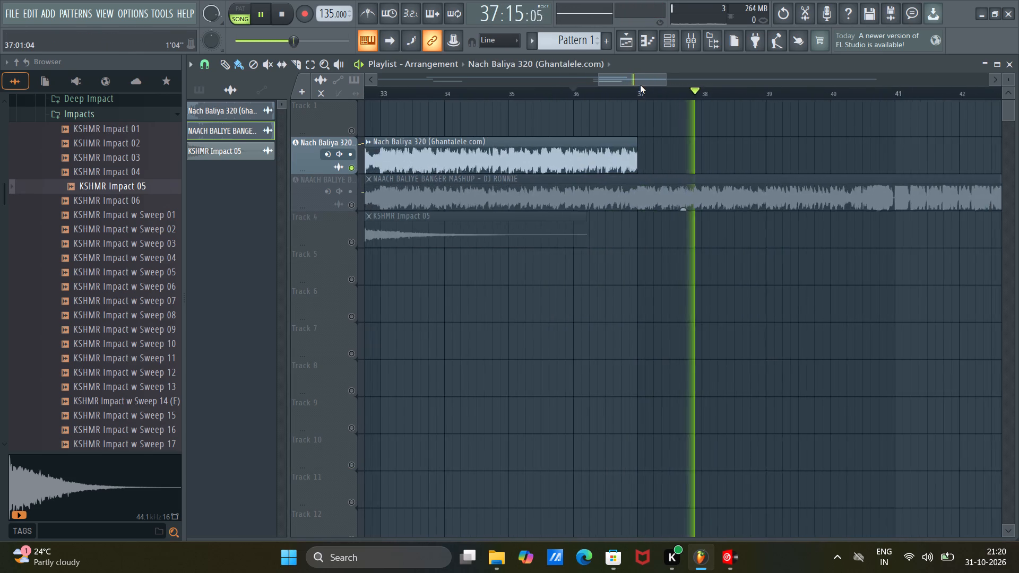
scroll(640, 85, "down", 2)
left_click_drag(633, 79, 599, 77)
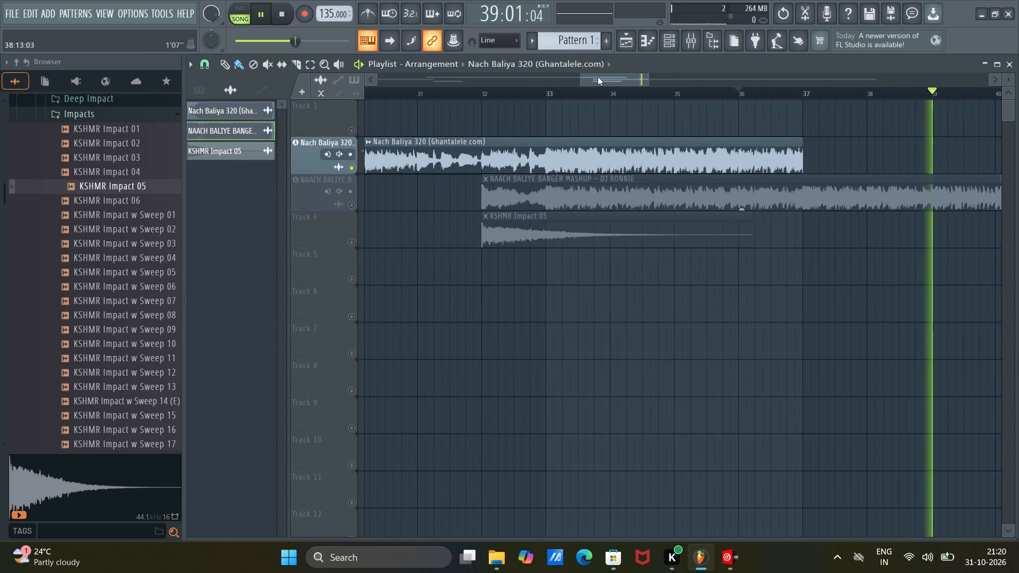
left_click_drag(486, 204, 645, 206)
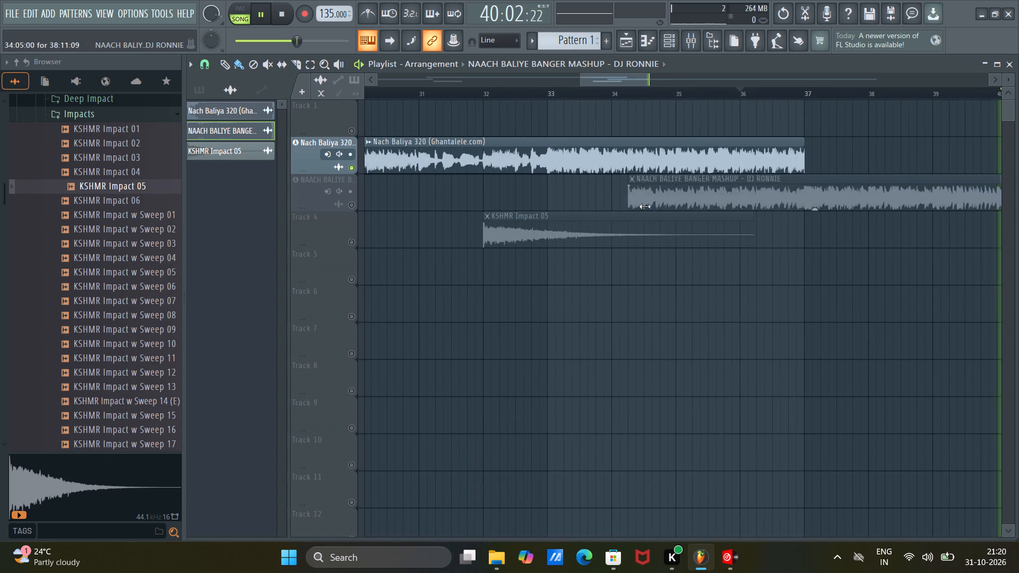
left_click_drag(645, 206, 804, 212)
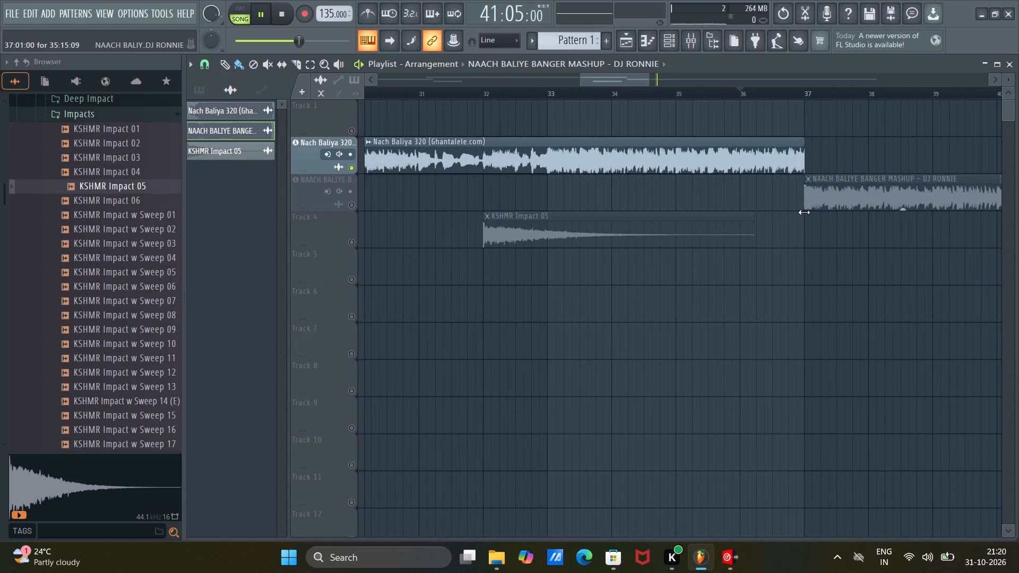
left_click_drag(804, 212, 805, 212)
Unsolo the Nach Baliya 320 track and play the join at bar 37 twice, starting from about bar 36.
right_click(351, 170)
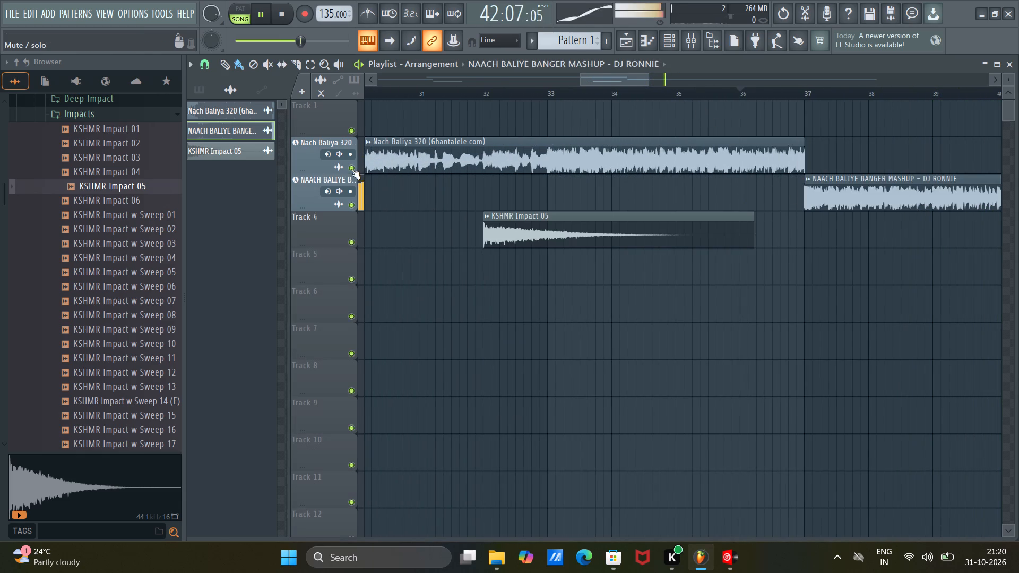
left_click(721, 88)
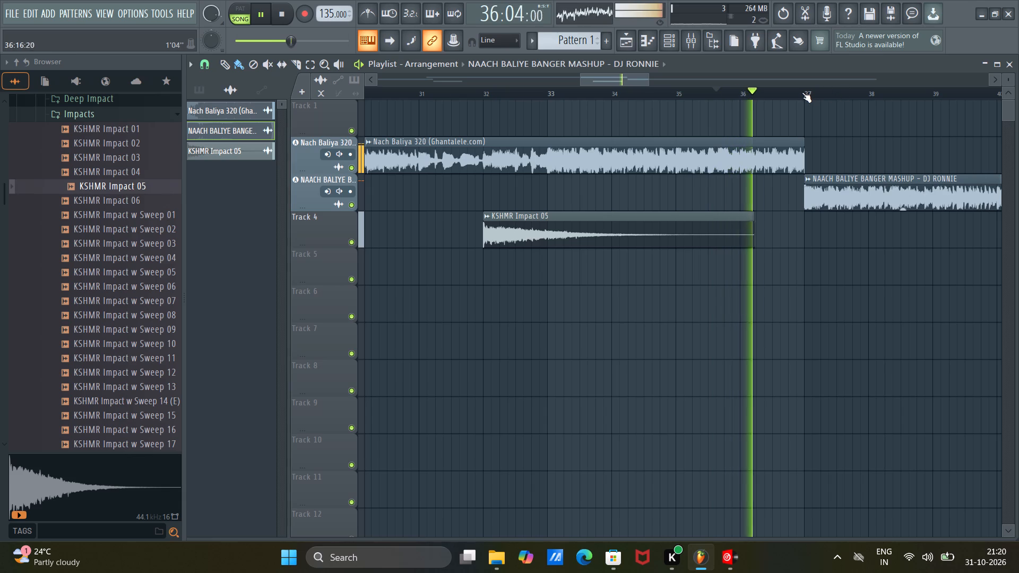
scroll(801, 92, "down", 4)
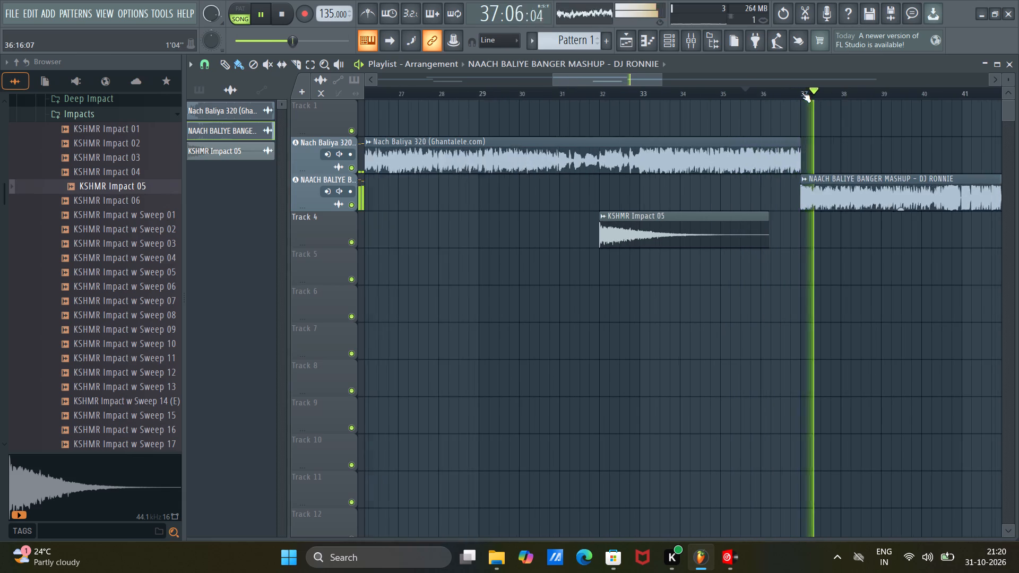
scroll(801, 92, "down", 4)
left_click_drag(602, 79, 674, 102)
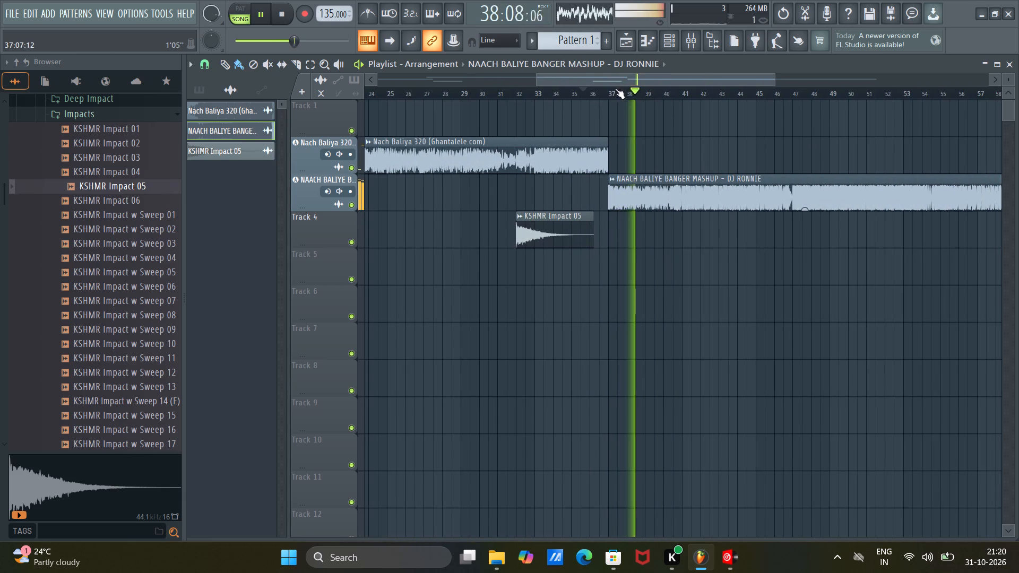
left_click(592, 95)
scroll(601, 93, "up", 12)
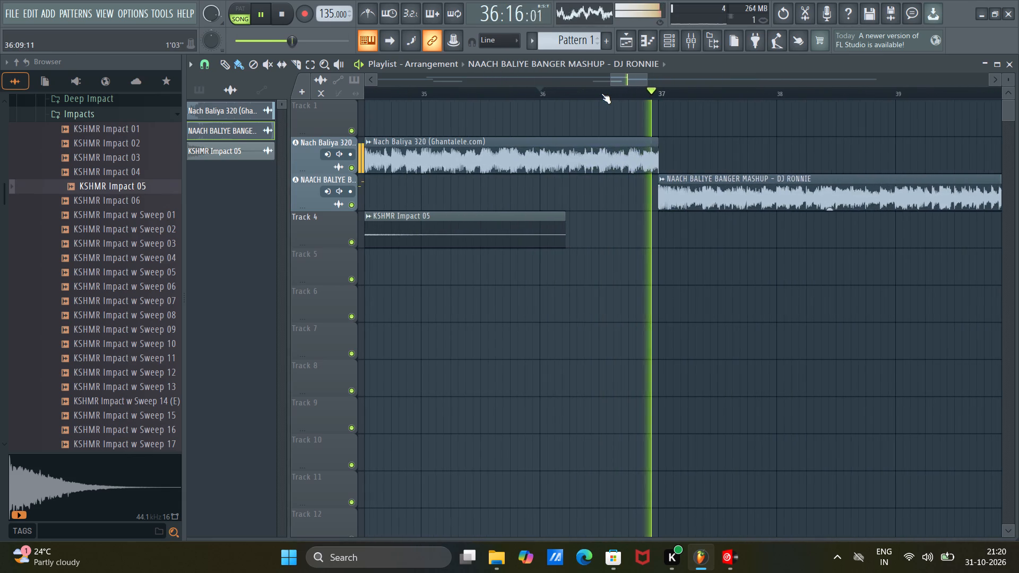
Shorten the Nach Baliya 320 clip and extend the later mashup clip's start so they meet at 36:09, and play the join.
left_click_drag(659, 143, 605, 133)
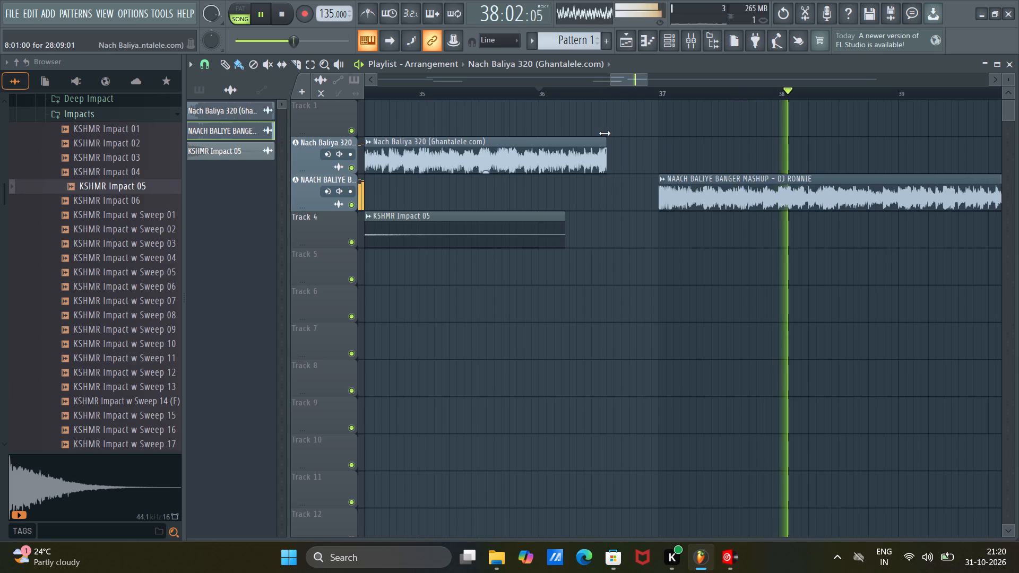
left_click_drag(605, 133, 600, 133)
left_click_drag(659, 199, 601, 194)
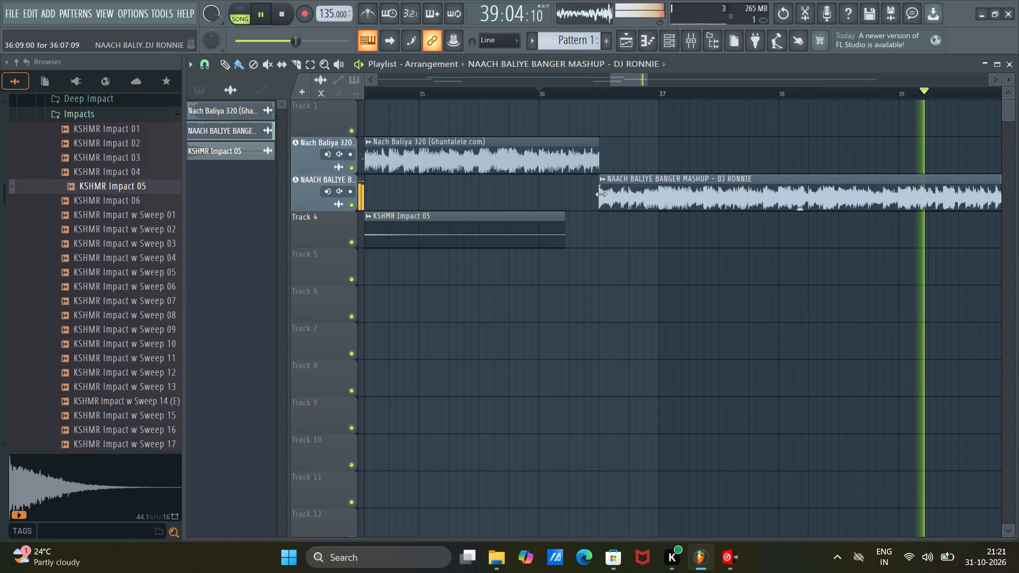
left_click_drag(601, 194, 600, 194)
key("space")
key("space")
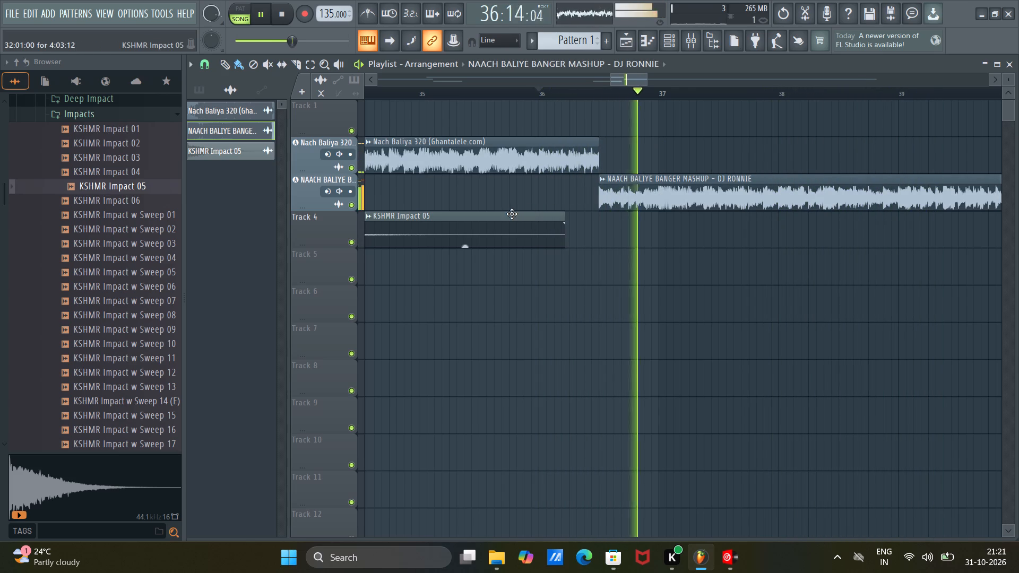
Move the KSHMR Impact 05 clip on Track 4 from bar 32 to bar 37.
left_click_drag(481, 221, 1012, 220)
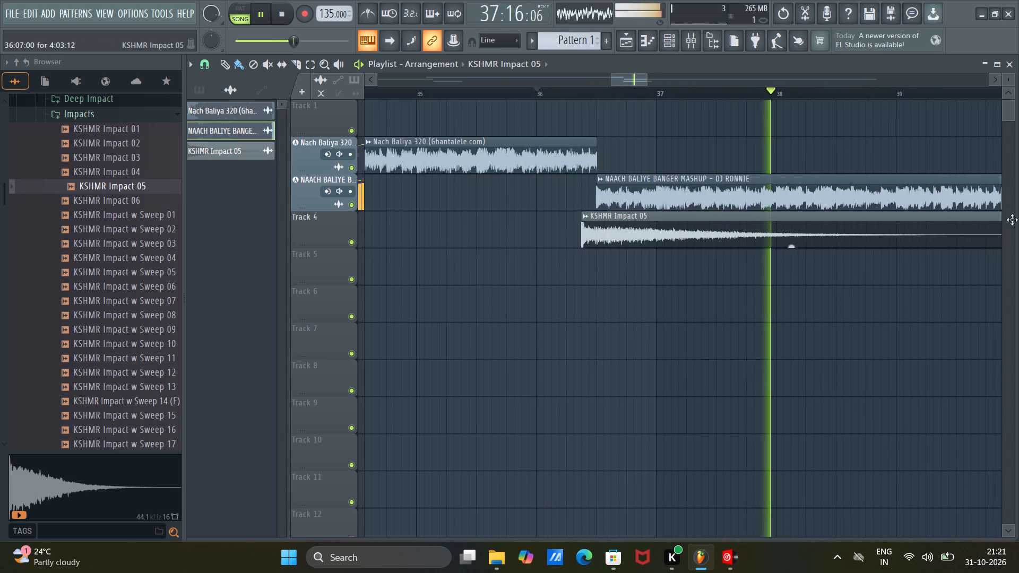
left_click_drag(1012, 220, 962, 211)
Play the join between the song and mashup clips with the impact at bar 37, starting from about bar 36.
key("space")
key("space")
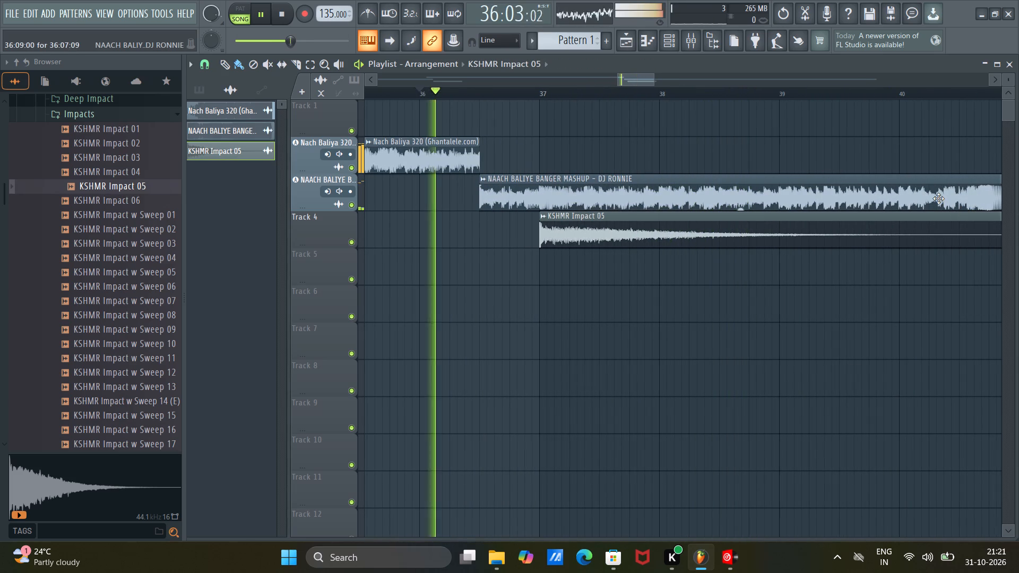
left_click_drag(636, 81, 627, 79)
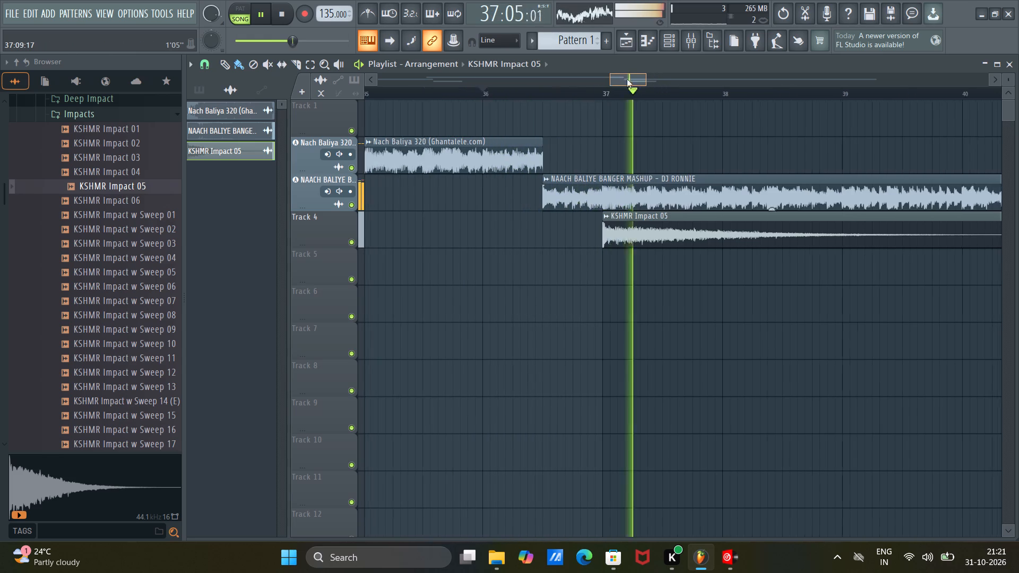
left_click_drag(627, 79, 621, 79)
key("space")
key("space")
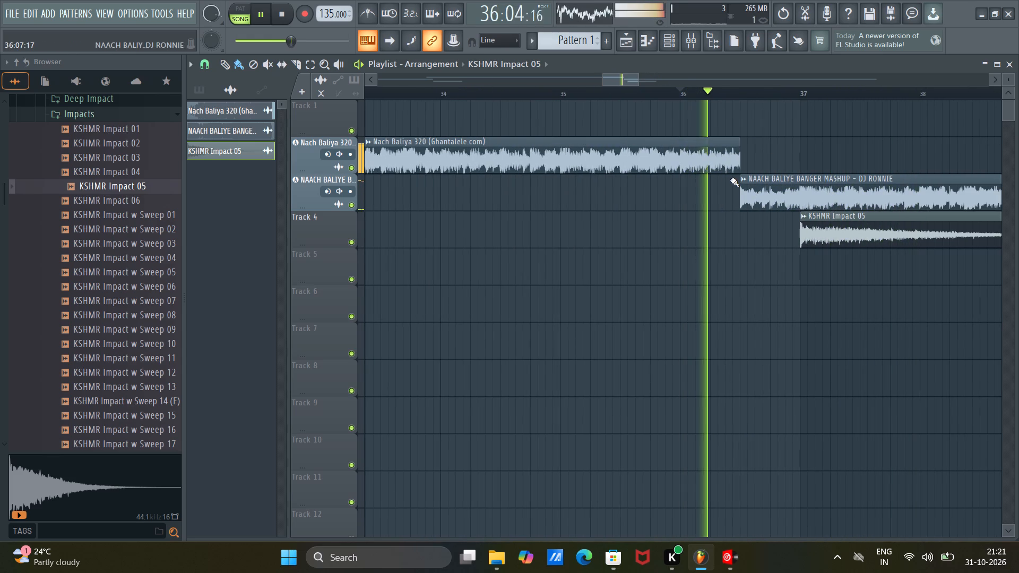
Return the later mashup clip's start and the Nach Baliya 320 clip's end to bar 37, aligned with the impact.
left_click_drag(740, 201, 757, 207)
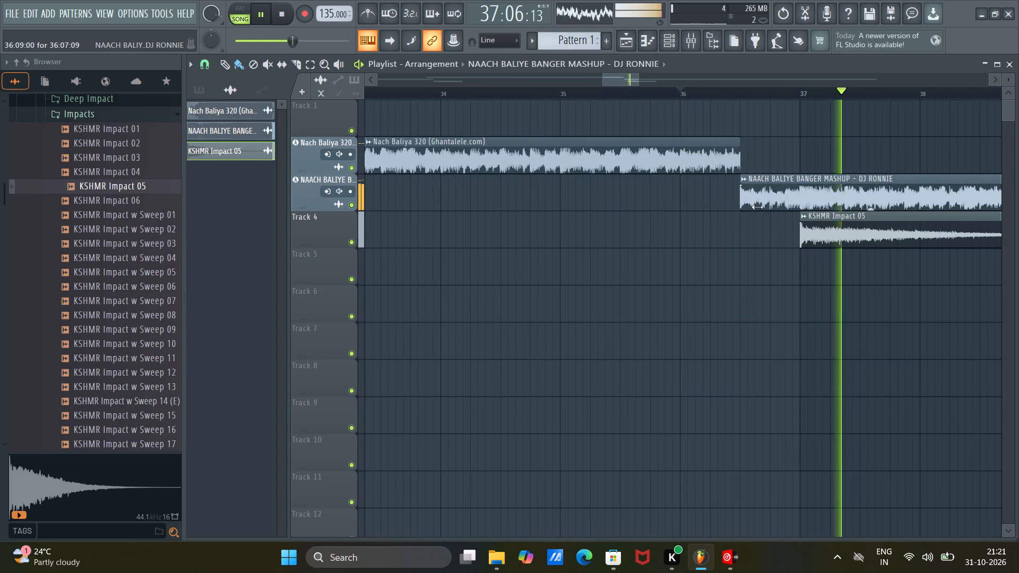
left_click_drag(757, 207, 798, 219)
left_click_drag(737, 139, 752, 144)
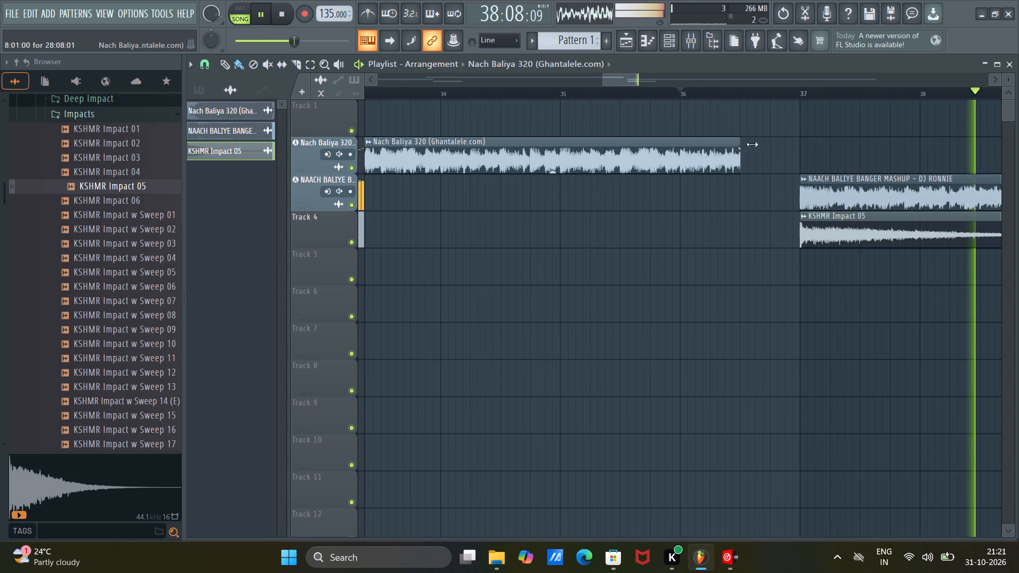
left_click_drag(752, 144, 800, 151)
Play the bar 37 transition, first from about bar 36 and again from about bar 32.
key("space")
key("space")
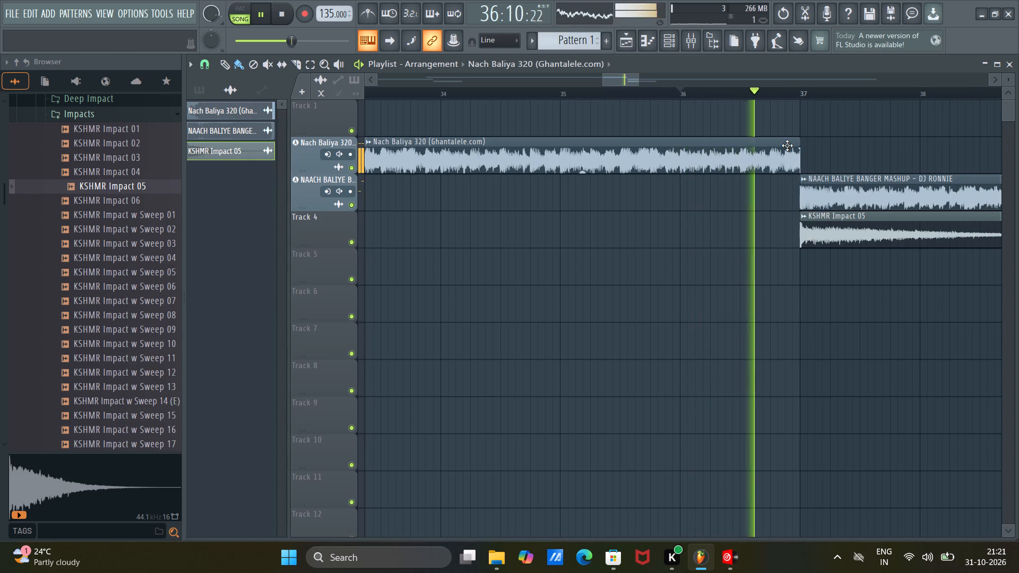
left_click_drag(628, 77, 653, 85)
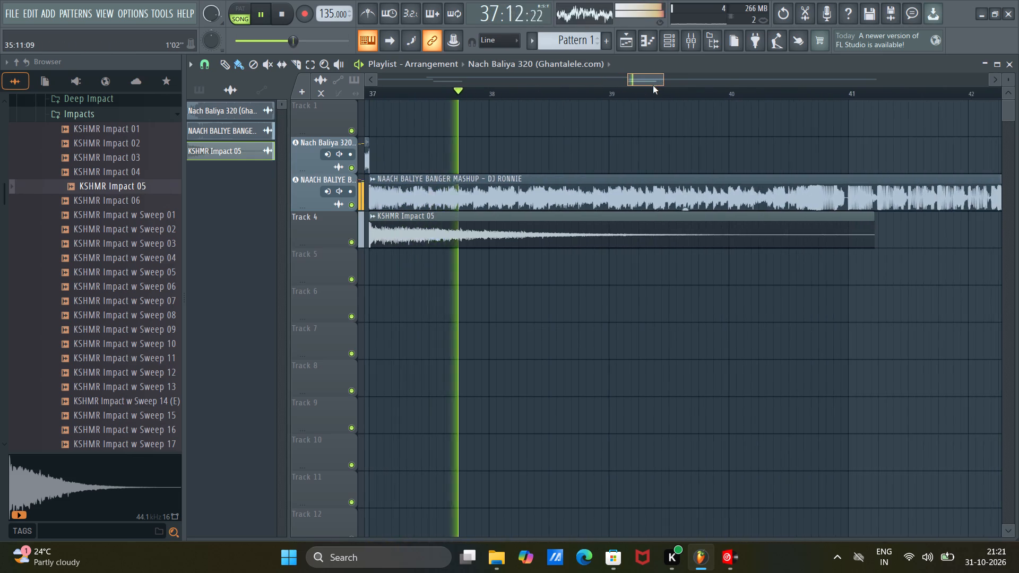
left_click_drag(653, 85, 649, 83)
scroll(653, 98, "down", 4)
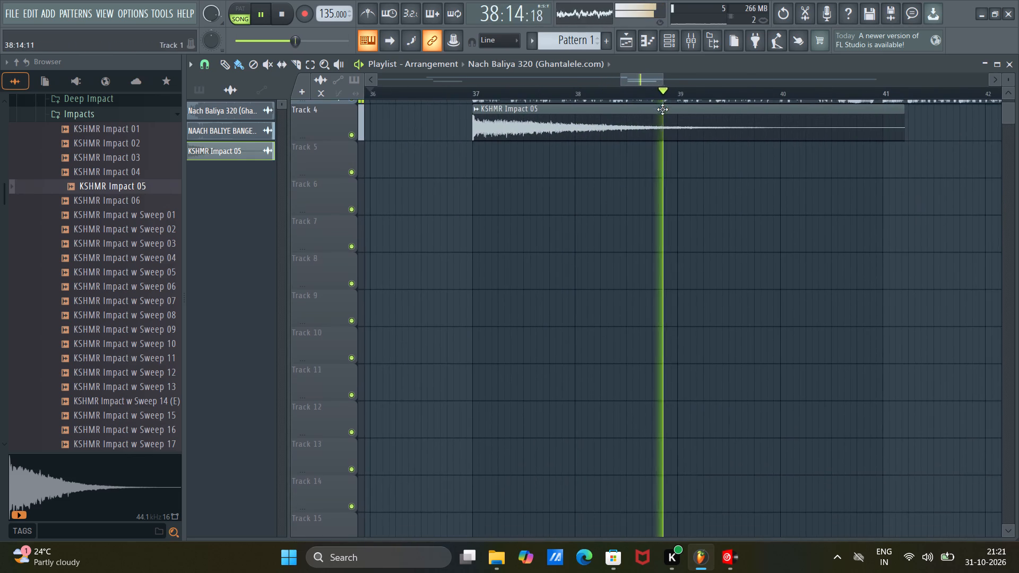
scroll(671, 137, "up", 6)
scroll(667, 97, "down", 7)
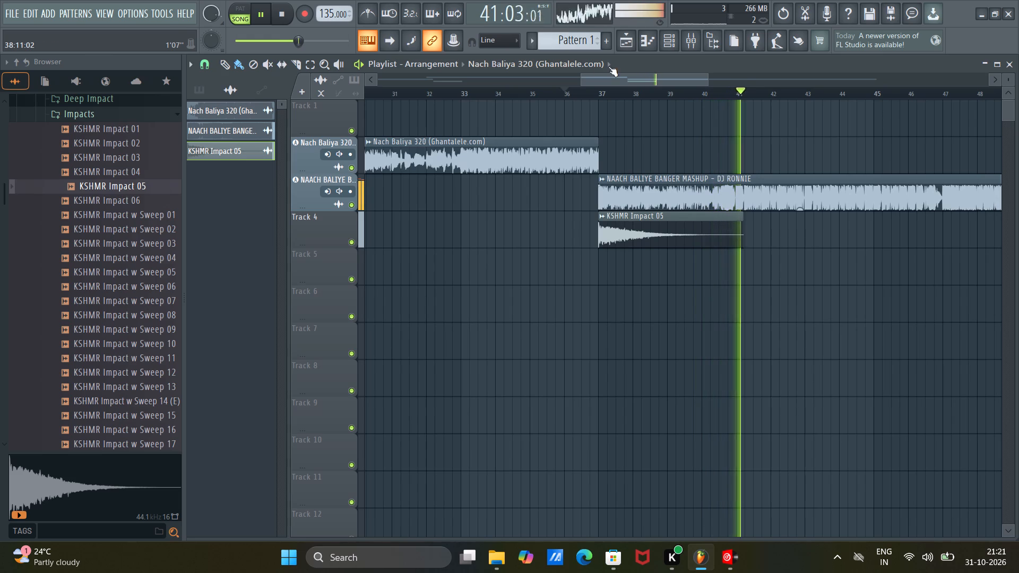
left_click(460, 95)
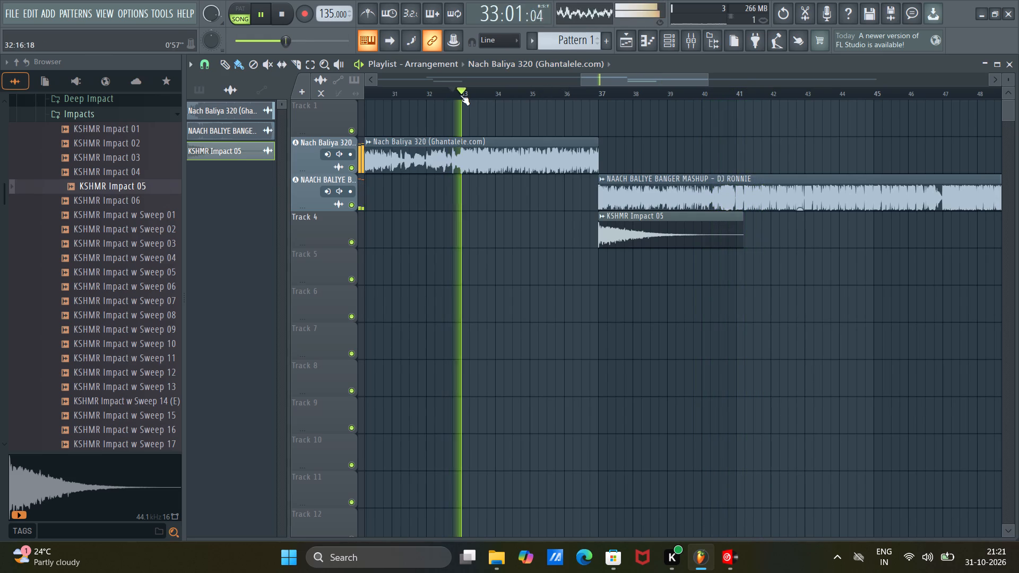
left_click_drag(673, 80, 666, 79)
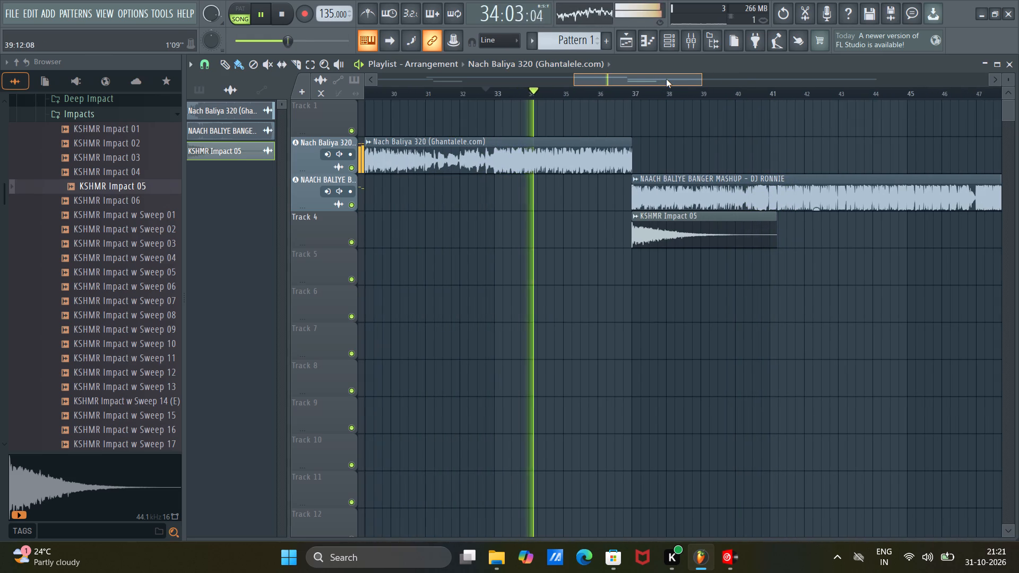
left_click_drag(666, 79, 664, 79)
left_click(468, 97)
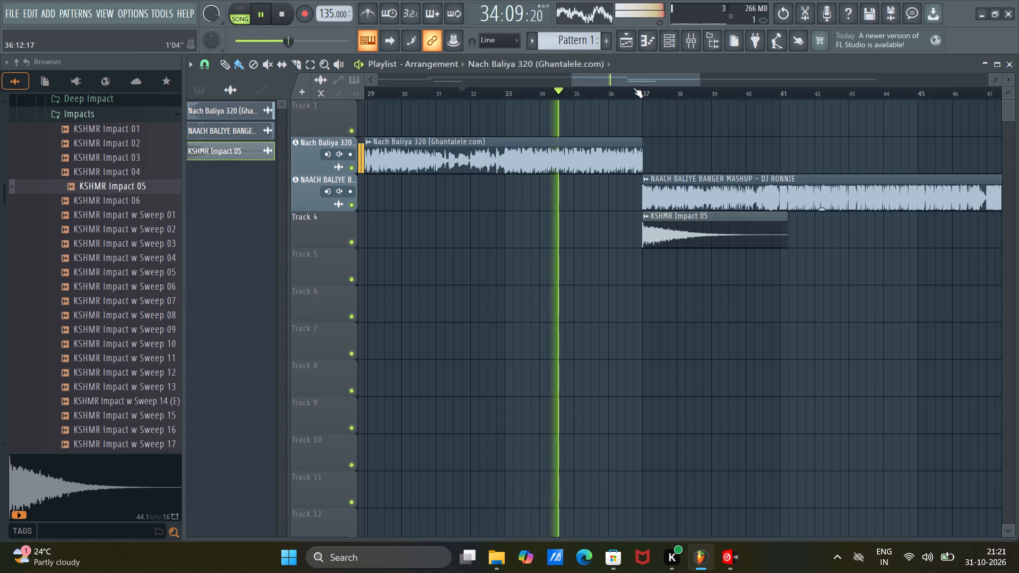
left_click(618, 83)
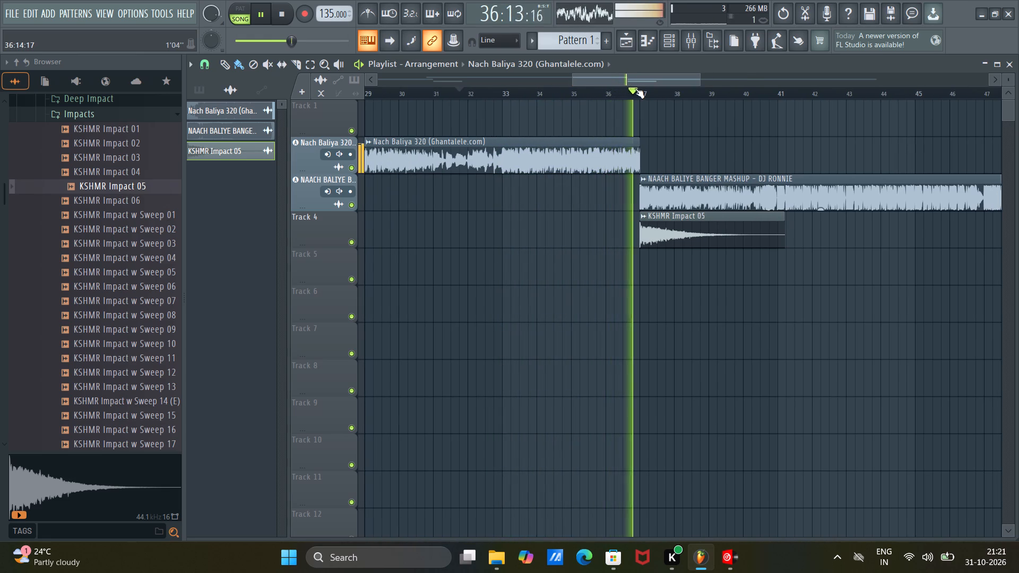
Browse the KSHMR Vol 1 pack to KSHMR Fills and open its Long Drum Fills folder.
scroll(146, 259, "up", 3)
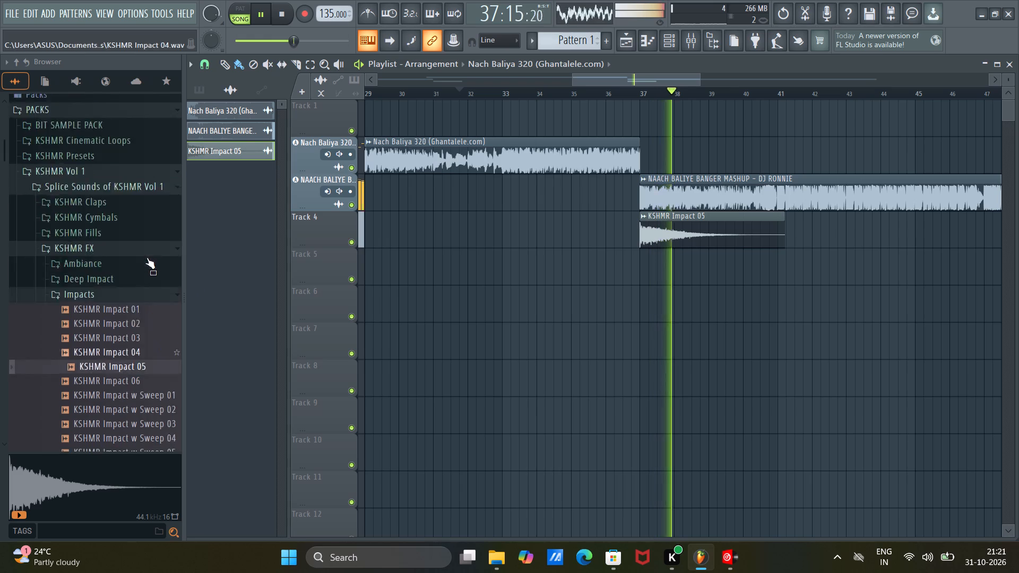
scroll(116, 264, "down", 2)
left_click(128, 207)
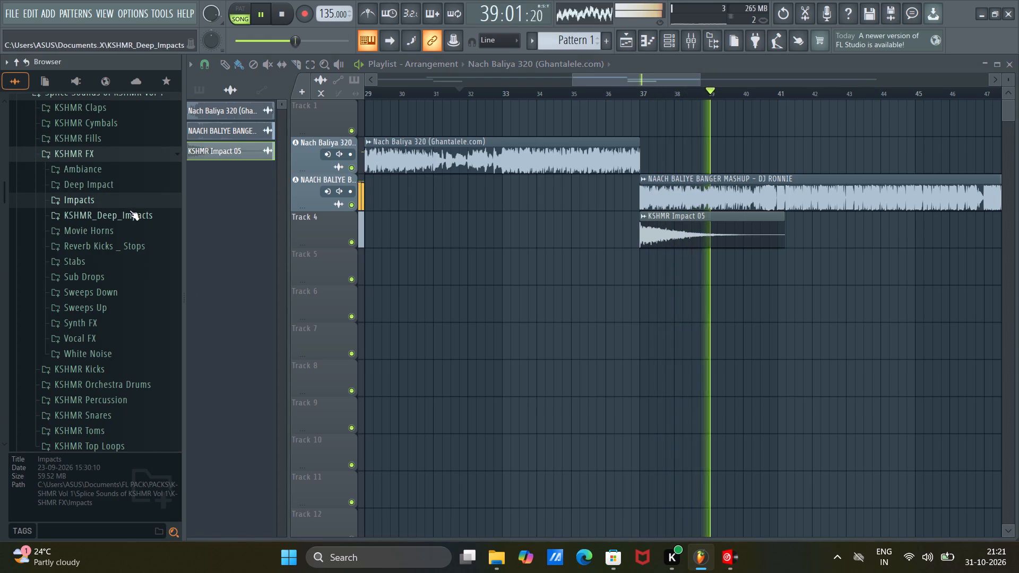
key("space")
key("space")
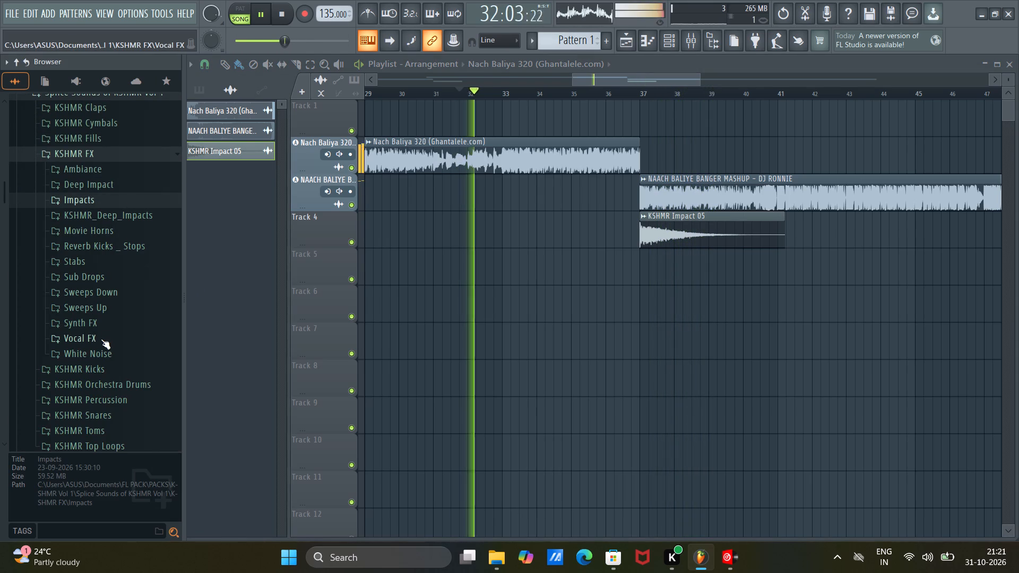
scroll(98, 320, "up", 1)
left_click(116, 242)
left_click(87, 224)
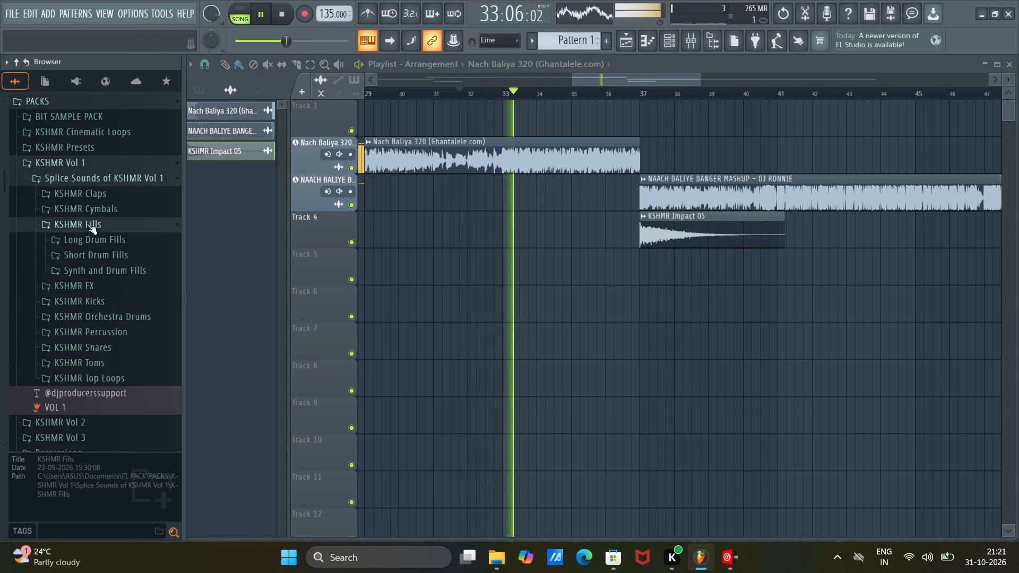
left_click(99, 242)
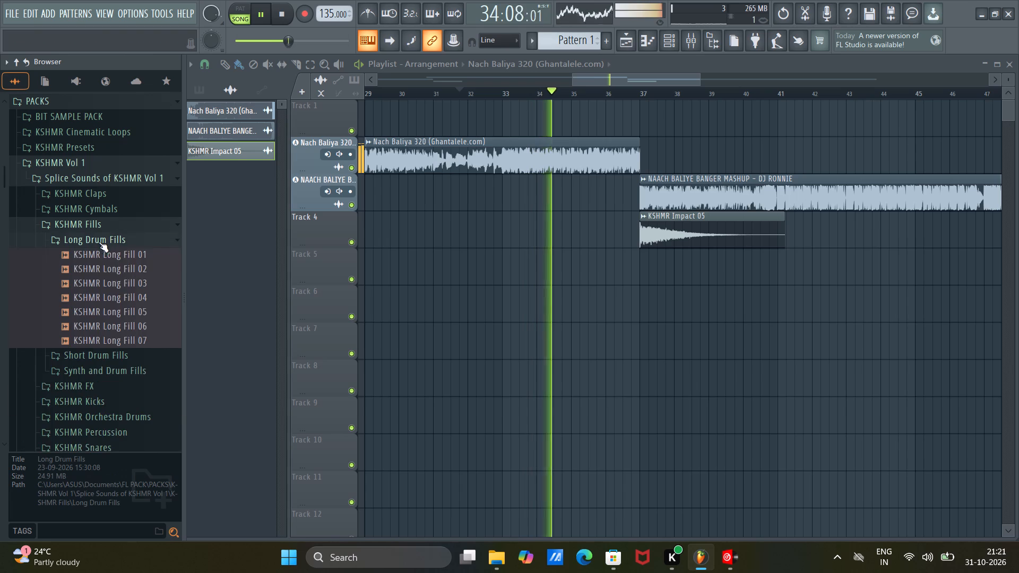
Stop the song and audition the KSHMR Long Fill samples, comparing fills 02 through 07.
key("space")
left_click(111, 283)
left_click(120, 322)
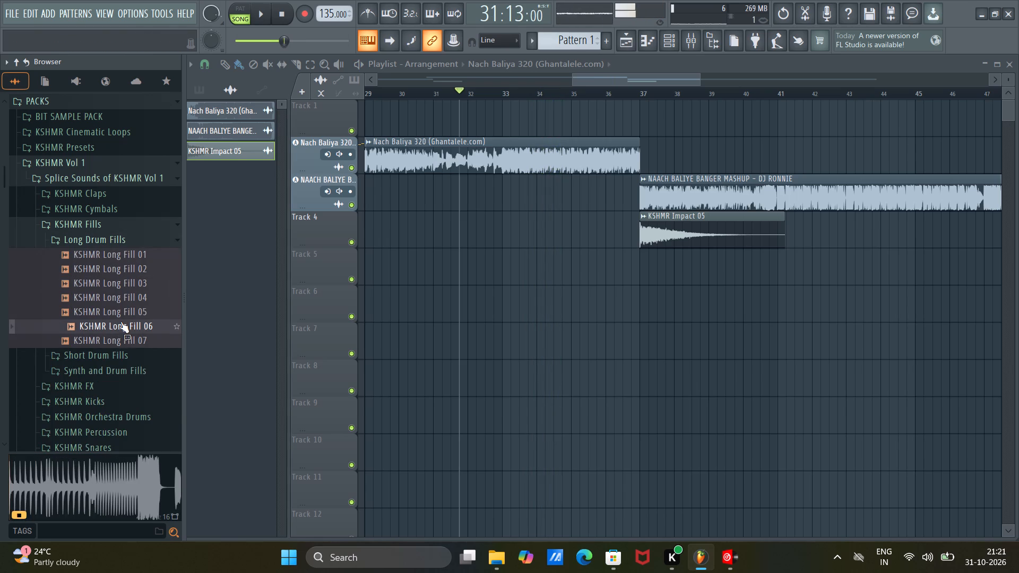
left_click(128, 335)
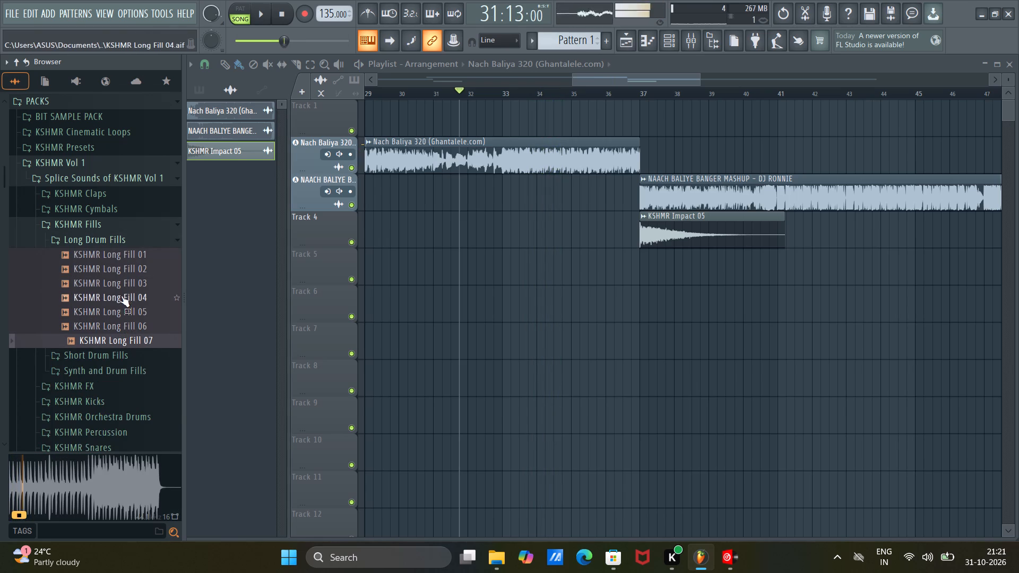
left_click(122, 286)
left_click(122, 298)
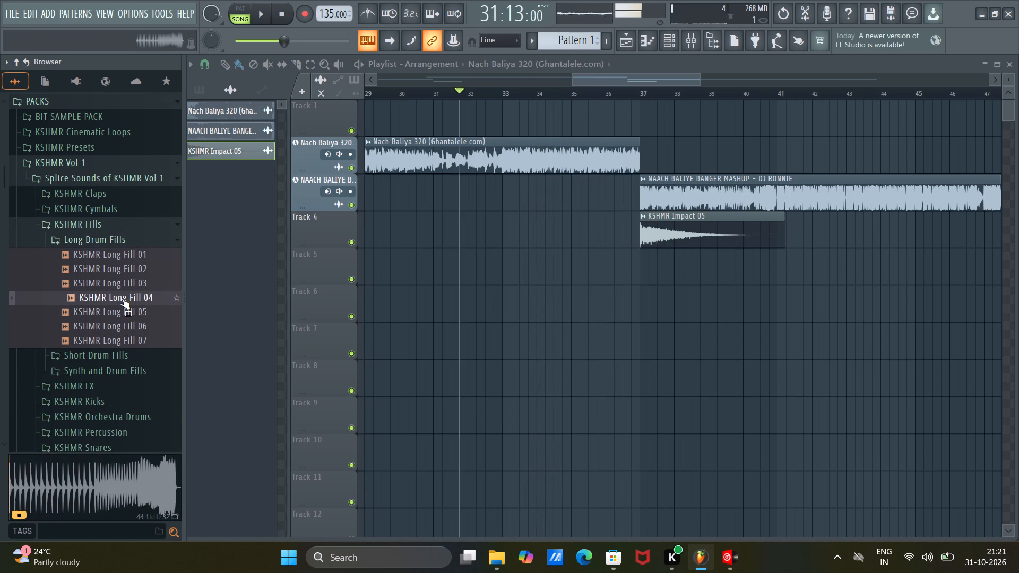
left_click(122, 311)
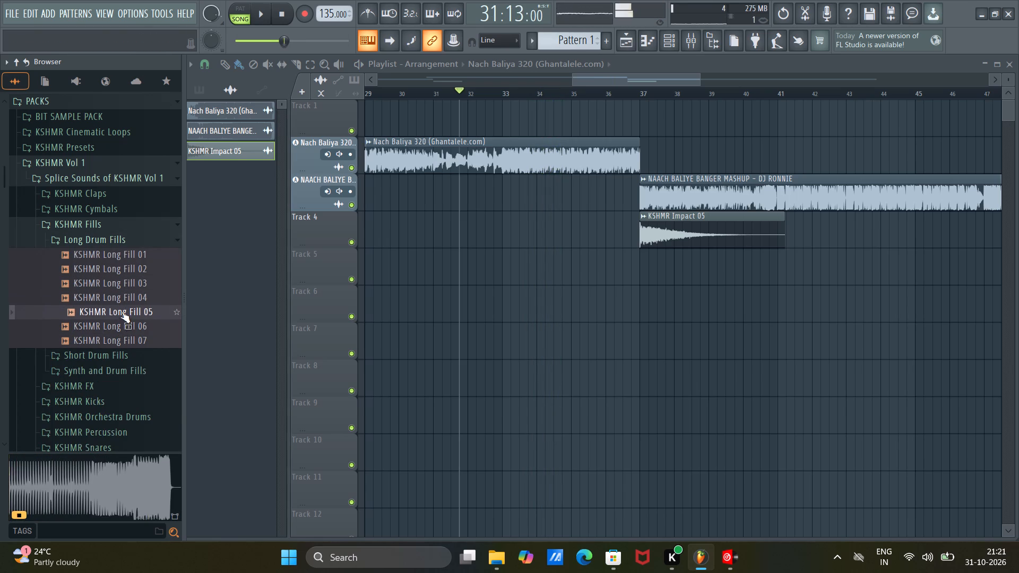
left_click(127, 325)
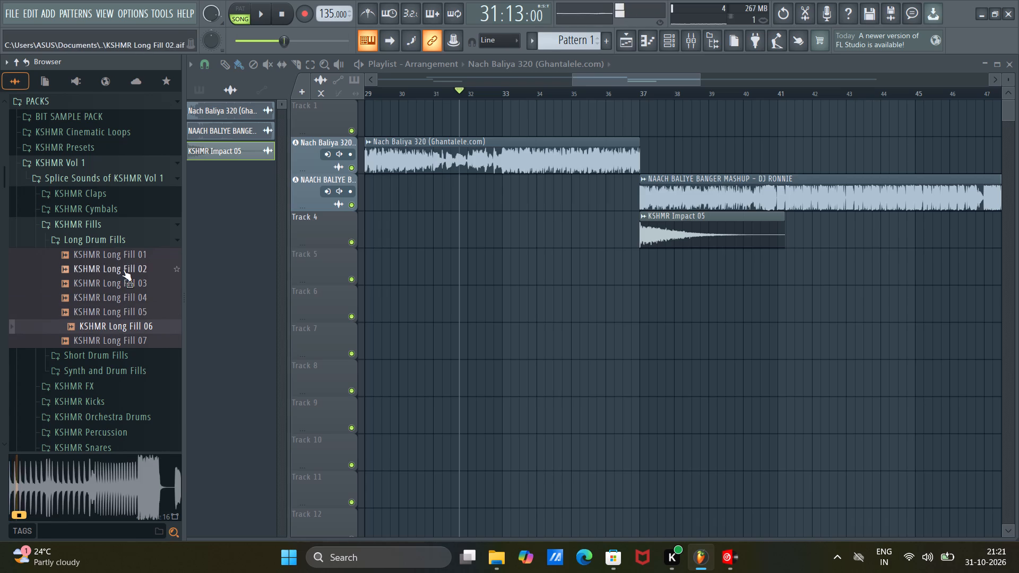
left_click(123, 270)
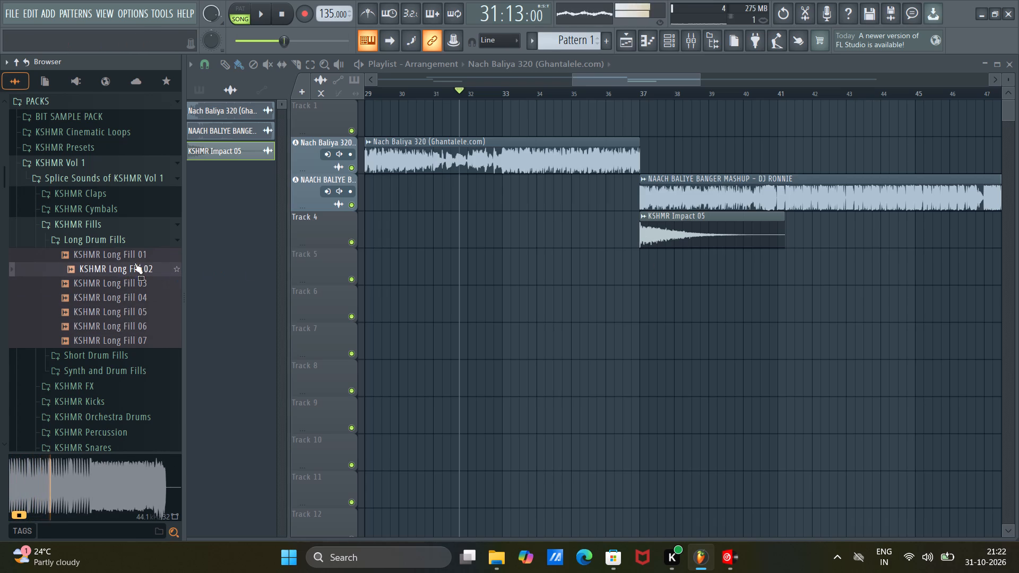
Place KSHMR Long Fill 02 on Track 5, starting at bar 33.
left_click_drag(129, 270, 507, 268)
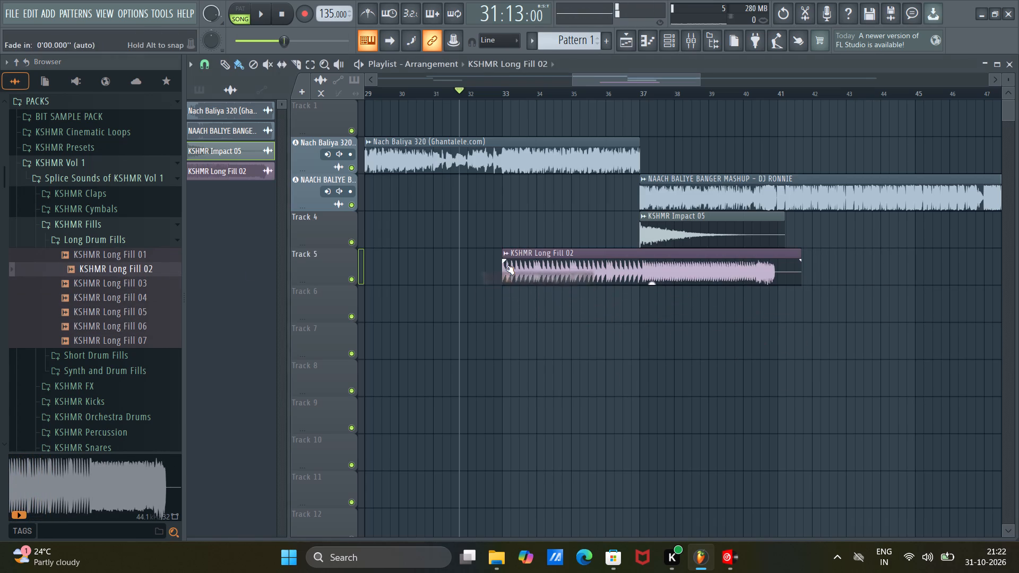
Fit KSHMR Long Fill 02 to the project tempo by autodetecting its tempo with the 75 to 150 BPM range.
scroll(641, 94, "up", 2)
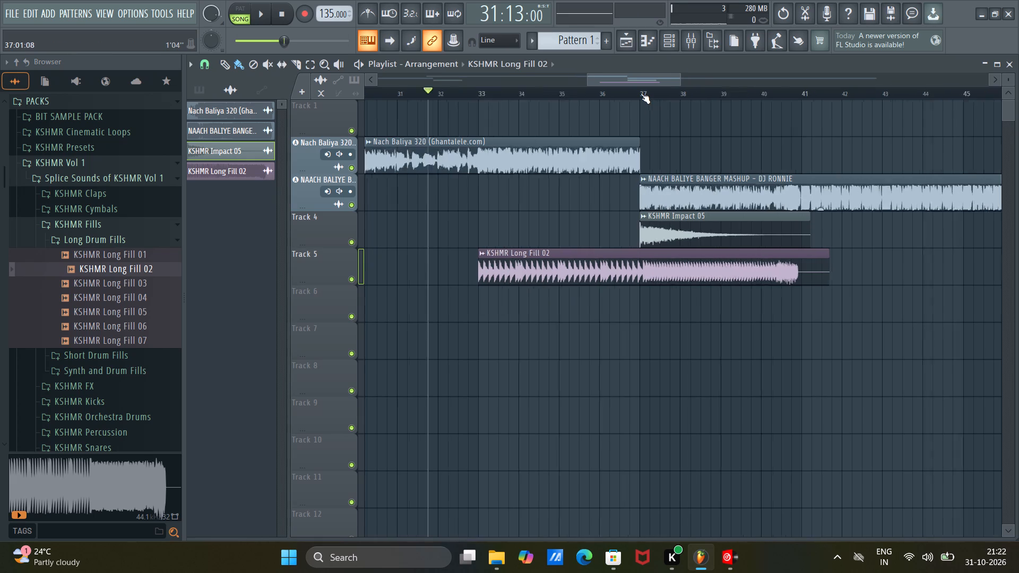
scroll(641, 93, "up", 7)
scroll(642, 93, "down", 7)
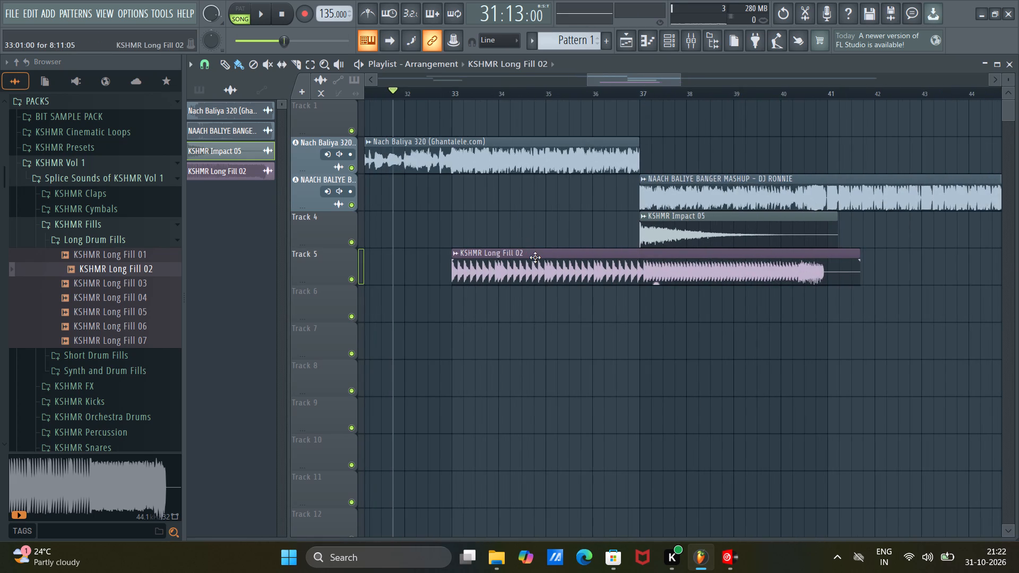
double_click(536, 257)
right_click(451, 180)
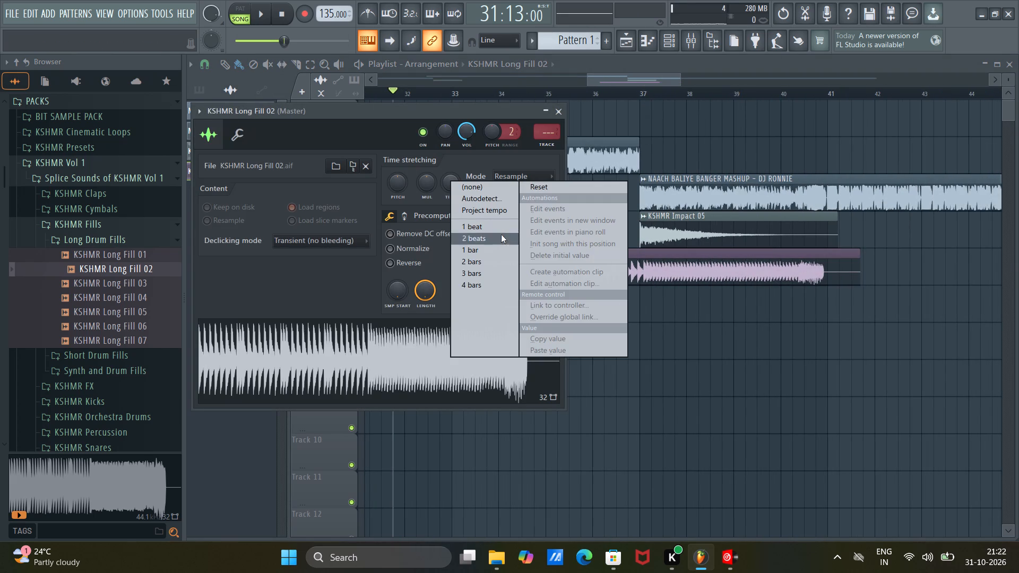
left_click(491, 211)
right_click(447, 182)
left_click(483, 198)
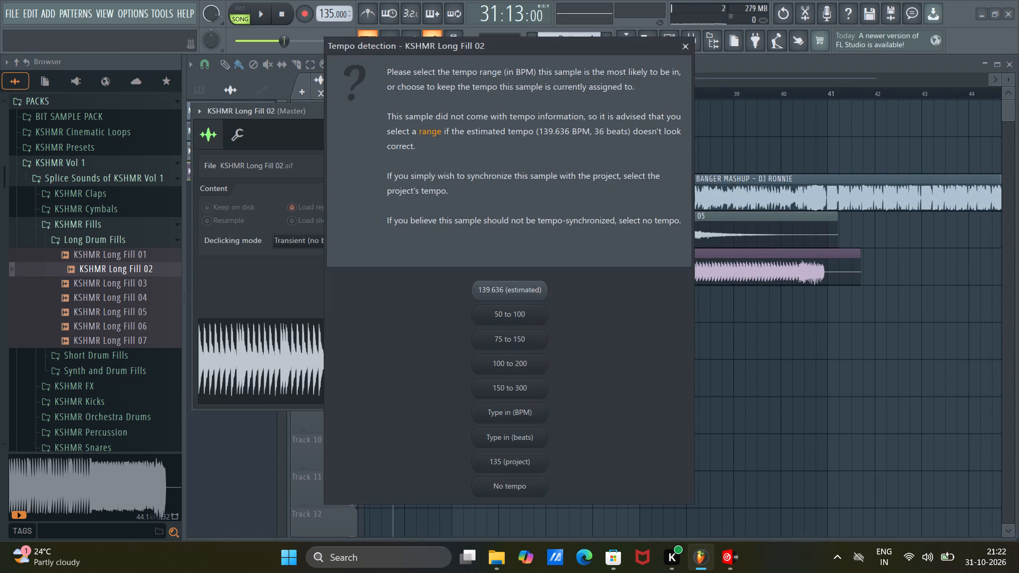
left_click(524, 341)
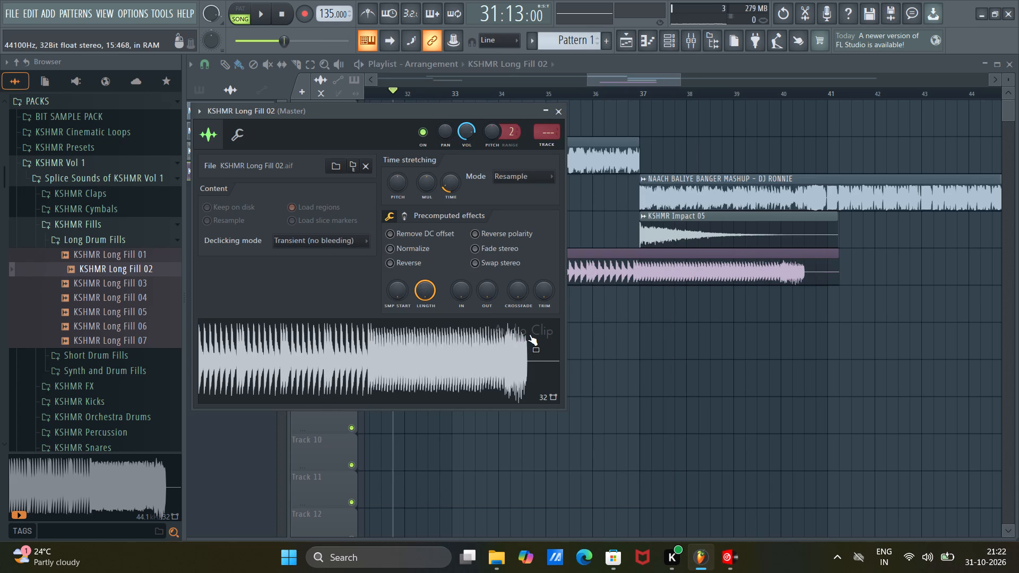
Close the sample settings and play the bar 37 transition with the drum fill from about bar 32 past bar 41.
key("space")
left_click(560, 108)
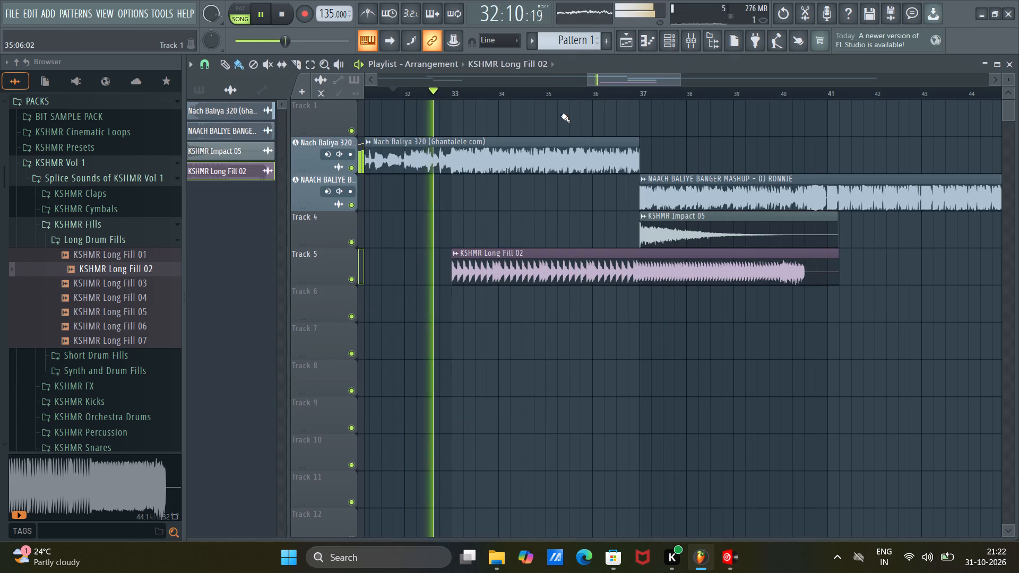
left_click_drag(632, 84, 632, 85)
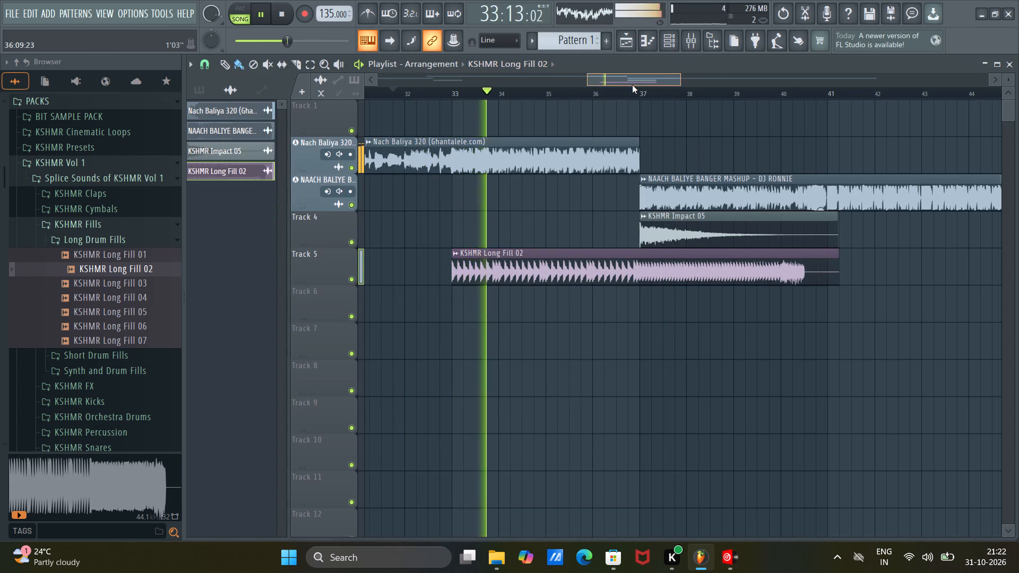
left_click_drag(632, 85, 624, 79)
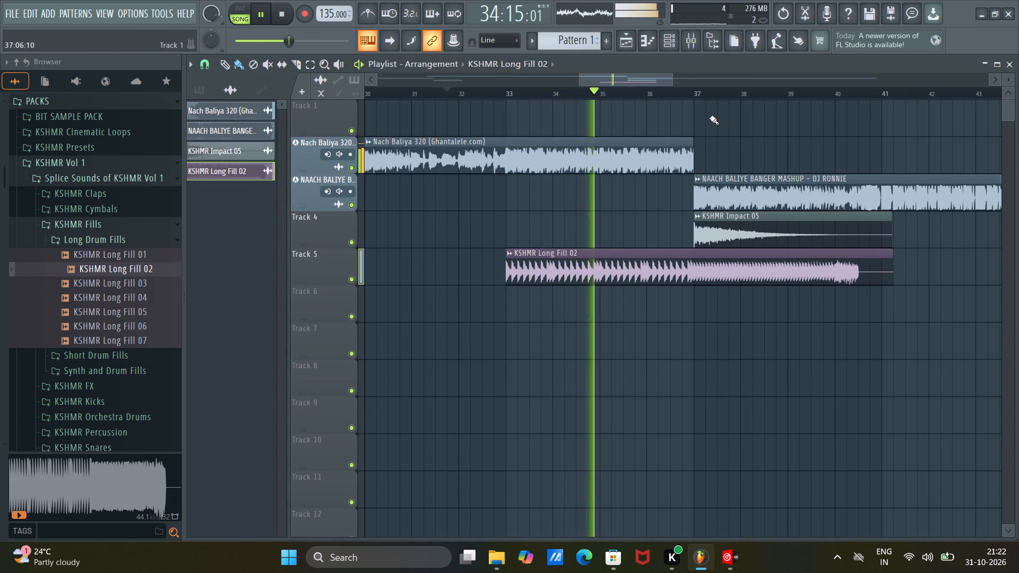
scroll(705, 92, "up", 11)
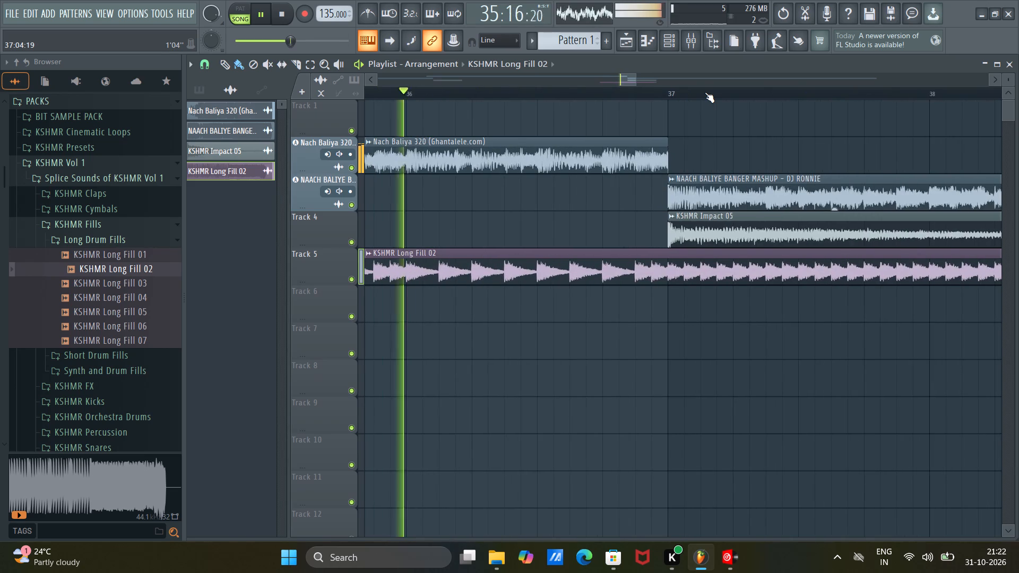
scroll(705, 92, "down", 12)
left_click_drag(656, 77, 686, 89)
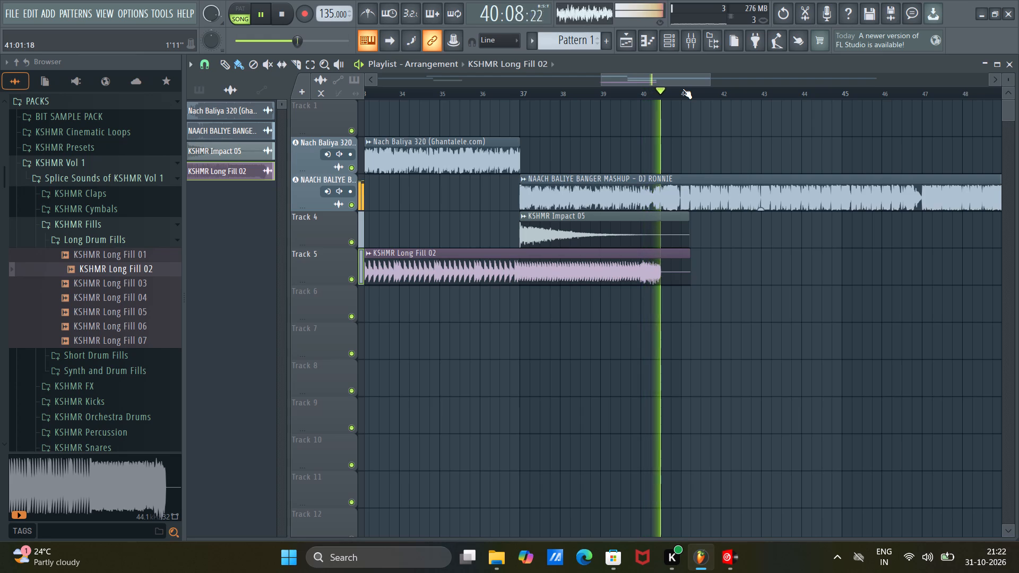
Solo the mashup track and play its section starting just before bar 37.
right_click(355, 204)
key("space")
key("space")
left_click(520, 95)
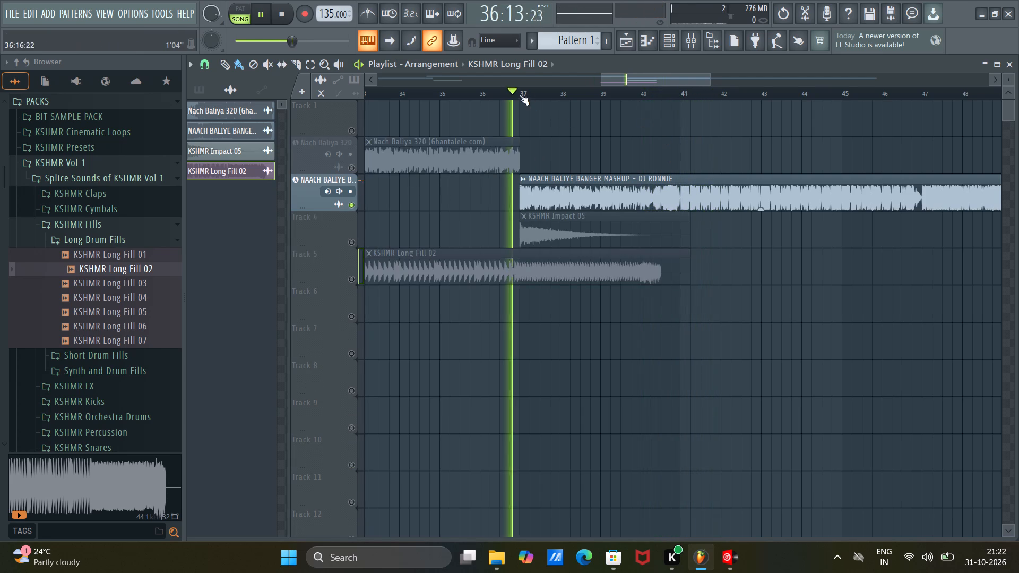
scroll(543, 92, "up", 7)
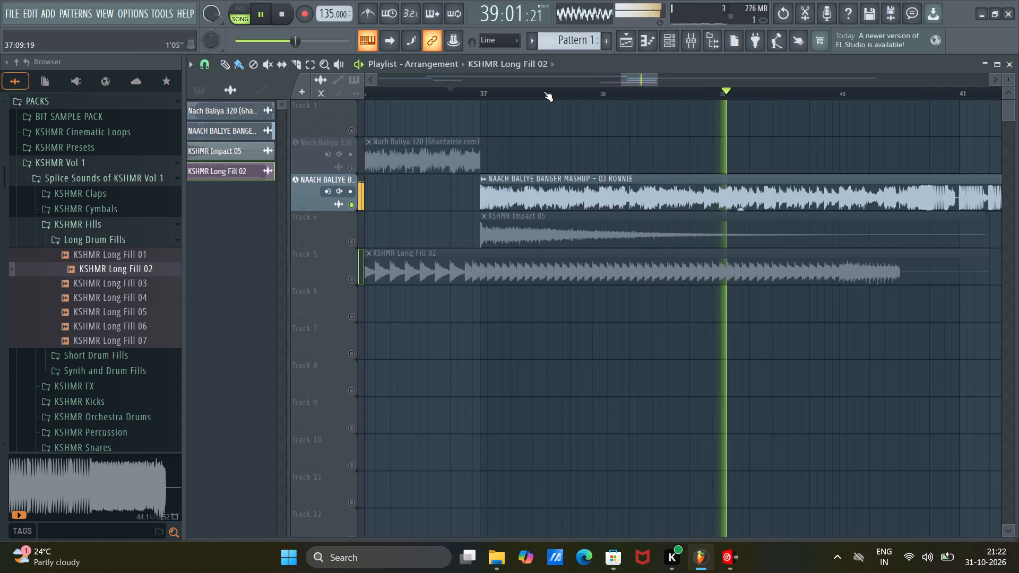
scroll(543, 91, "up", 1)
scroll(543, 91, "down", 1)
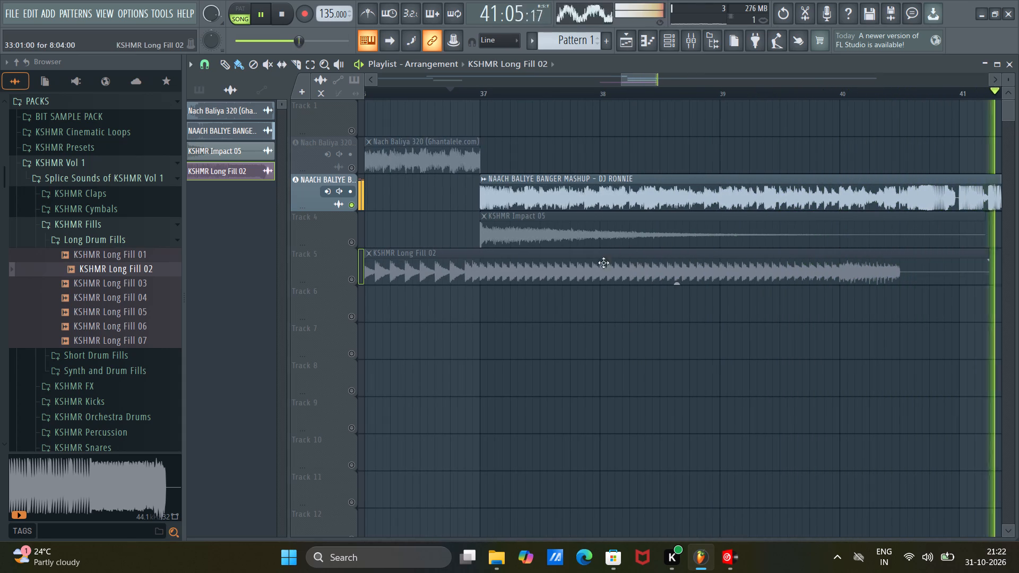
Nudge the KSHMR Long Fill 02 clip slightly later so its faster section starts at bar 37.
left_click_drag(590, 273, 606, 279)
Unmute Track 5 and play the fill together with the soloed mashup from just before bar 37.
key("space")
key("space")
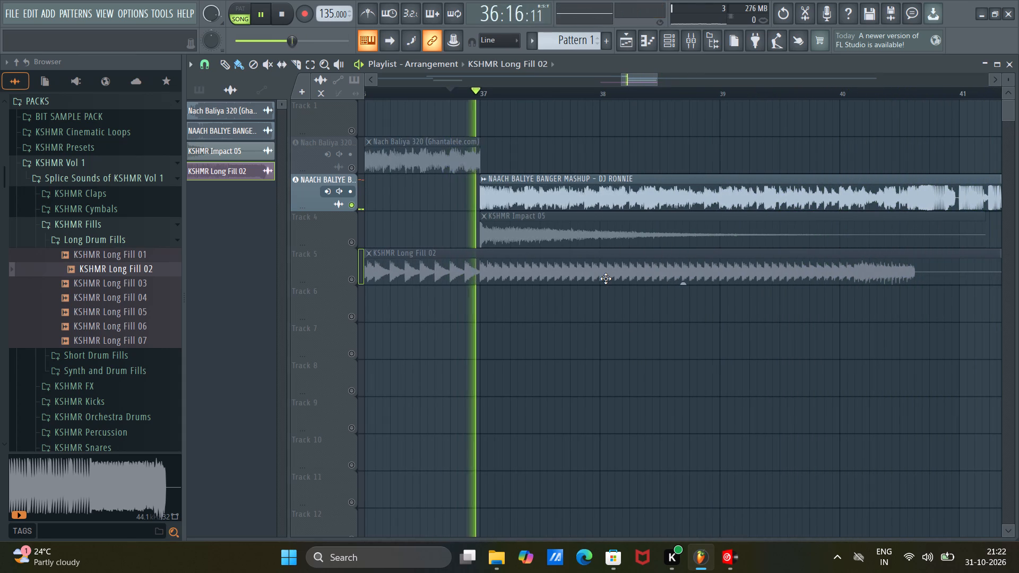
left_click(350, 279)
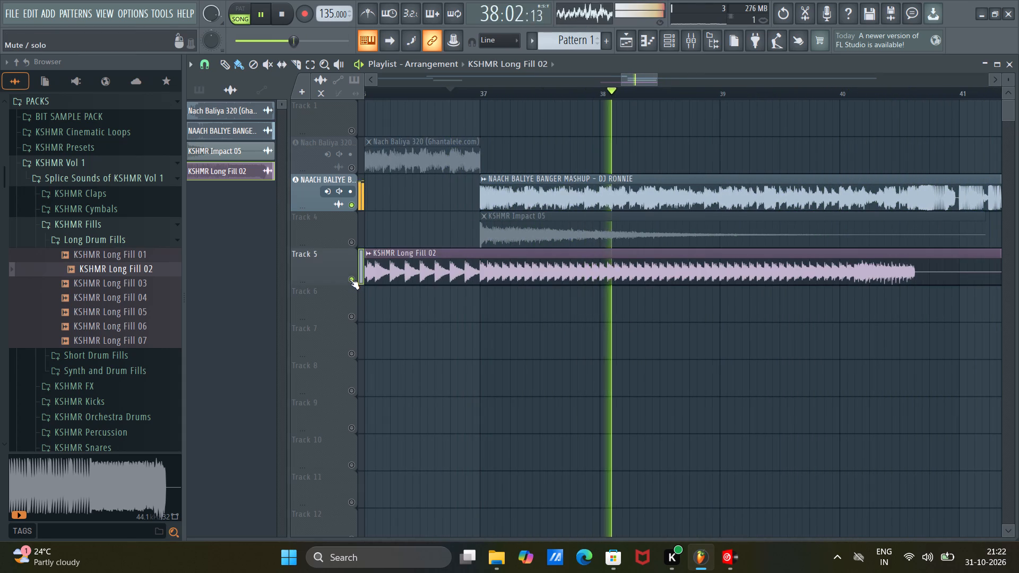
key("space")
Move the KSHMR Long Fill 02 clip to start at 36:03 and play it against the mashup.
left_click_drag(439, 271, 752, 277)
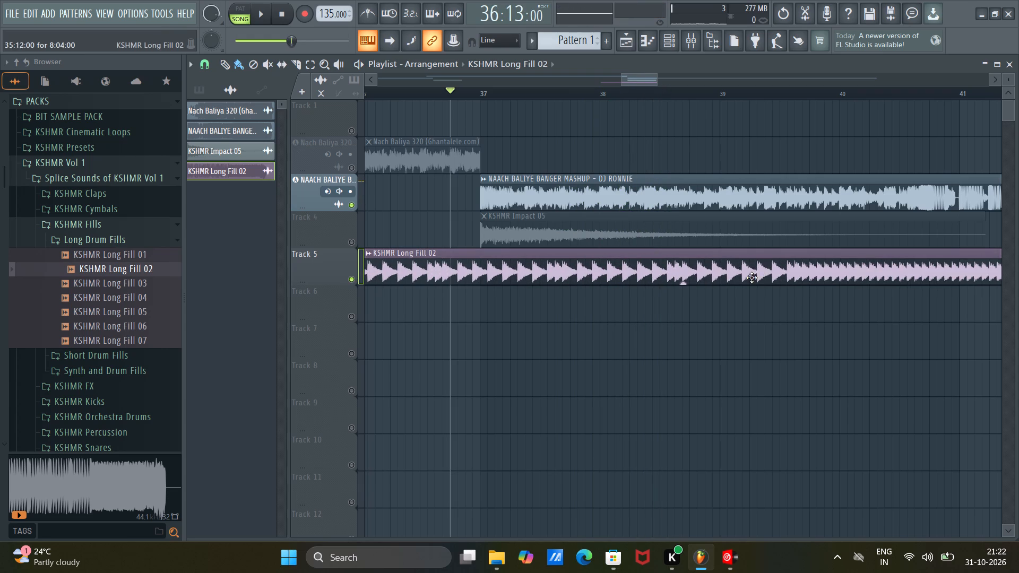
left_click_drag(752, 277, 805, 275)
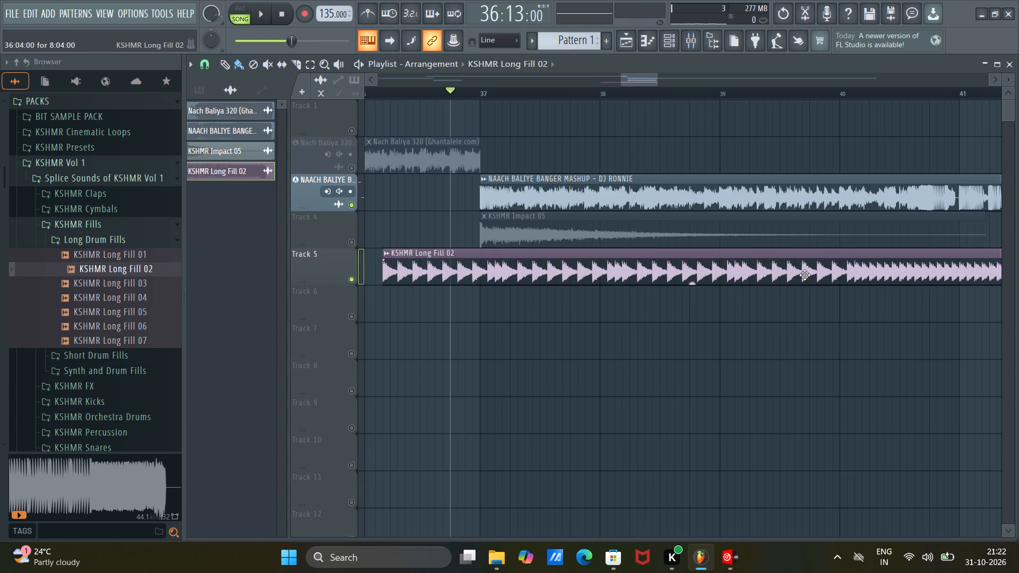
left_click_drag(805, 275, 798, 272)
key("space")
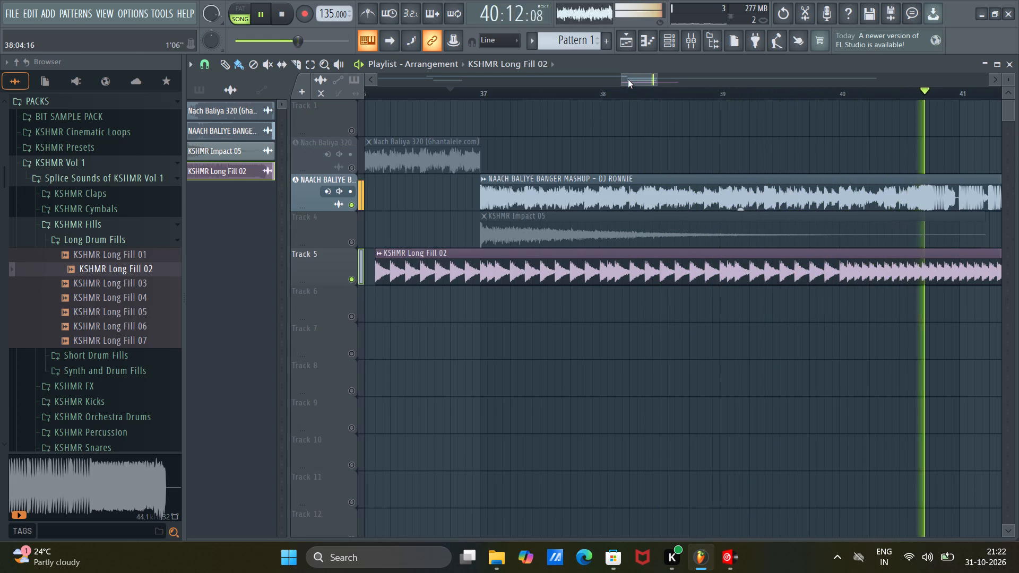
Move the KSHMR Long Fill 02 clip on Track 5 to start at bar 37 with the mashup, and stop playback.
left_click_drag(628, 80, 639, 85)
left_click_drag(643, 79, 627, 77)
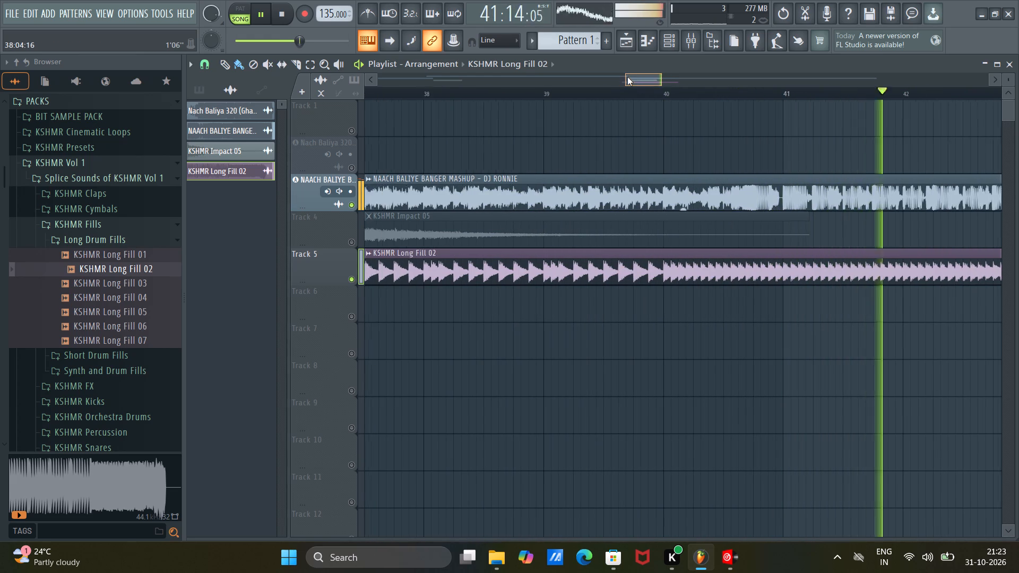
left_click_drag(627, 77, 629, 90)
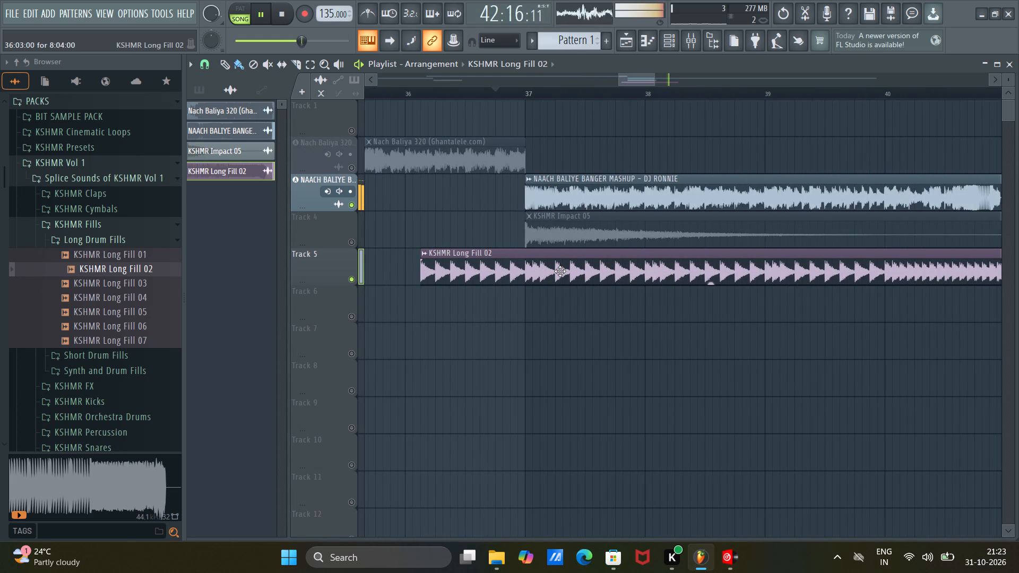
left_click(560, 272)
left_click_drag(561, 272, 658, 281)
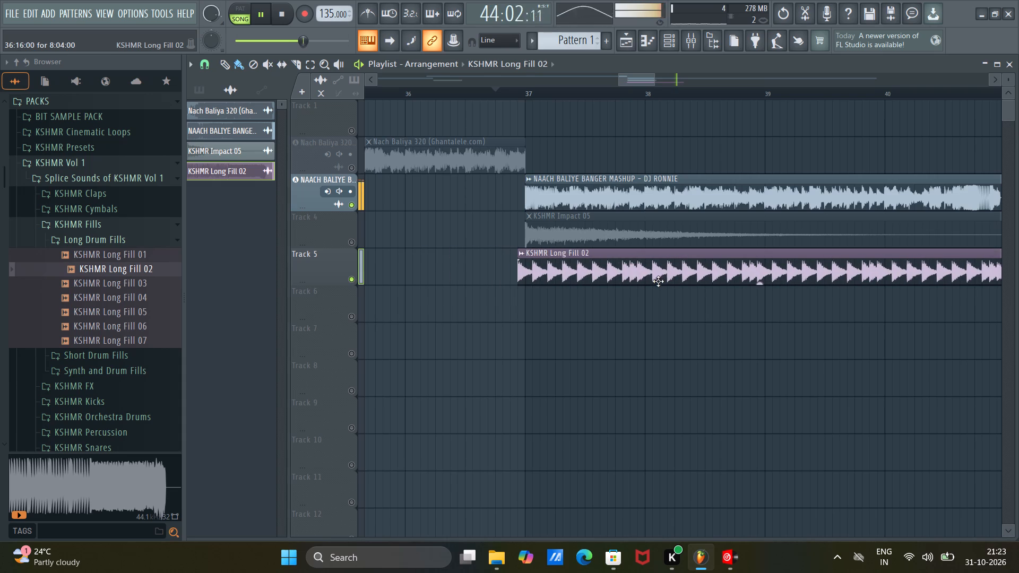
left_click_drag(658, 281, 668, 282)
key("space")
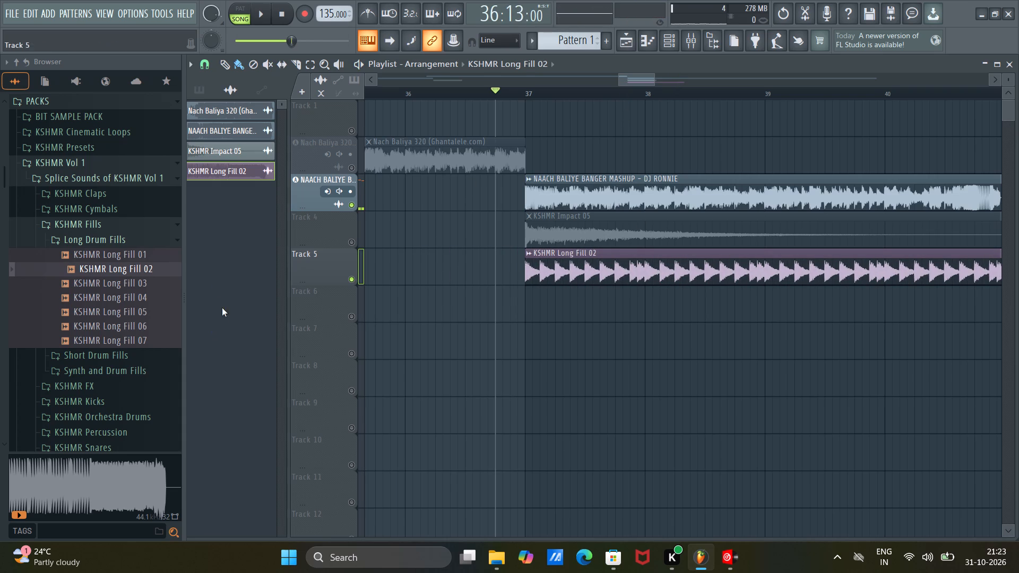
Audition the KSHMR Long Fill 03, 02 and 01 samples in the Long Drum Fills folder.
left_click(149, 281)
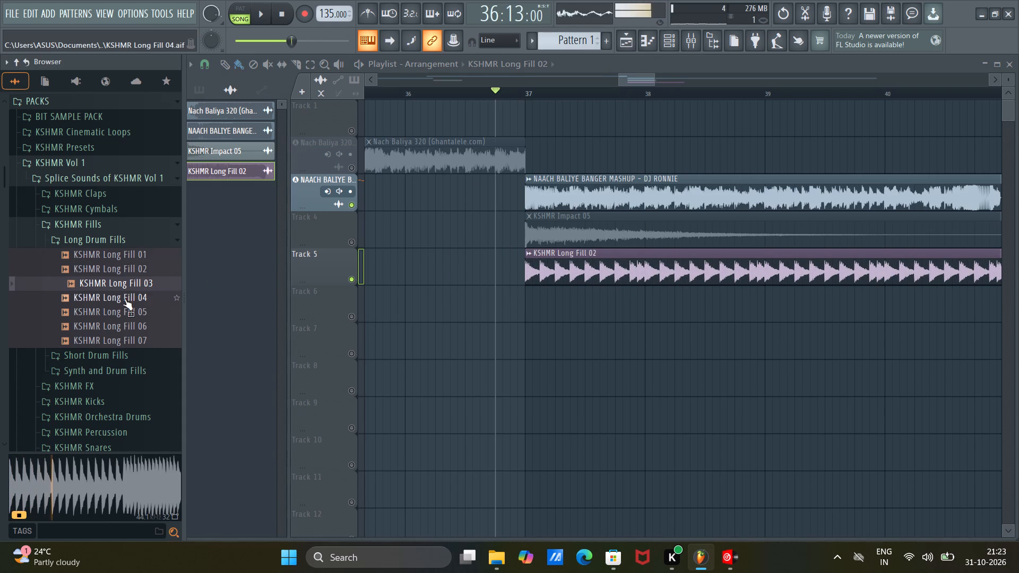
left_click(125, 272)
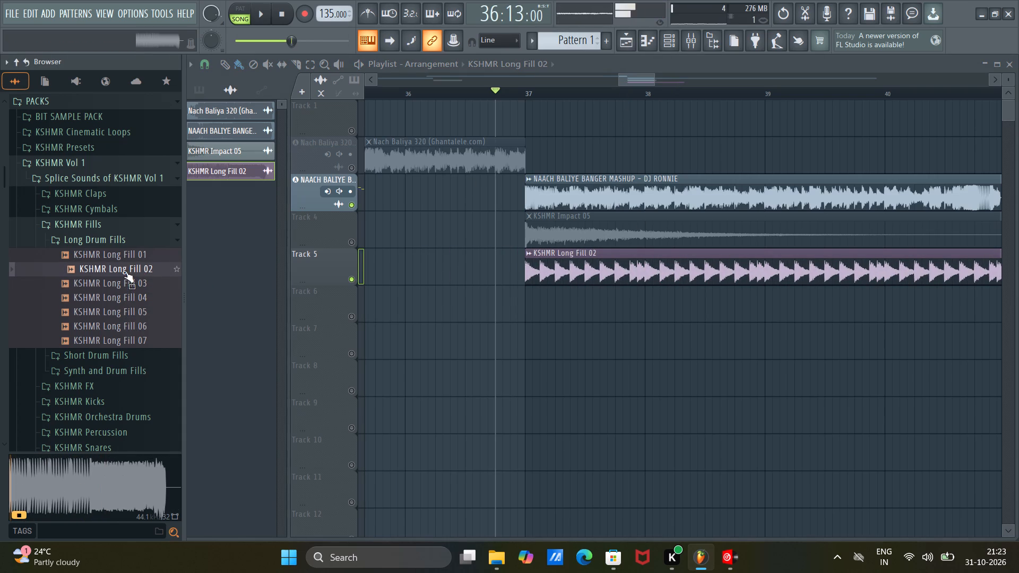
left_click(120, 256)
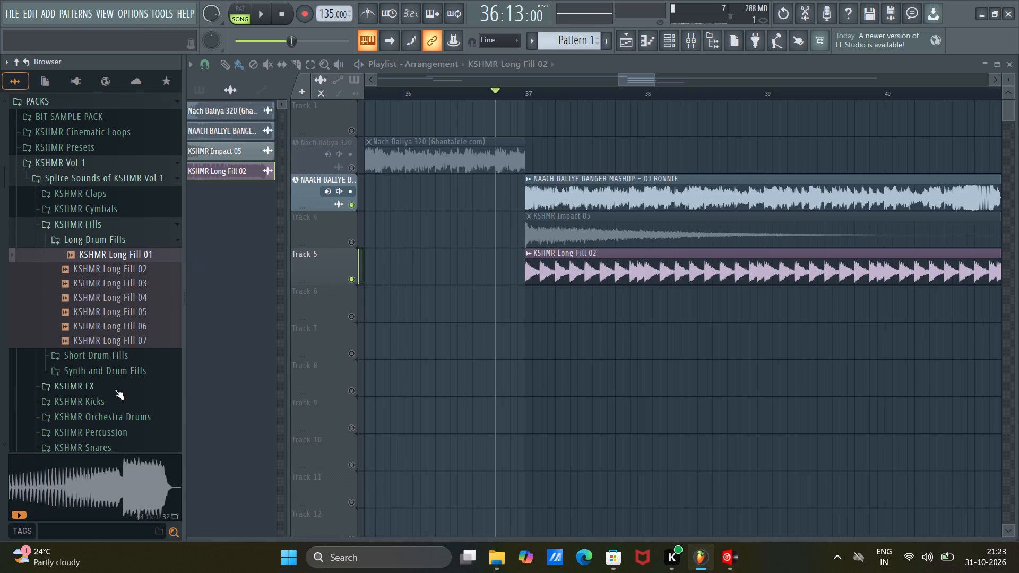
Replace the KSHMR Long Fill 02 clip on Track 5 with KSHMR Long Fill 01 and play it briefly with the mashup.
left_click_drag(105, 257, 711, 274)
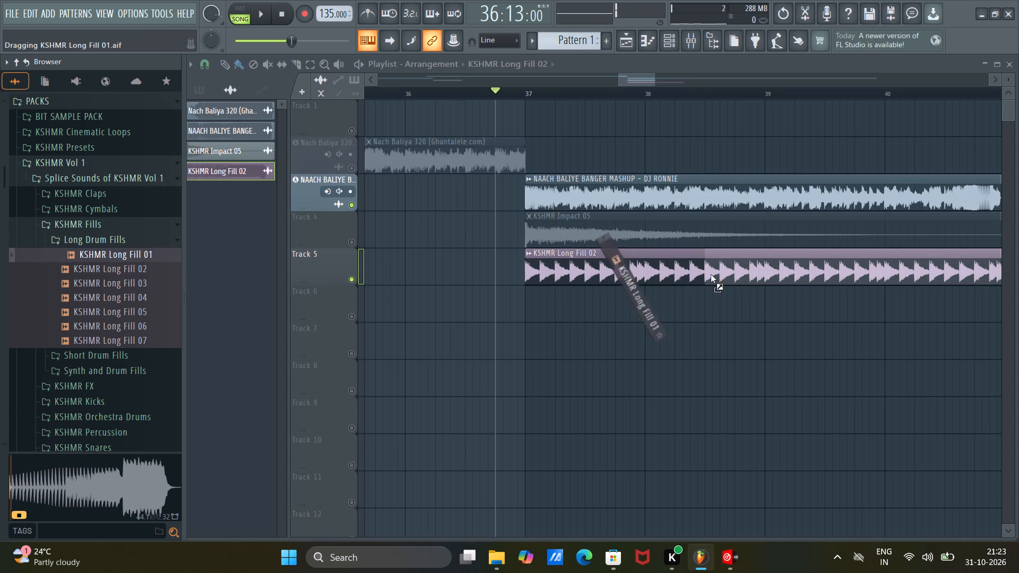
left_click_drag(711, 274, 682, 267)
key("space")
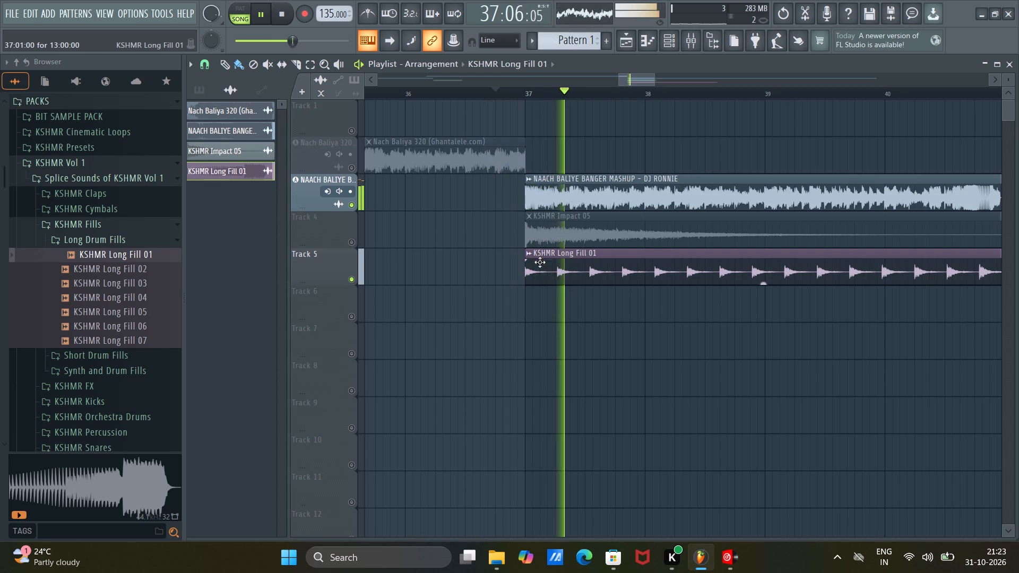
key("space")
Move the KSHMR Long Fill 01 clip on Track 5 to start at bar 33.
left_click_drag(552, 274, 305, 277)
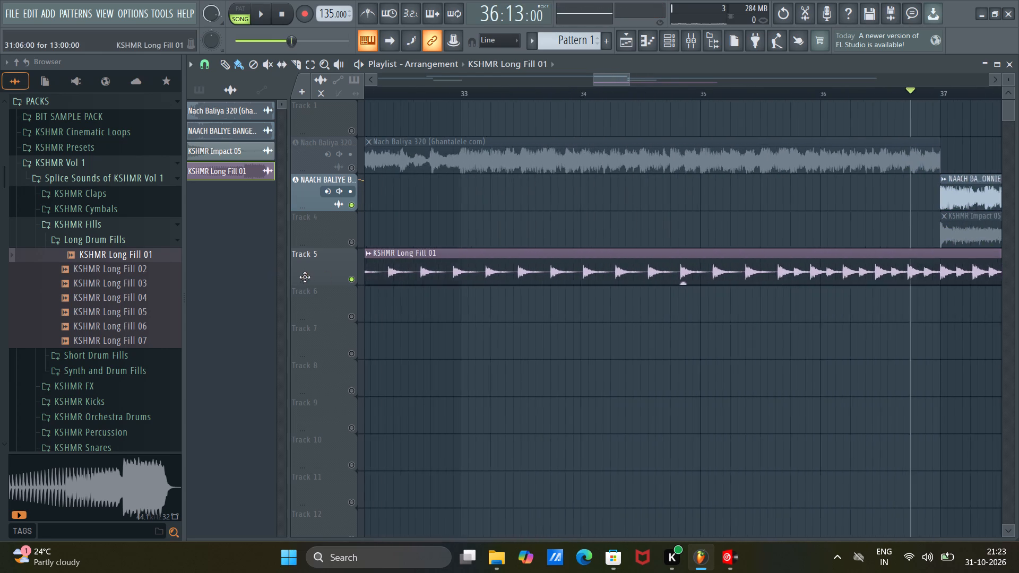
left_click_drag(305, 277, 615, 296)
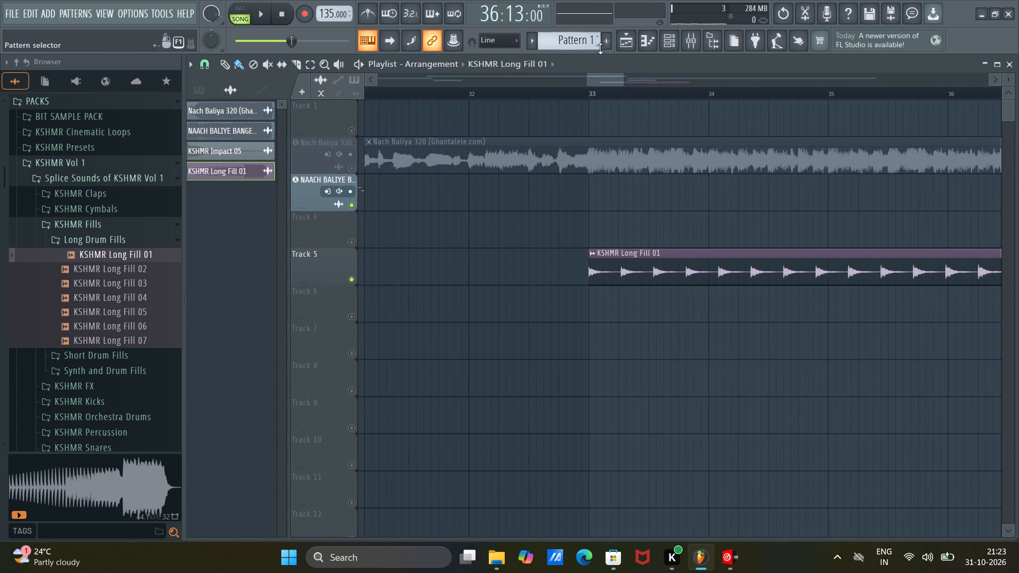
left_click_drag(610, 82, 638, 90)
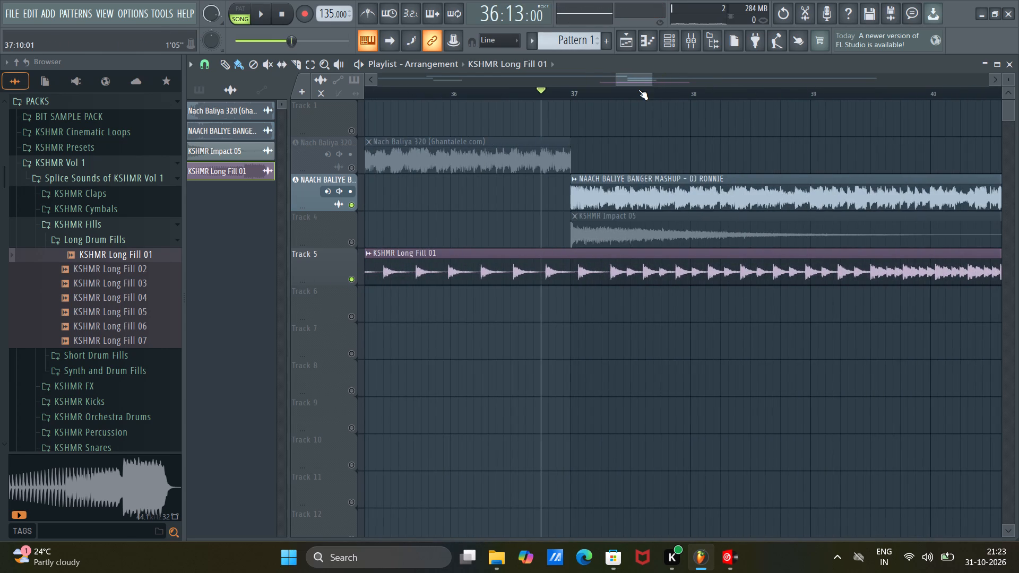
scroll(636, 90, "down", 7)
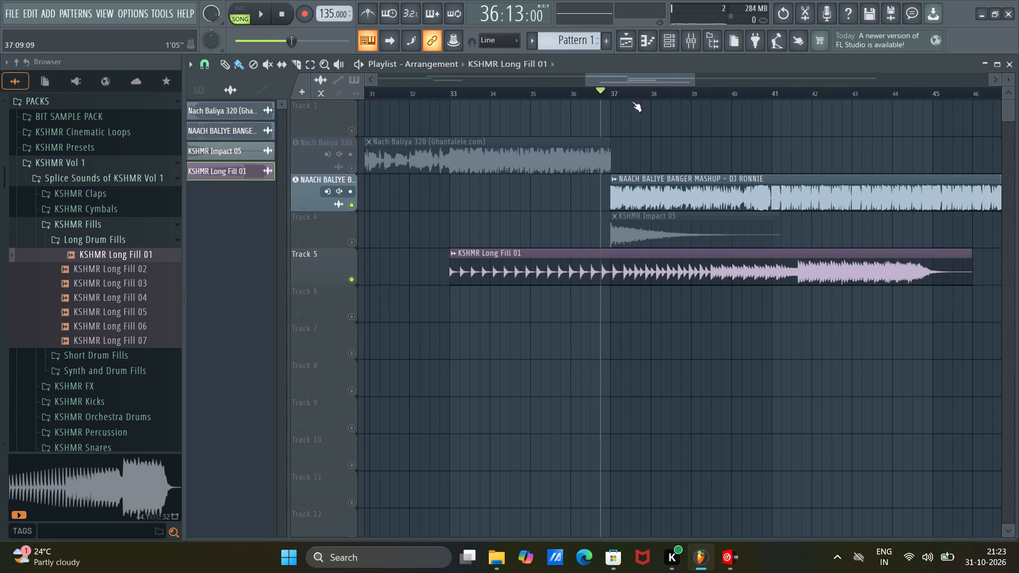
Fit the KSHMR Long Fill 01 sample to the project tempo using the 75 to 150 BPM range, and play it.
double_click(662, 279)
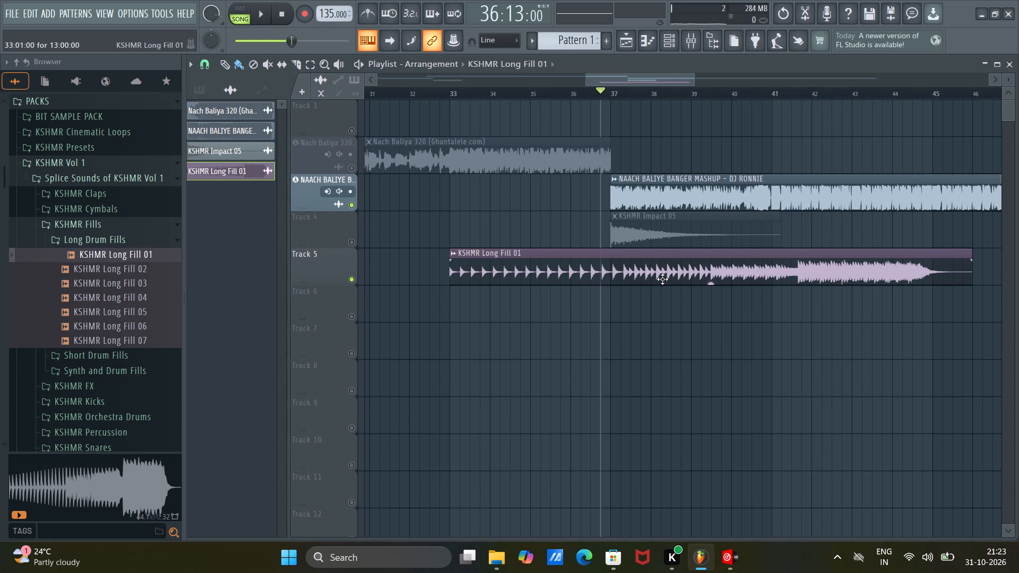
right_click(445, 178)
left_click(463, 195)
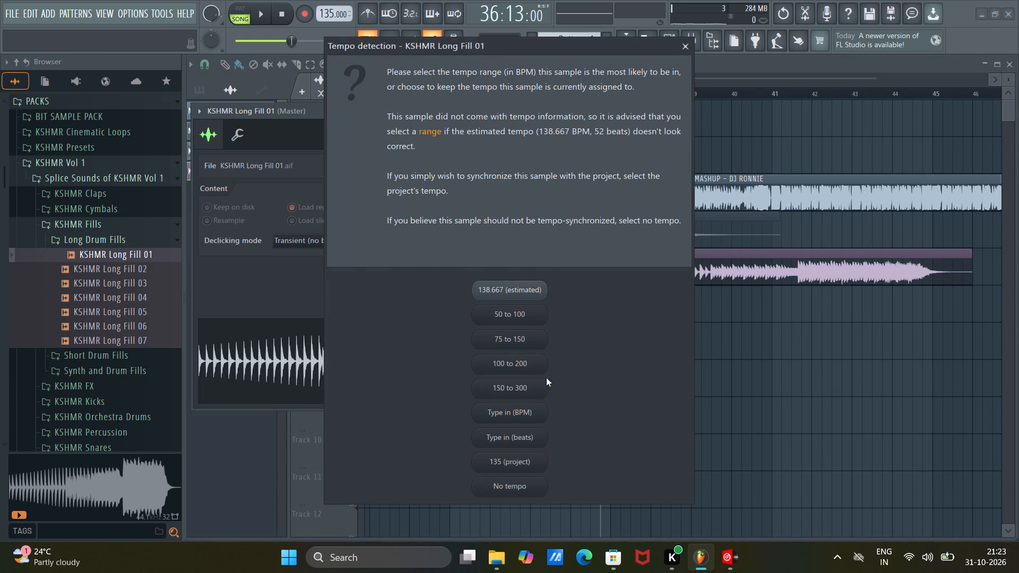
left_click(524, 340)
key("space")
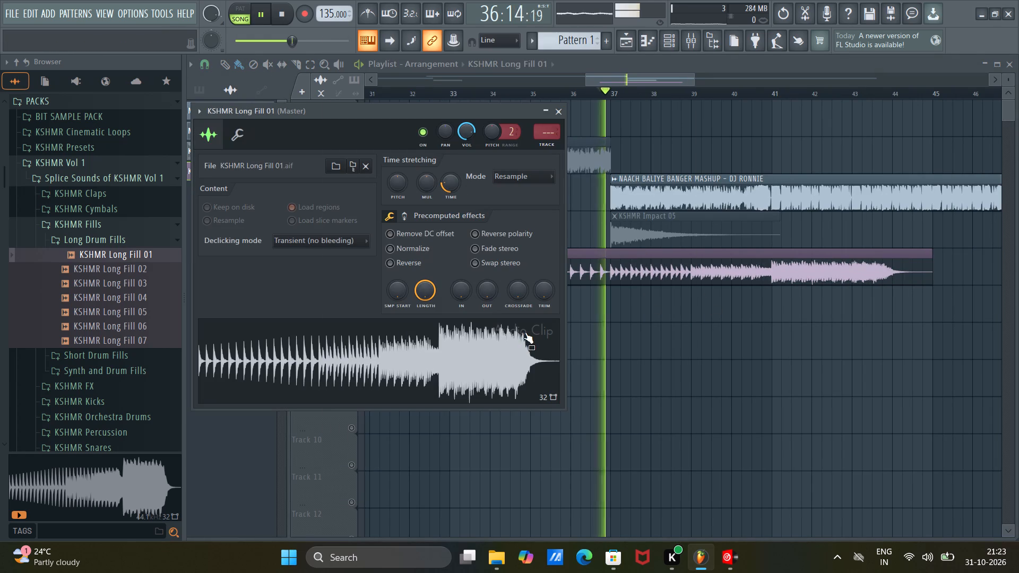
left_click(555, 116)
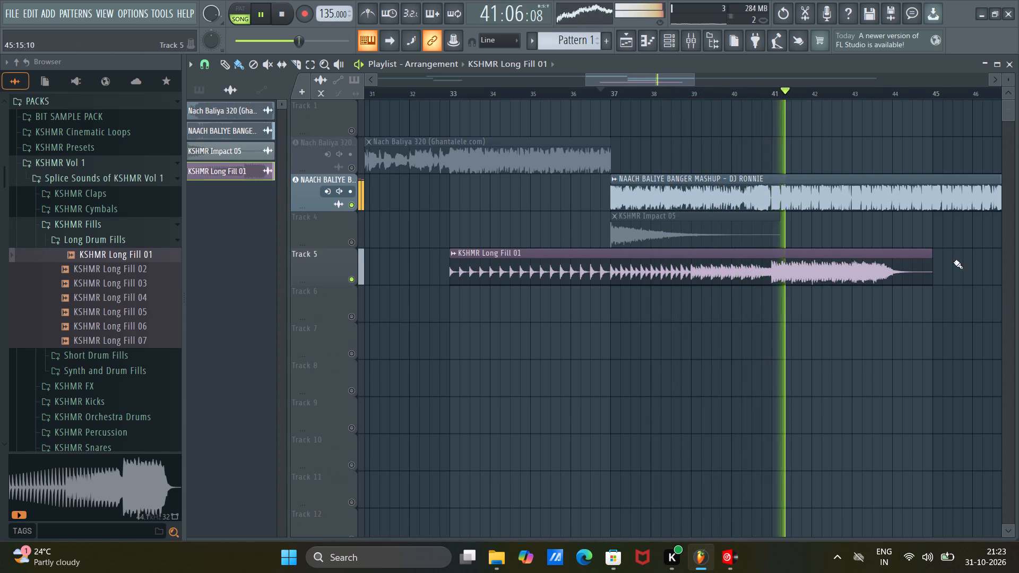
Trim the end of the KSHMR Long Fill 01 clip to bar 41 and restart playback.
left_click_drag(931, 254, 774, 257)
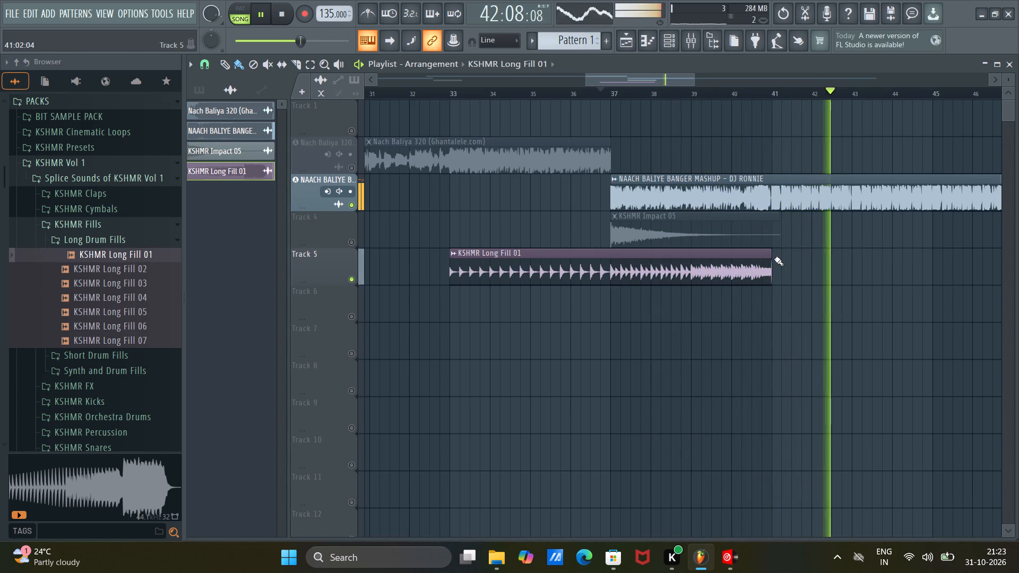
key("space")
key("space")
Unmute all playlist tracks and listen to the transition with KSHMR Long Fill 01 from about bar 32, replaying it from just before bar 37.
right_click(347, 167)
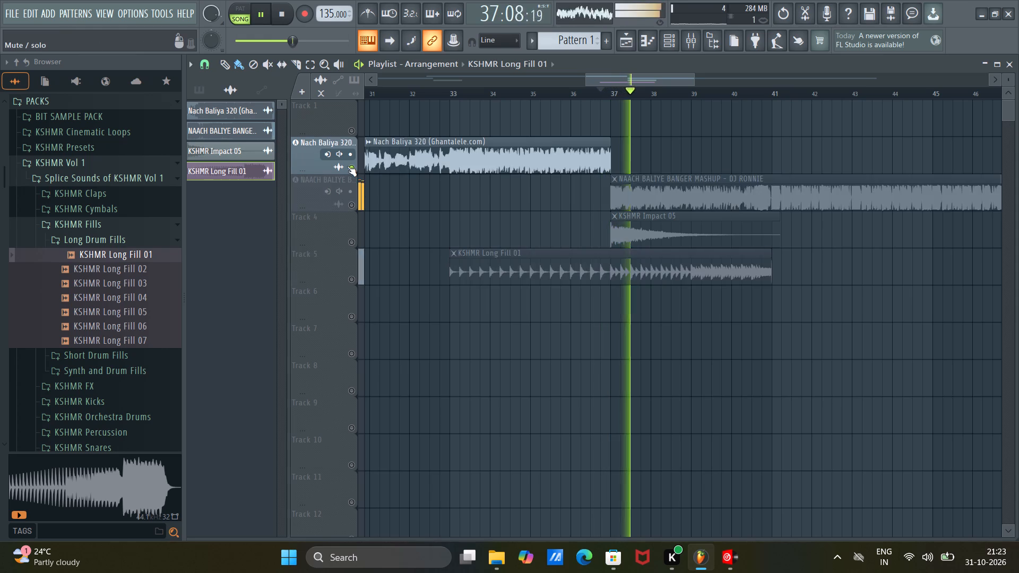
right_click(347, 166)
left_click(418, 93)
scroll(446, 89, "up", 2)
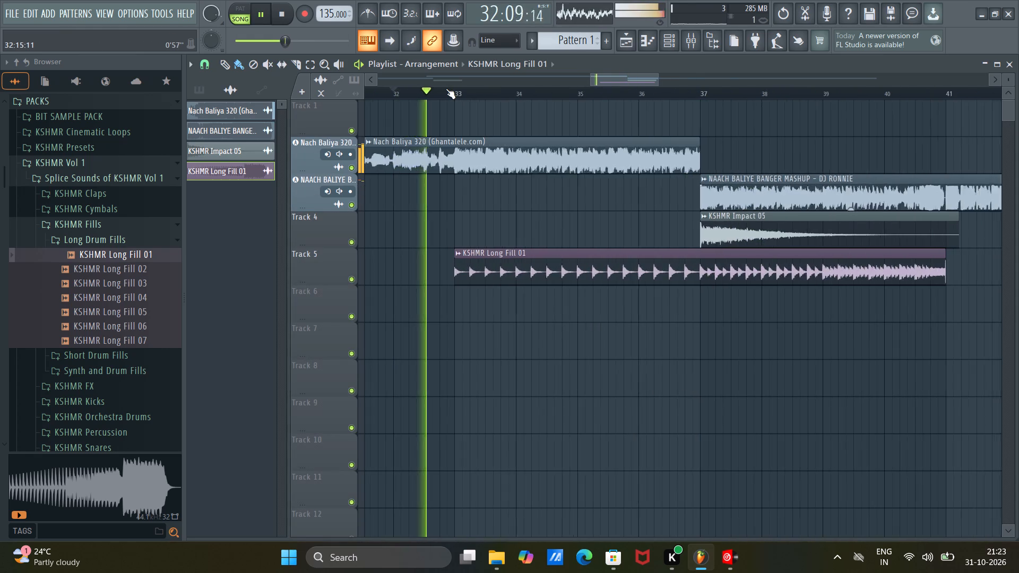
scroll(446, 89, "up", 5)
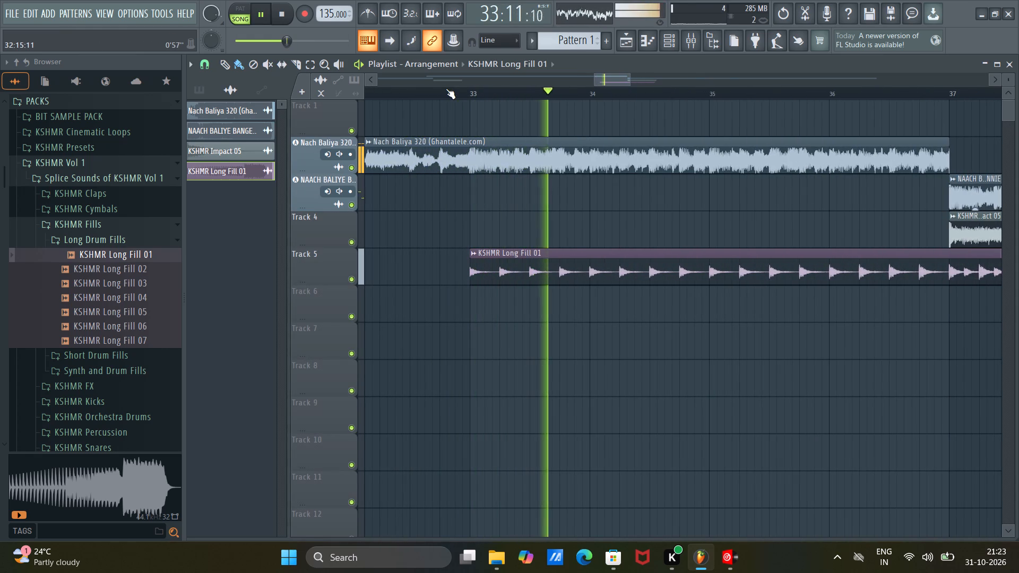
scroll(455, 89, "down", 4)
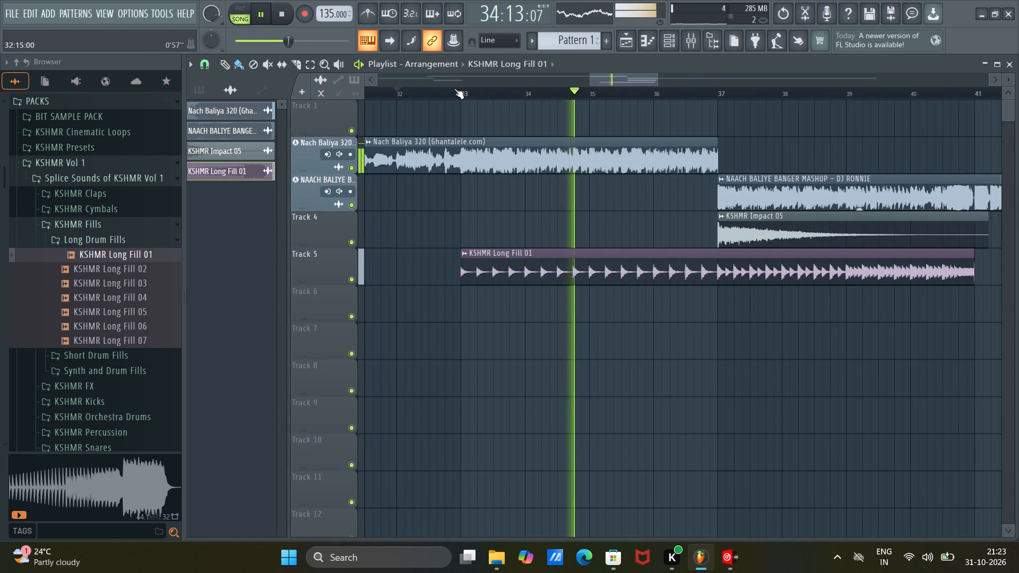
scroll(454, 89, "down", 1)
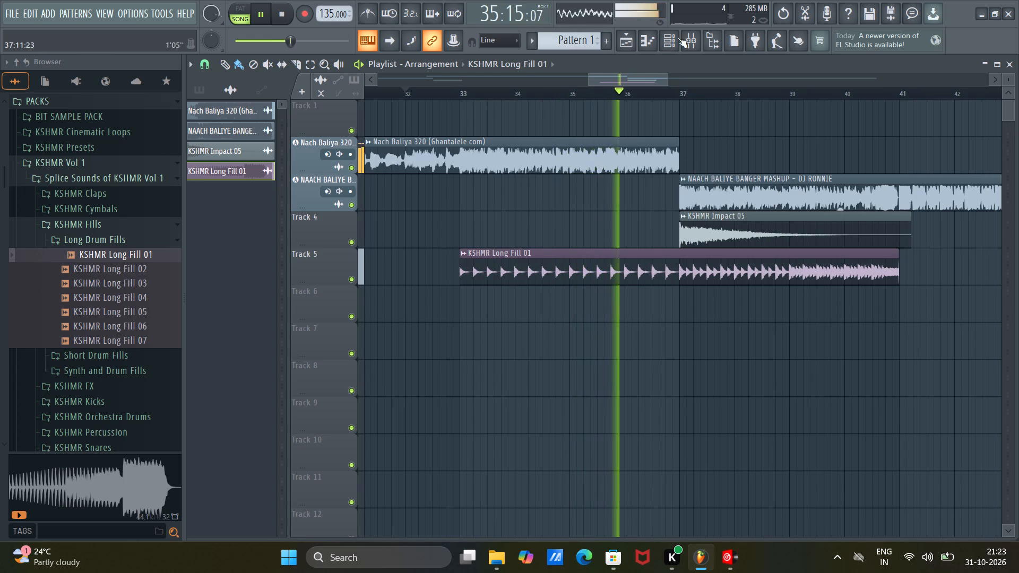
left_click(687, 37)
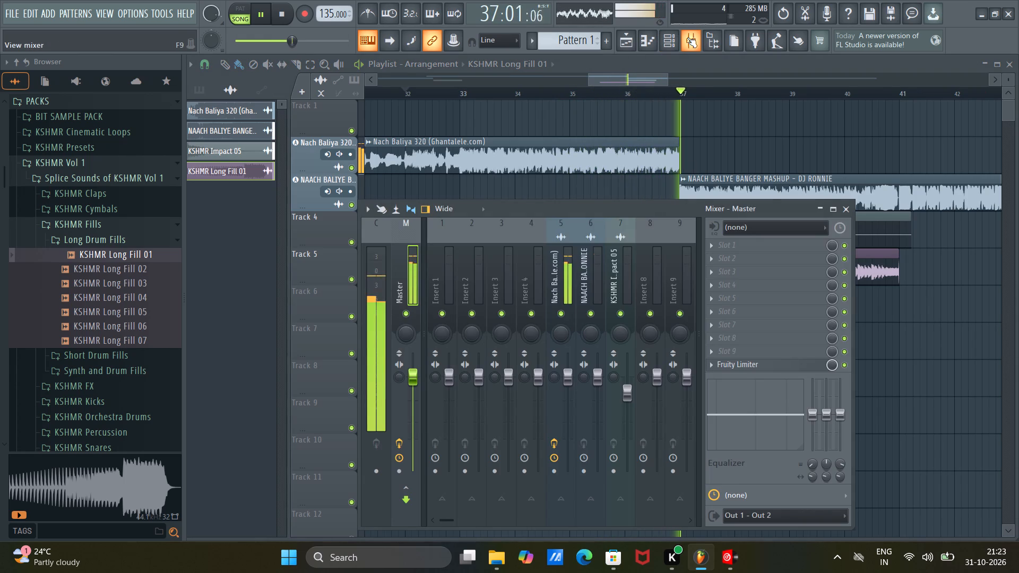
left_click(843, 212)
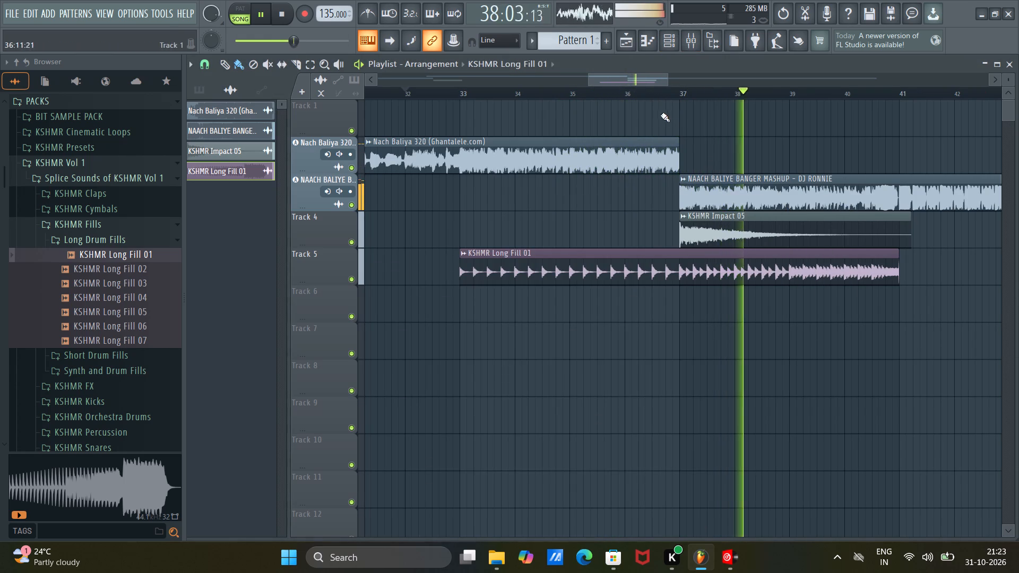
left_click(643, 92)
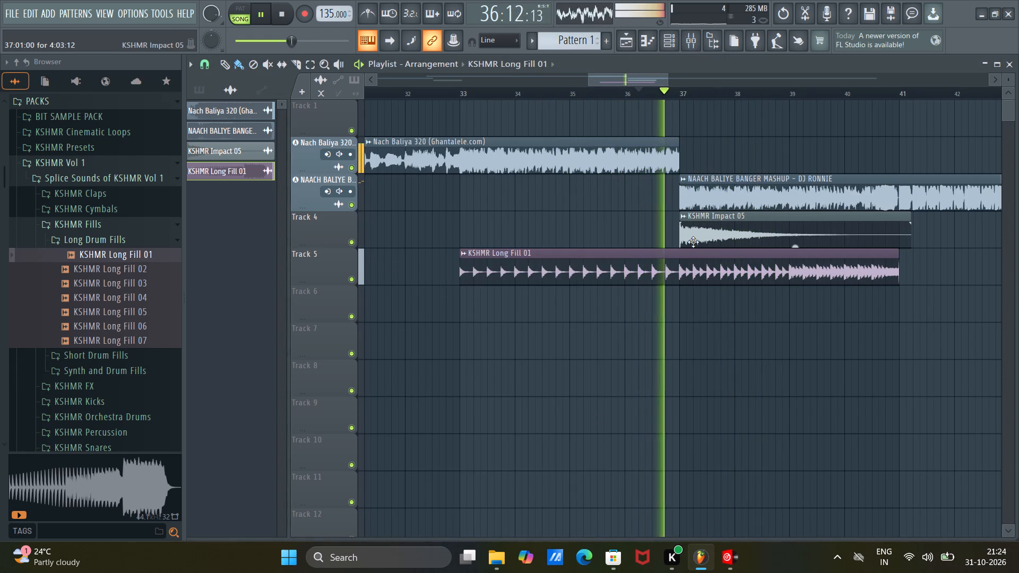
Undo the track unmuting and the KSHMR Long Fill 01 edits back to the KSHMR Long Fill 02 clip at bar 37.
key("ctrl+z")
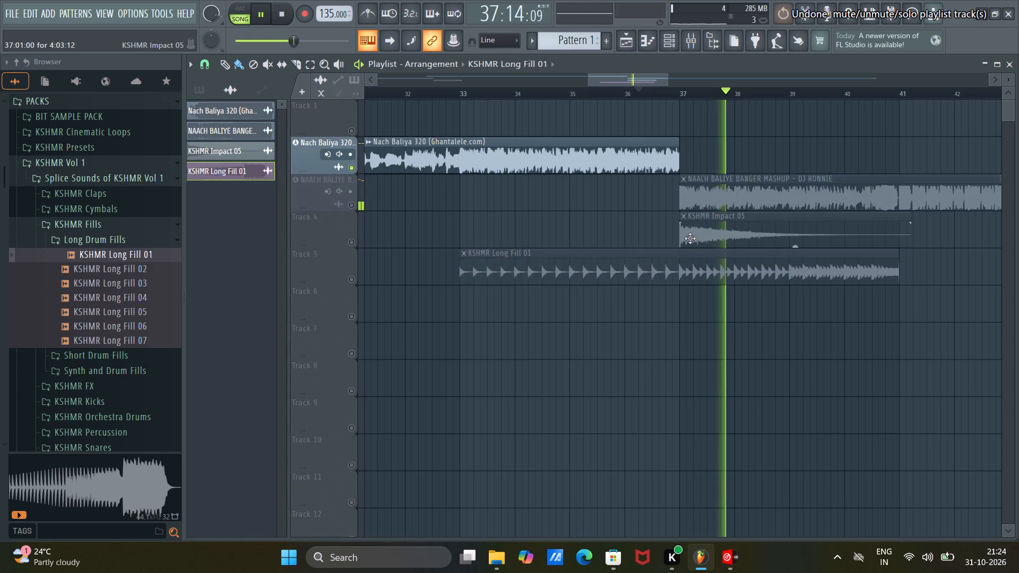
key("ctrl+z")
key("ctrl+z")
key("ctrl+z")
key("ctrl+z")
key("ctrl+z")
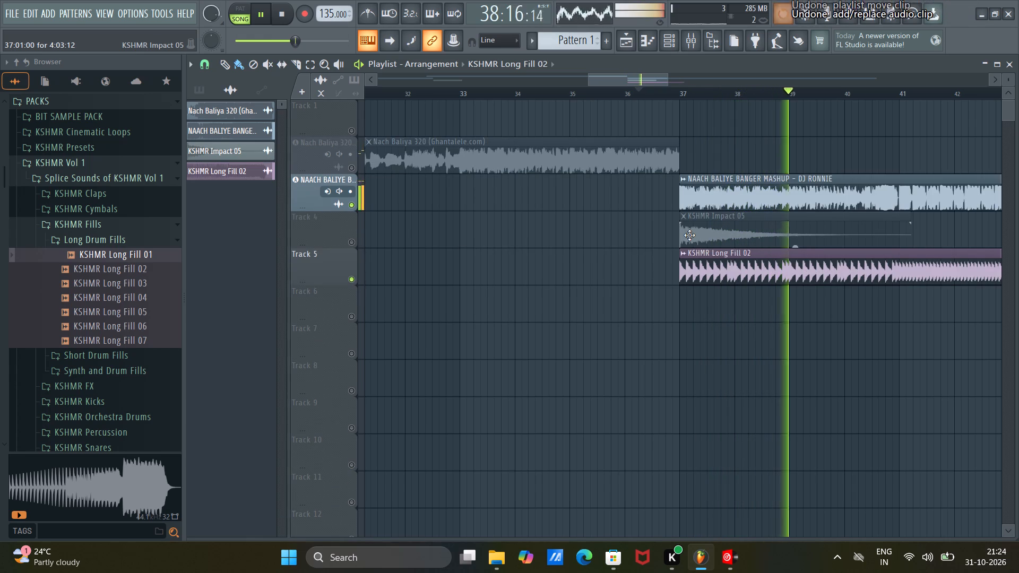
Play from just before bar 37 and unmute all playlist tracks.
left_click(665, 92)
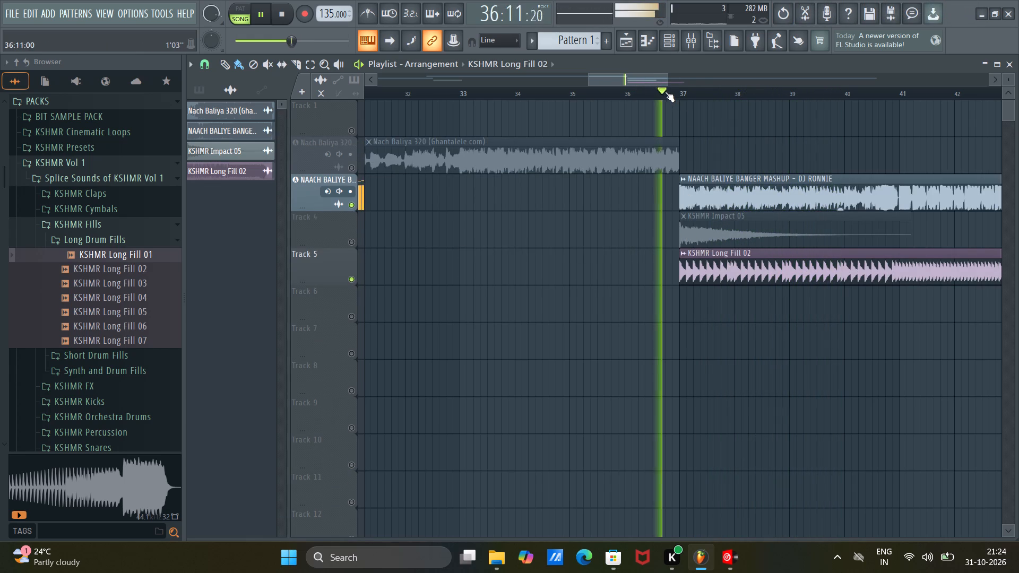
right_click(353, 169)
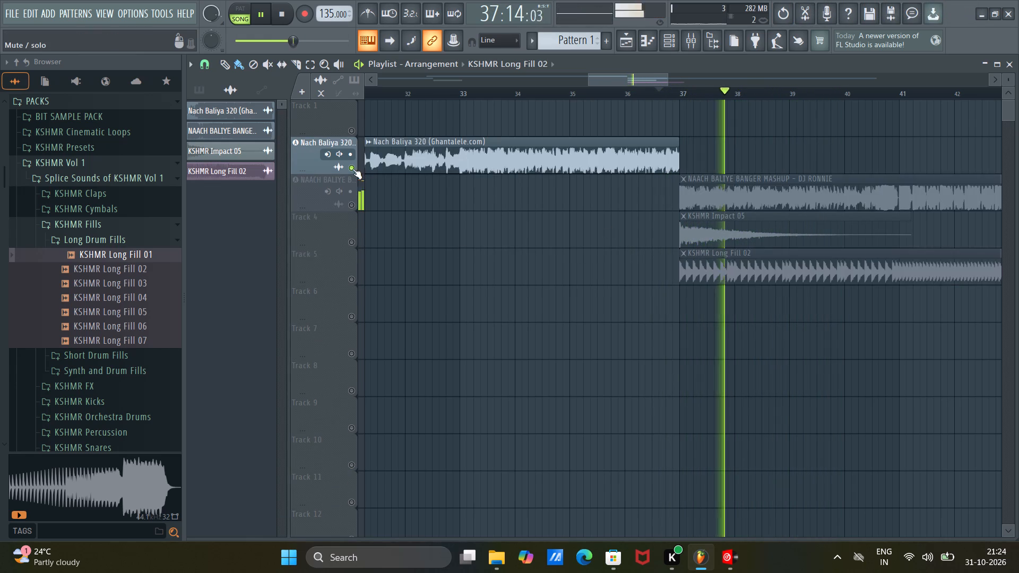
right_click(352, 169)
Move the KSHMR Long Fill 02 clip on Track 5 to start at bar 33, and play the build-up from 32:05.
left_click_drag(722, 269, 507, 257)
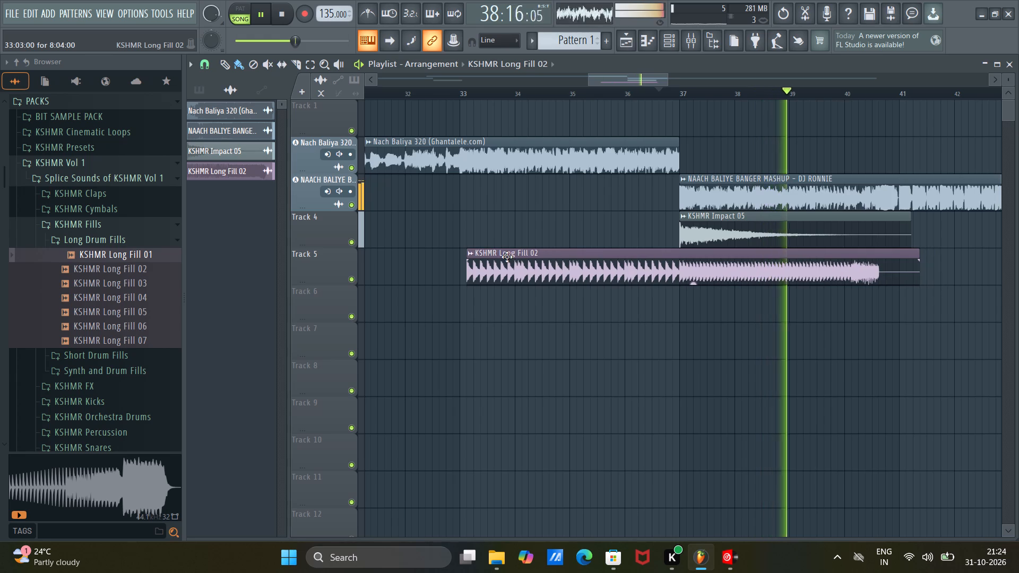
left_click_drag(507, 257, 504, 257)
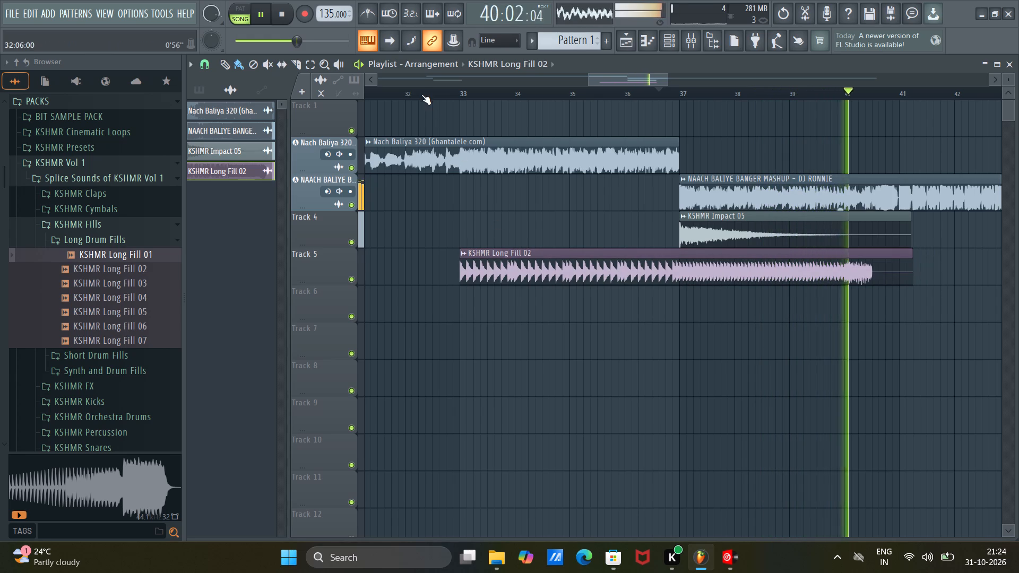
left_click(421, 92)
scroll(457, 92, "up", 5)
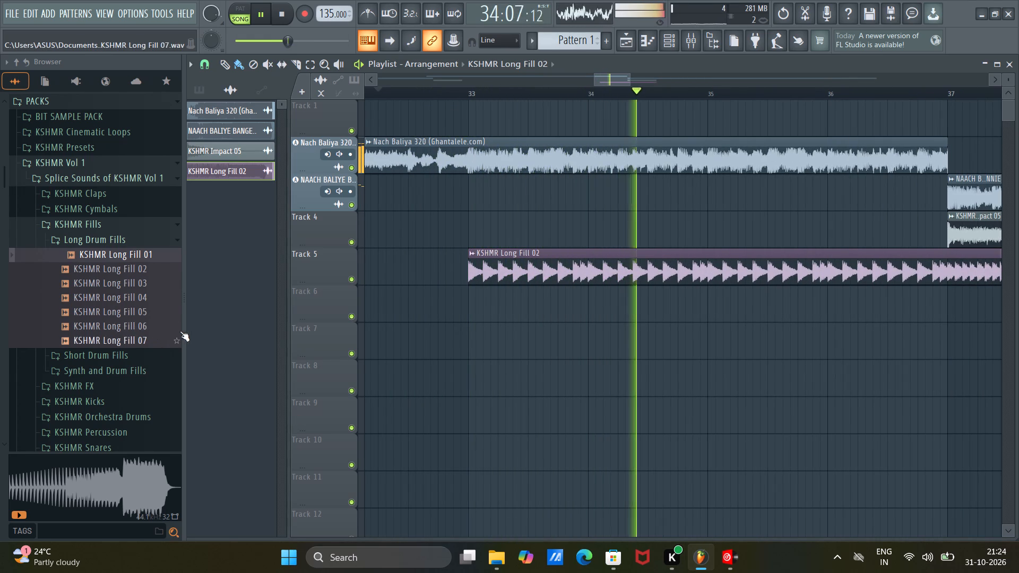
key("space")
Audition the KSHMR Long Fill samples 02 through 07 in the Long Drum Fills folder.
left_click(134, 270)
left_click(135, 283)
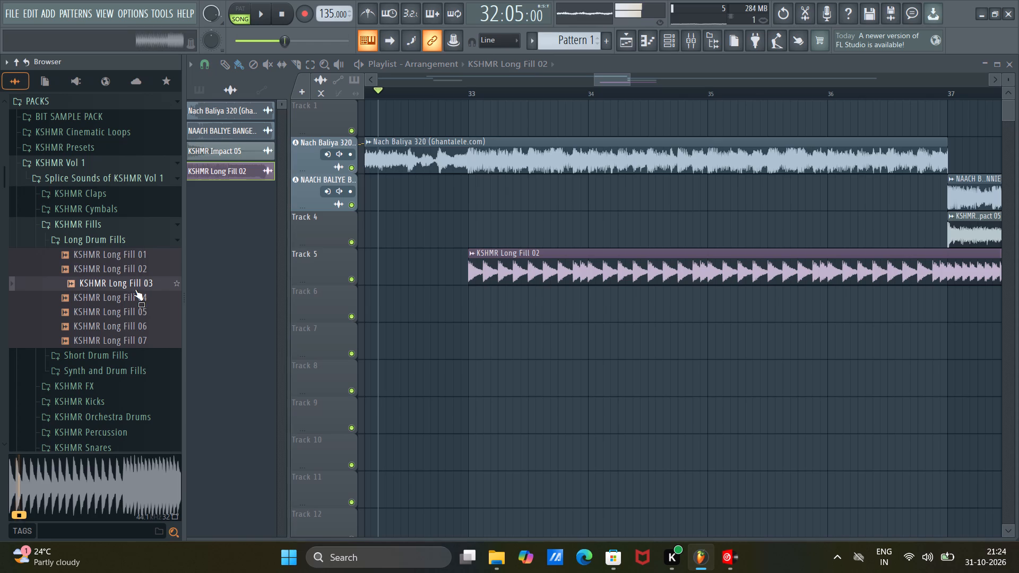
left_click(136, 293)
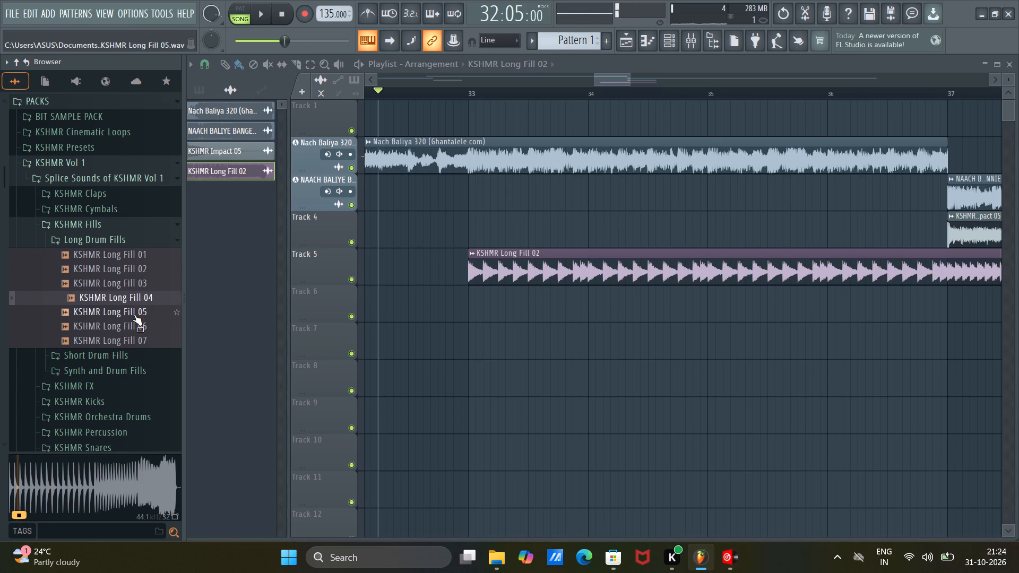
left_click(133, 313)
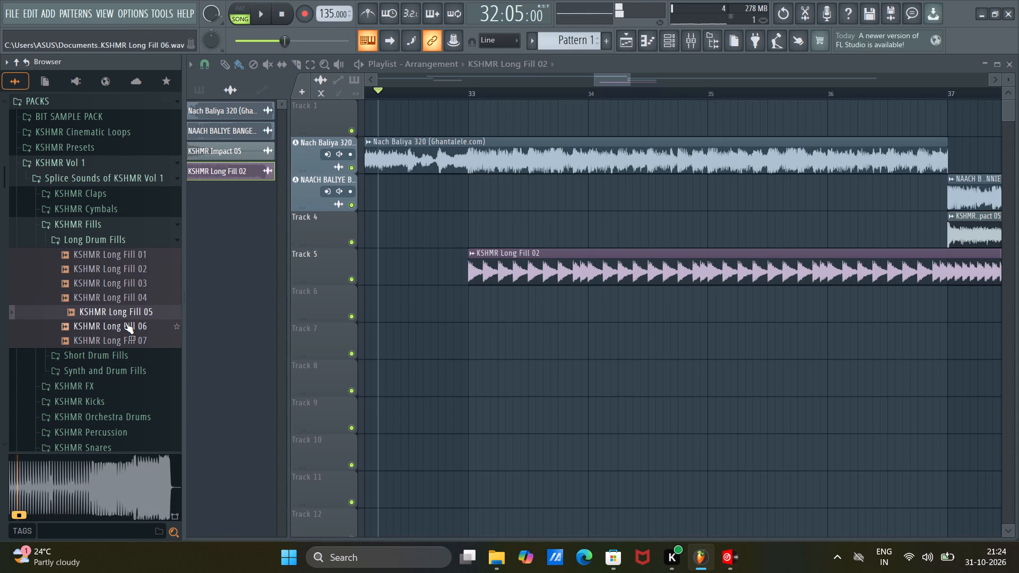
left_click(125, 323)
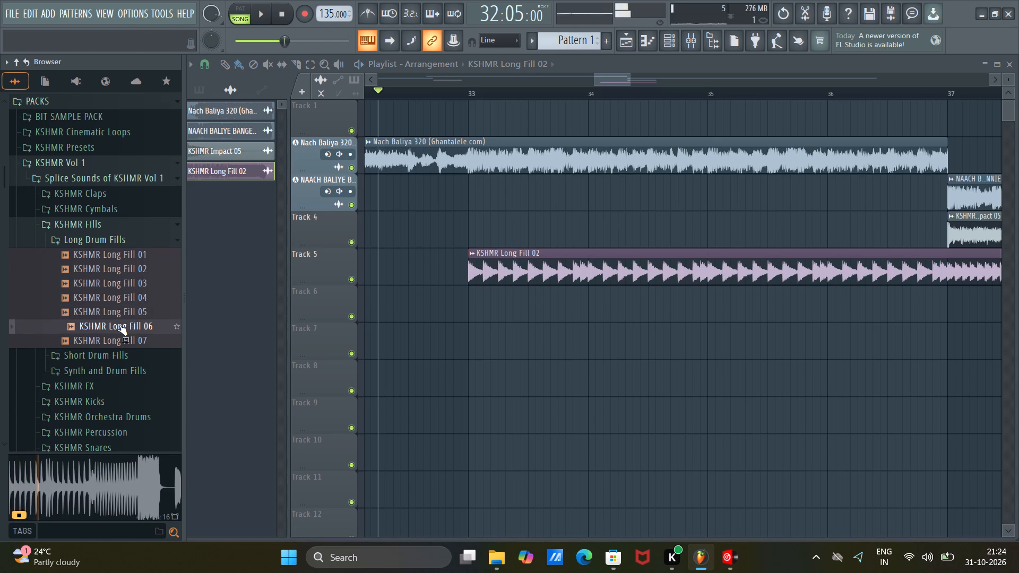
left_click(125, 342)
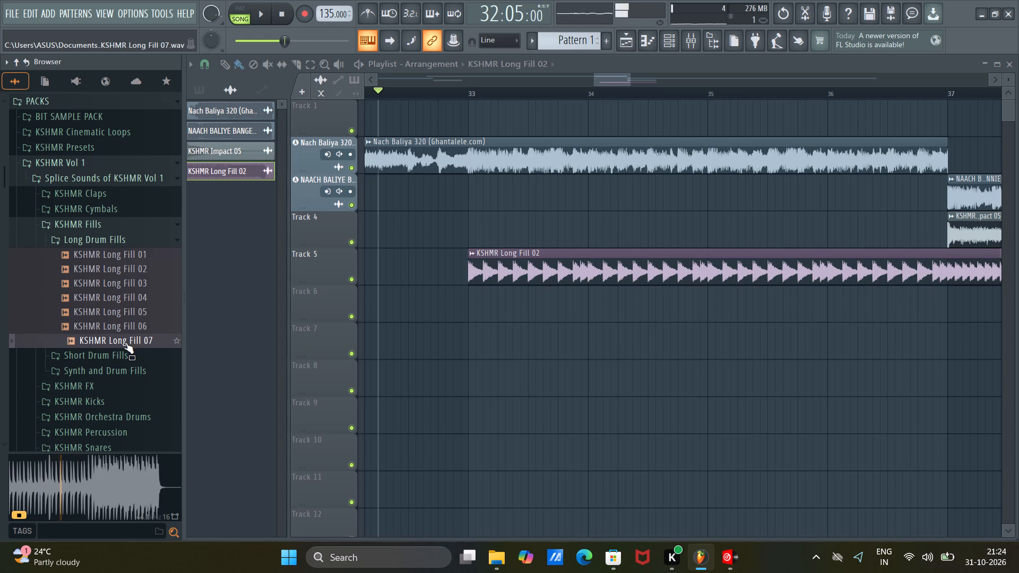
Replace the KSHMR Long Fill 02 clip at bar 33 on Track 5 with the KSHMR Long Fill 07 sample.
left_click_drag(107, 339, 512, 332)
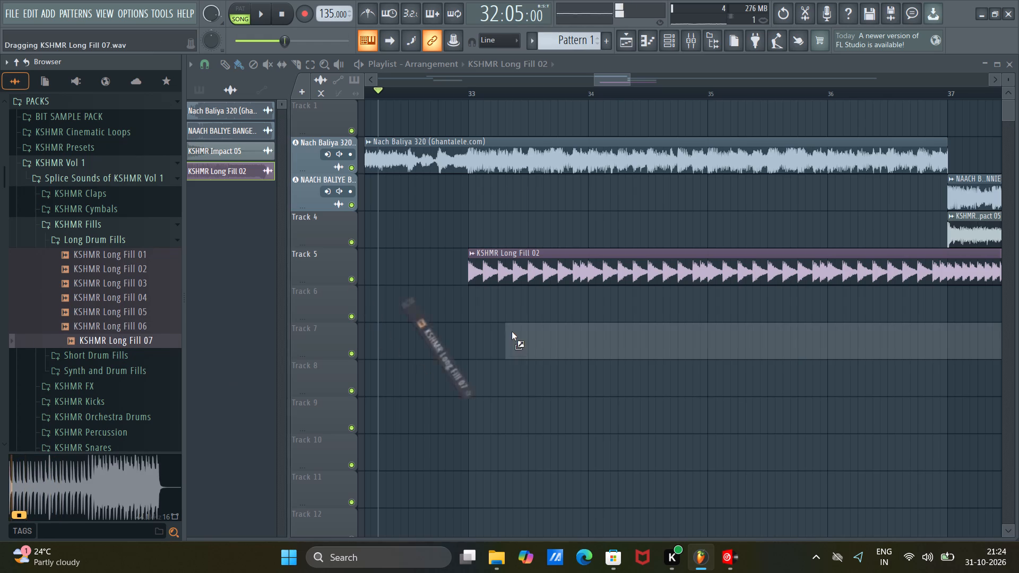
left_click_drag(512, 332, 478, 271)
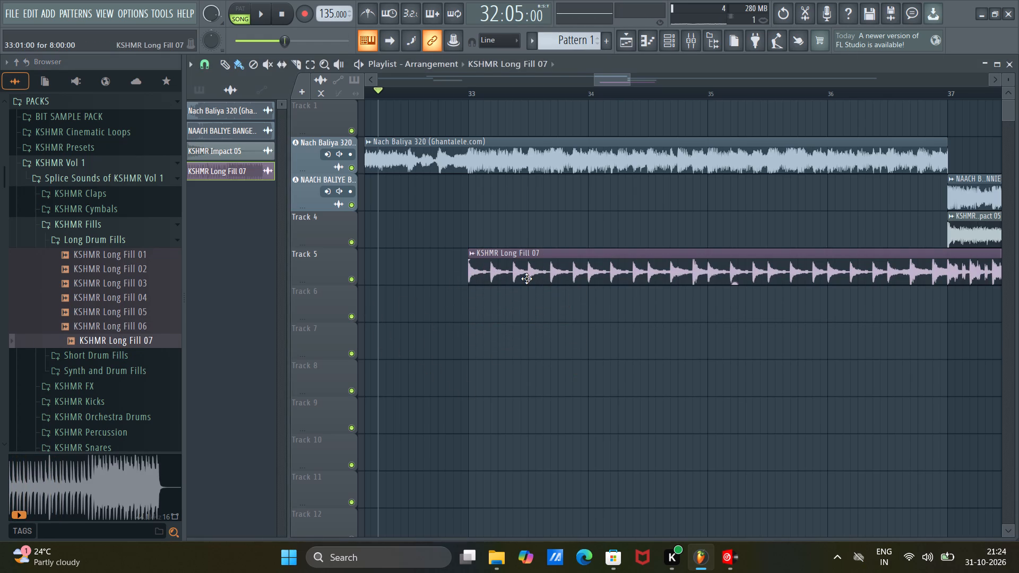
Play the transition from 32:05 past bar 40 and replay it from just before bar 33 to check KSHMR Long Fill 07 against both songs.
key("space")
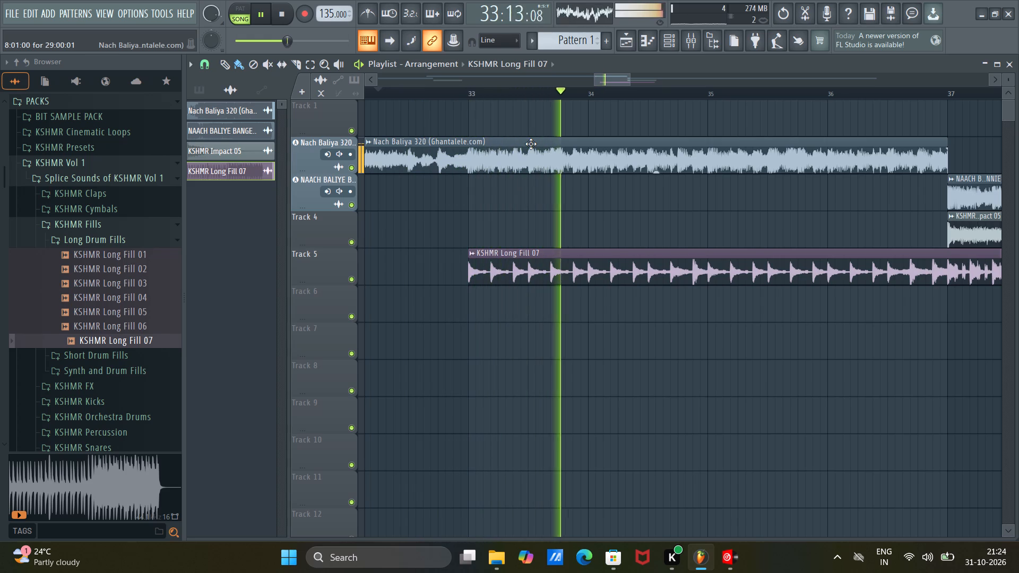
left_click_drag(601, 85, 616, 91)
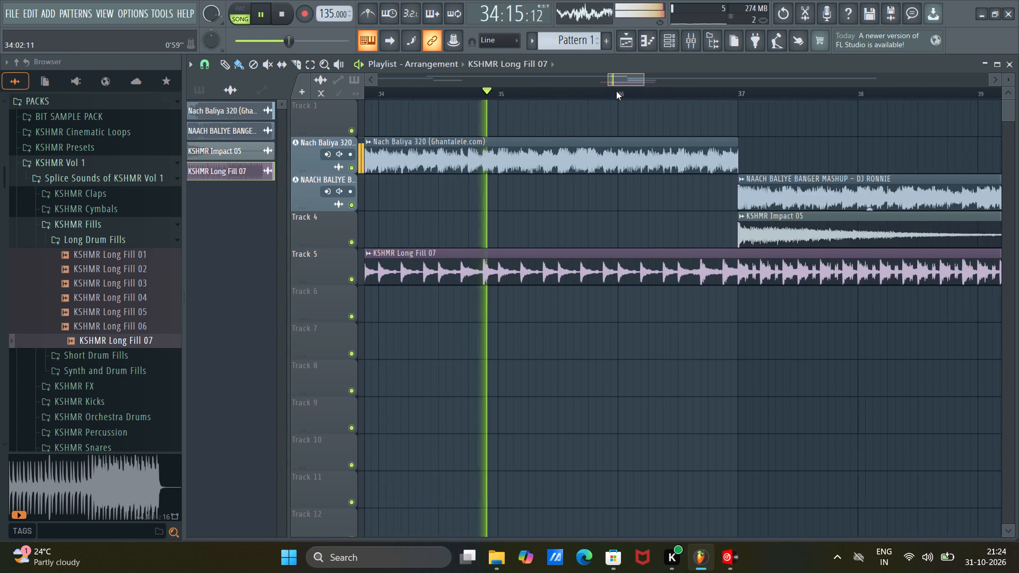
left_click_drag(616, 91, 618, 92)
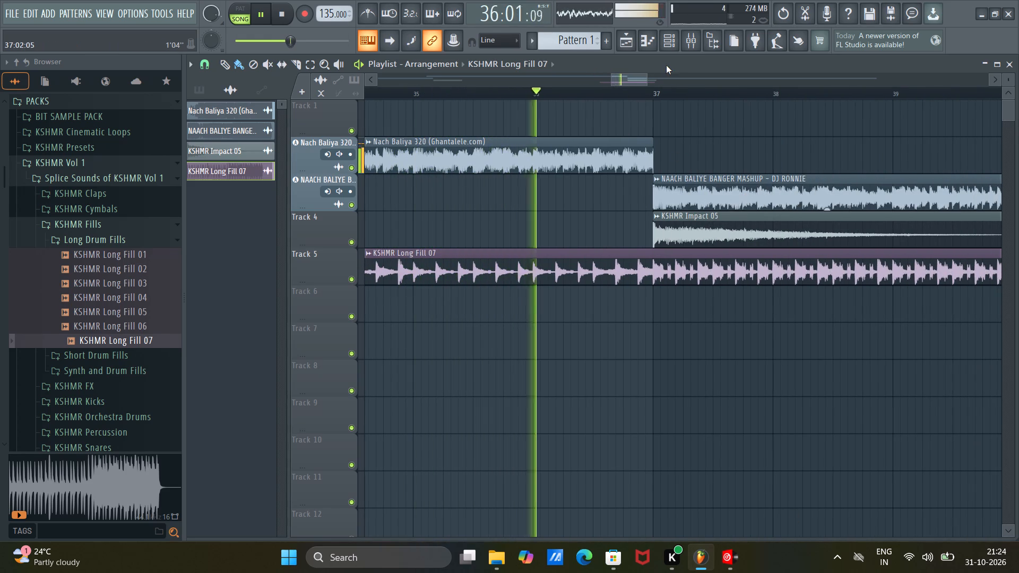
left_click_drag(630, 77, 645, 83)
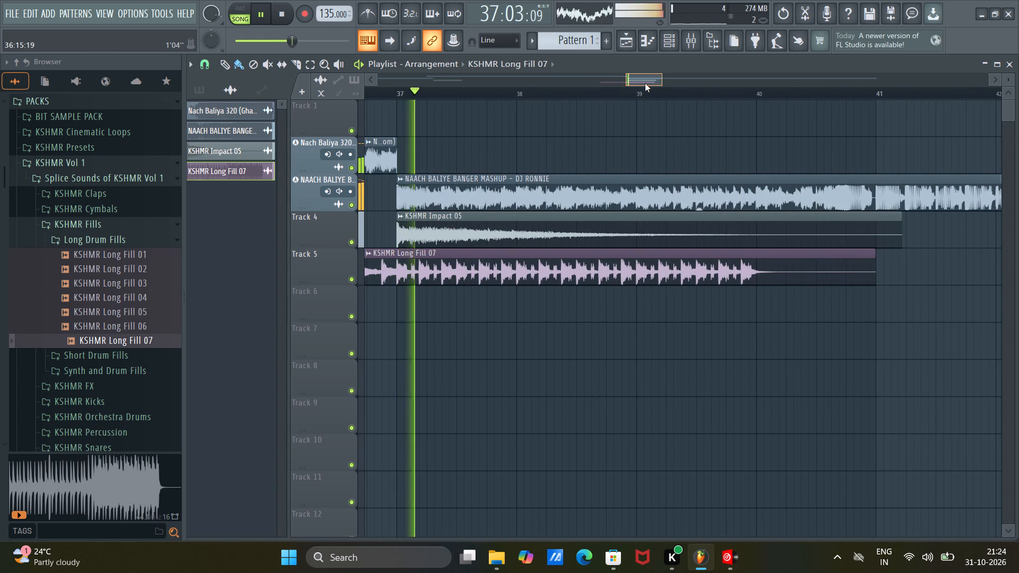
left_click_drag(645, 83, 647, 84)
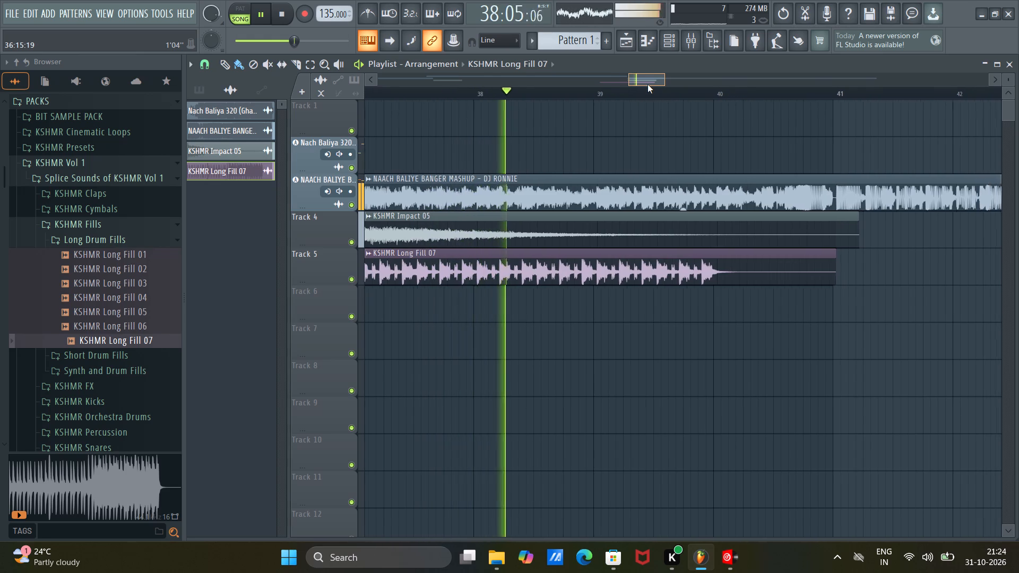
left_click_drag(647, 84, 650, 85)
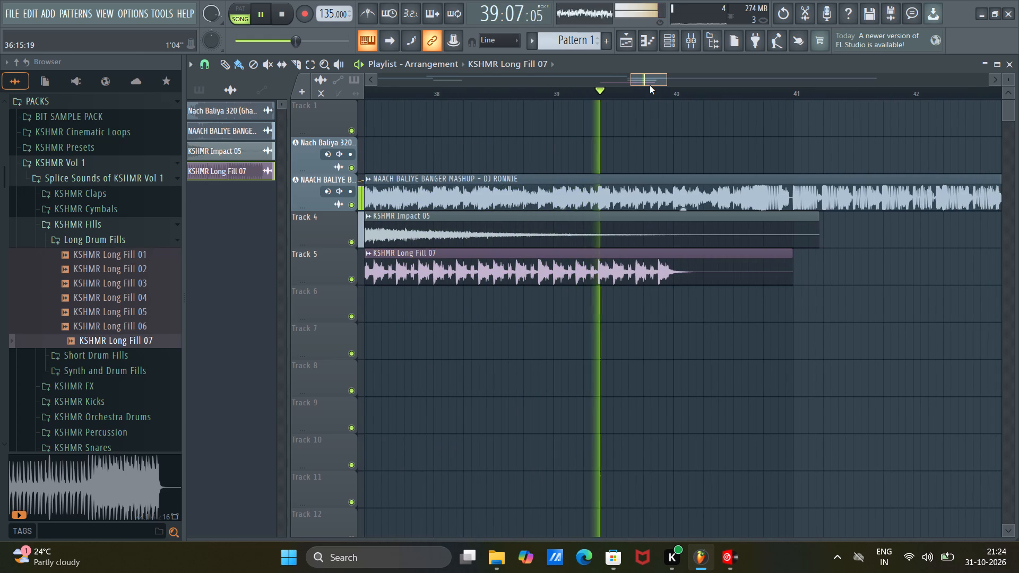
left_click_drag(650, 85, 652, 86)
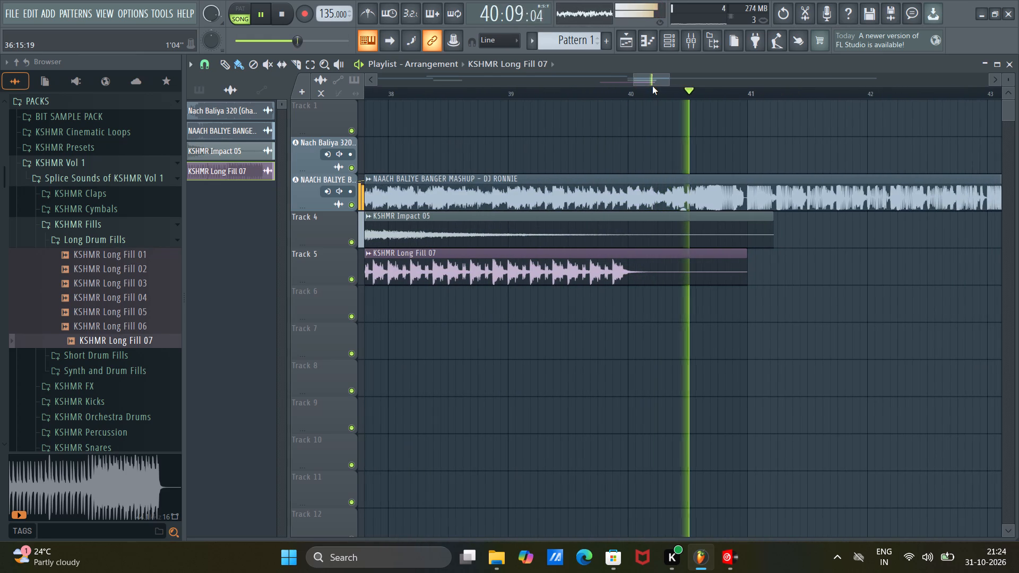
left_click_drag(648, 78, 605, 75)
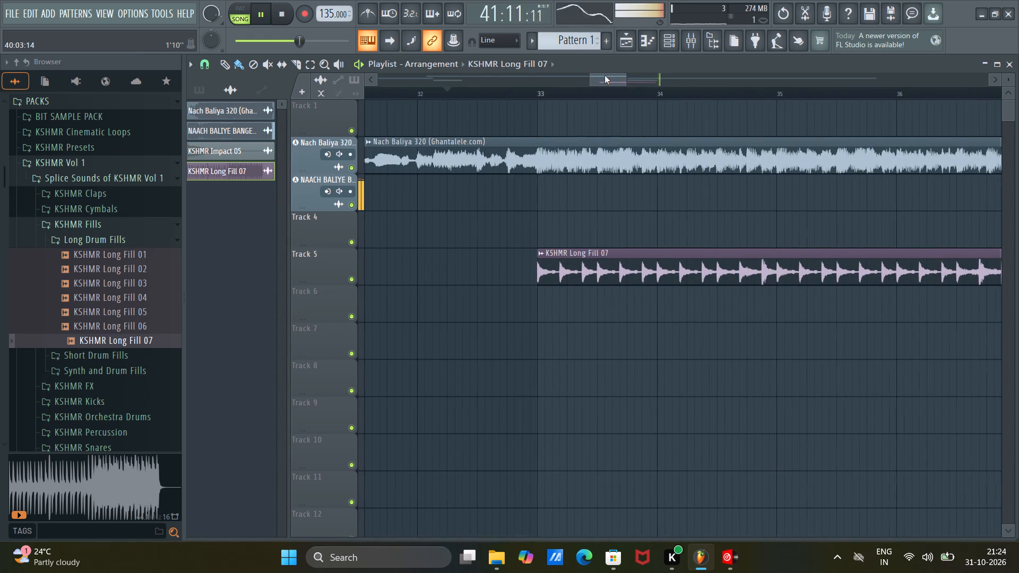
left_click(523, 88)
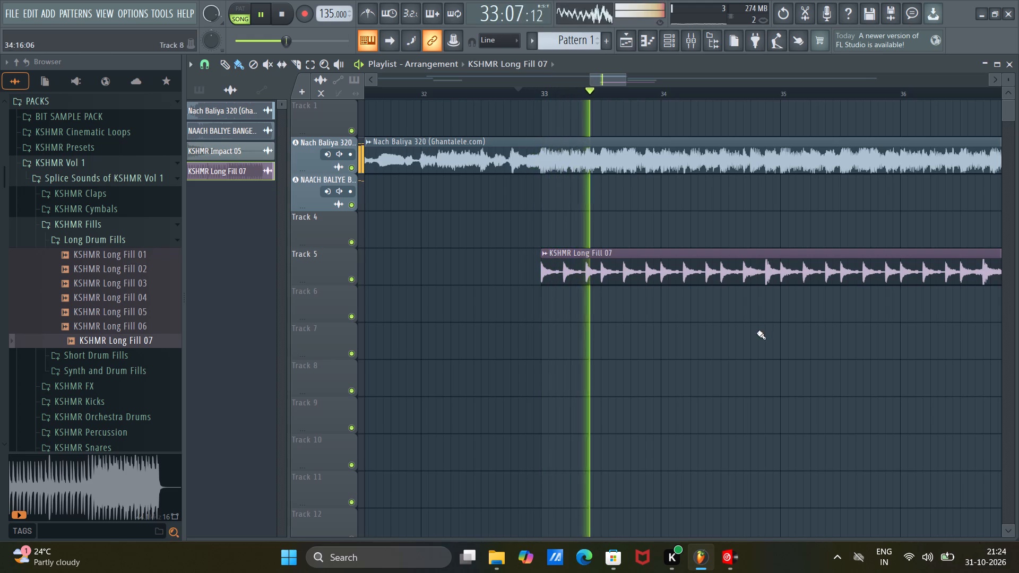
left_click_drag(614, 82, 615, 82)
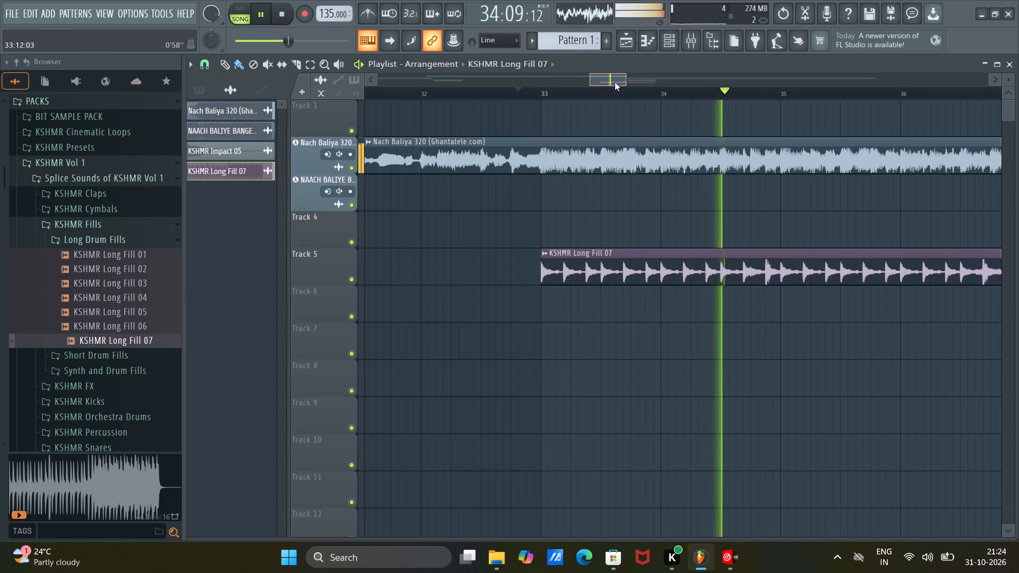
left_click_drag(615, 82, 618, 83)
left_click_drag(618, 77, 627, 81)
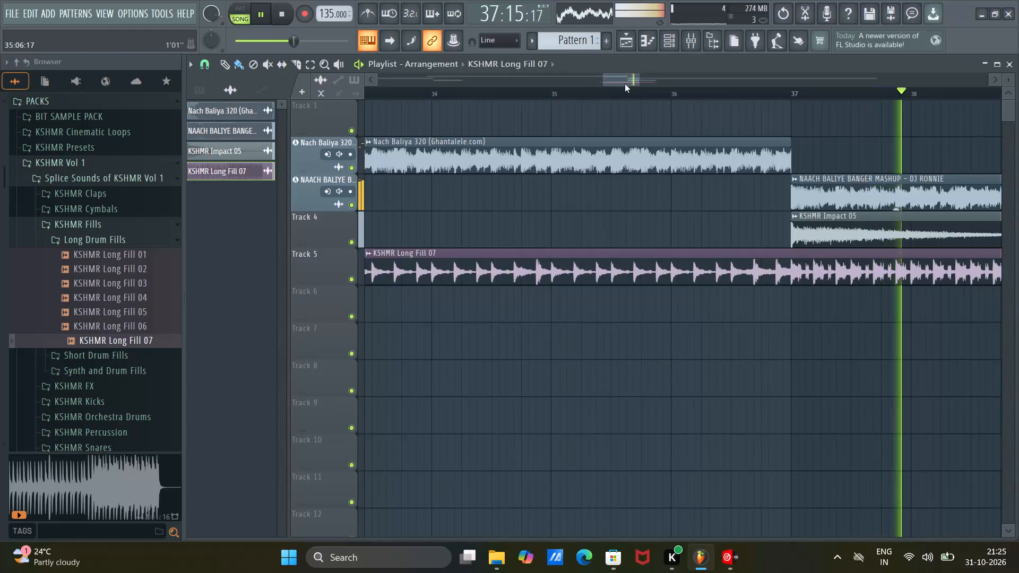
left_click_drag(621, 79, 614, 83)
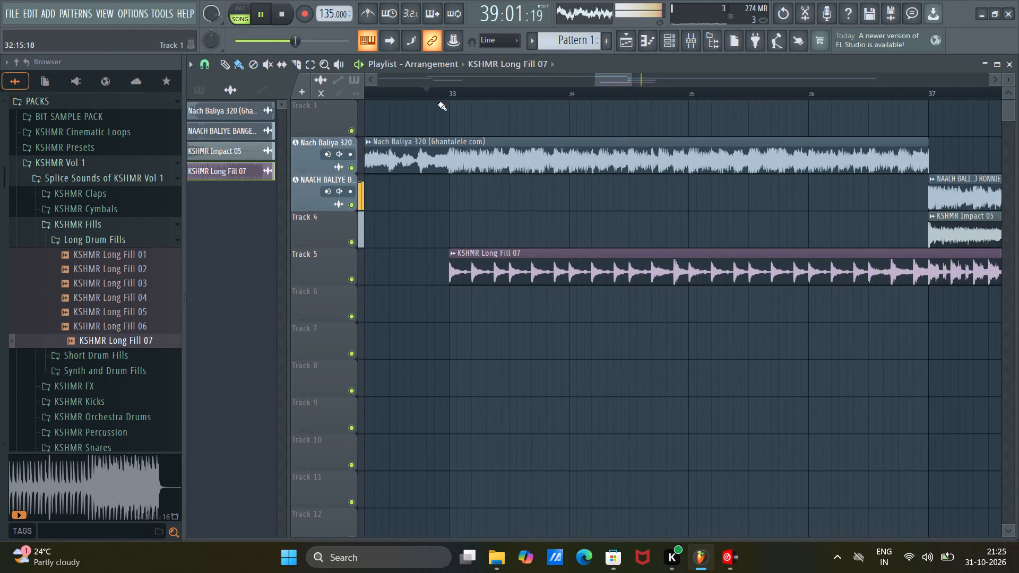
left_click(404, 94)
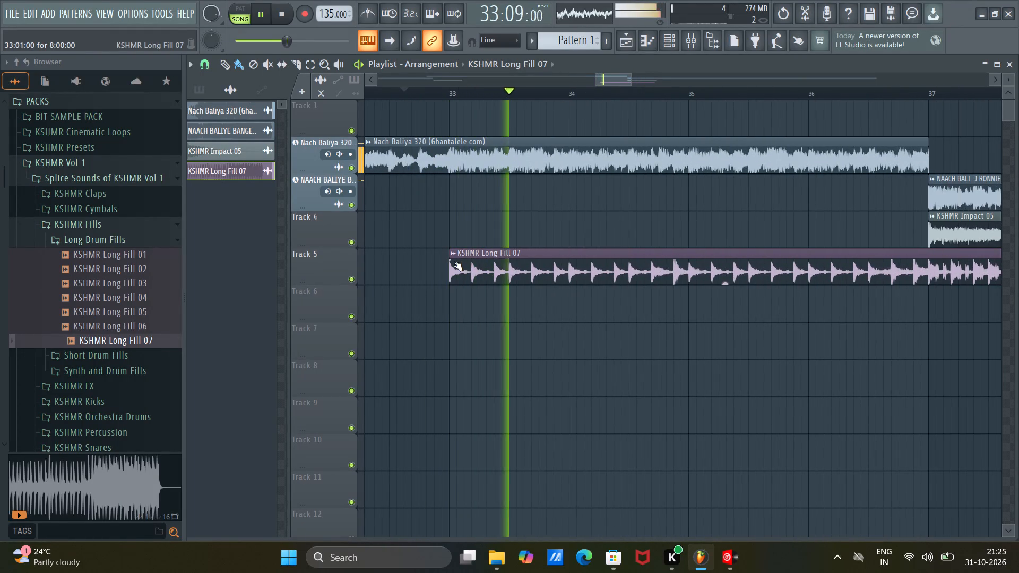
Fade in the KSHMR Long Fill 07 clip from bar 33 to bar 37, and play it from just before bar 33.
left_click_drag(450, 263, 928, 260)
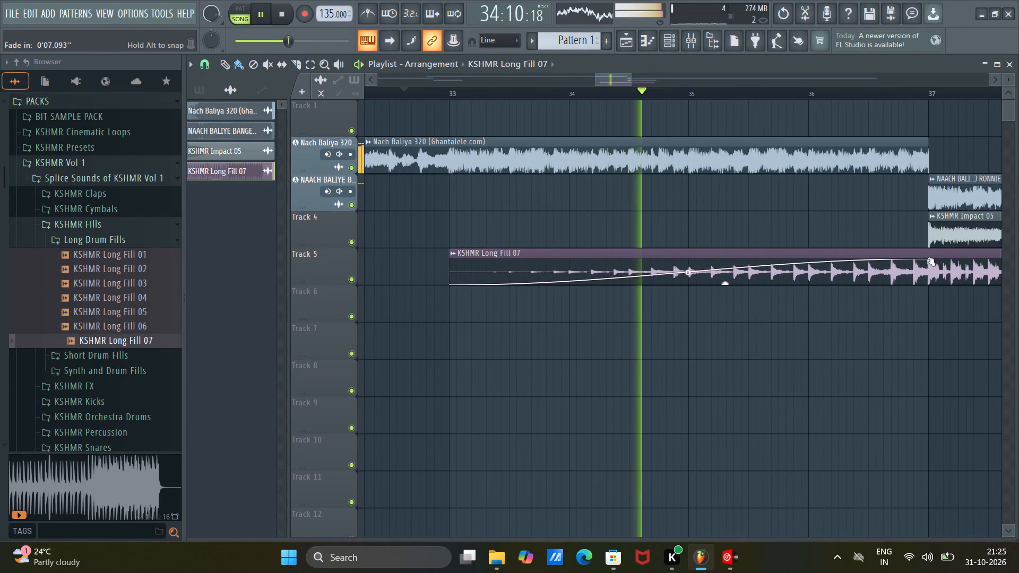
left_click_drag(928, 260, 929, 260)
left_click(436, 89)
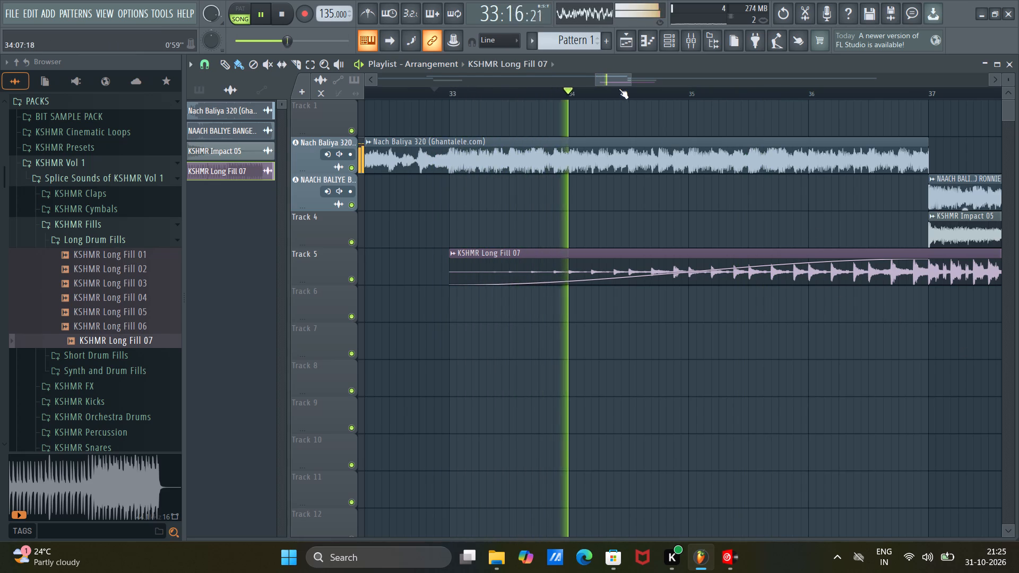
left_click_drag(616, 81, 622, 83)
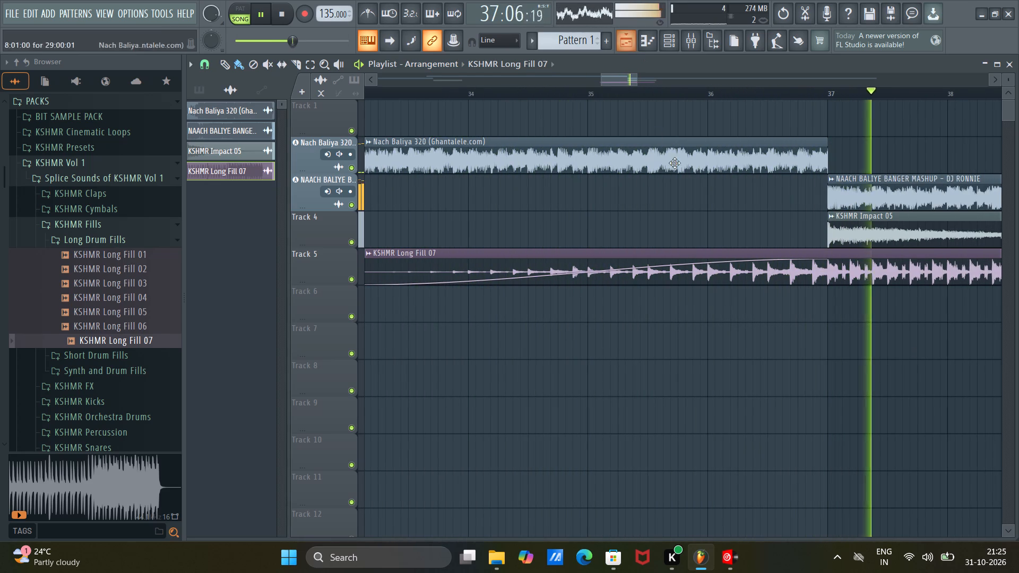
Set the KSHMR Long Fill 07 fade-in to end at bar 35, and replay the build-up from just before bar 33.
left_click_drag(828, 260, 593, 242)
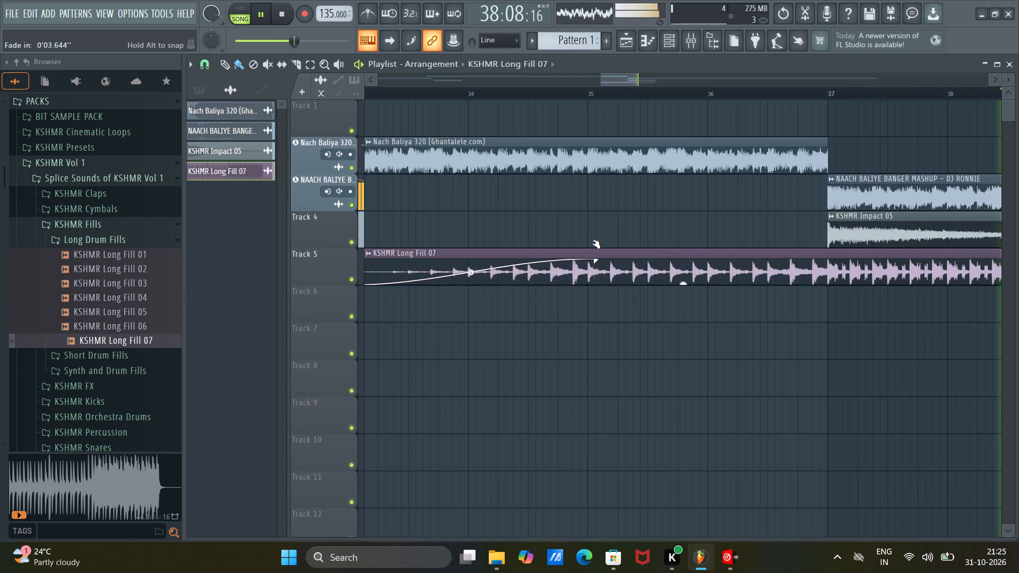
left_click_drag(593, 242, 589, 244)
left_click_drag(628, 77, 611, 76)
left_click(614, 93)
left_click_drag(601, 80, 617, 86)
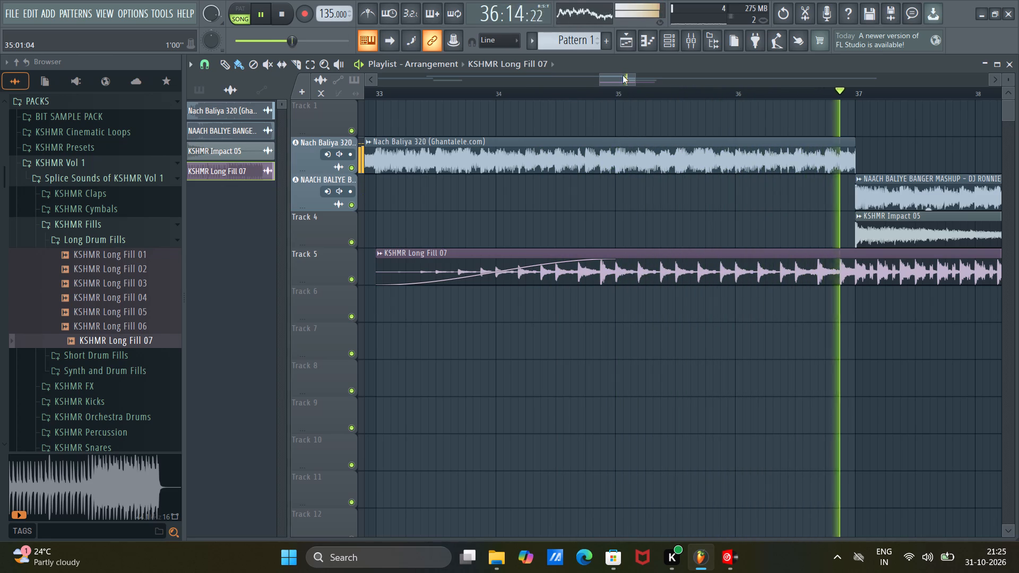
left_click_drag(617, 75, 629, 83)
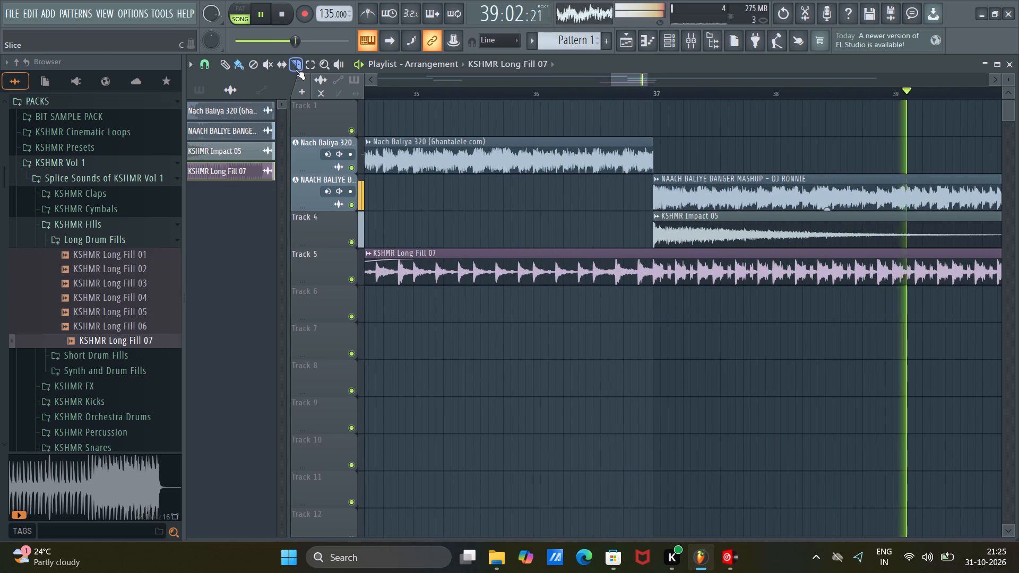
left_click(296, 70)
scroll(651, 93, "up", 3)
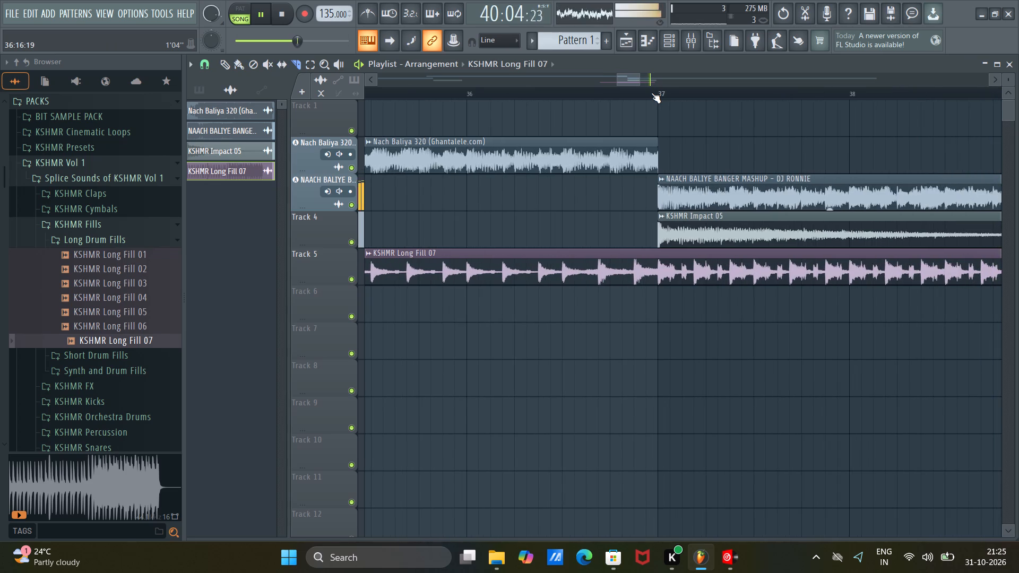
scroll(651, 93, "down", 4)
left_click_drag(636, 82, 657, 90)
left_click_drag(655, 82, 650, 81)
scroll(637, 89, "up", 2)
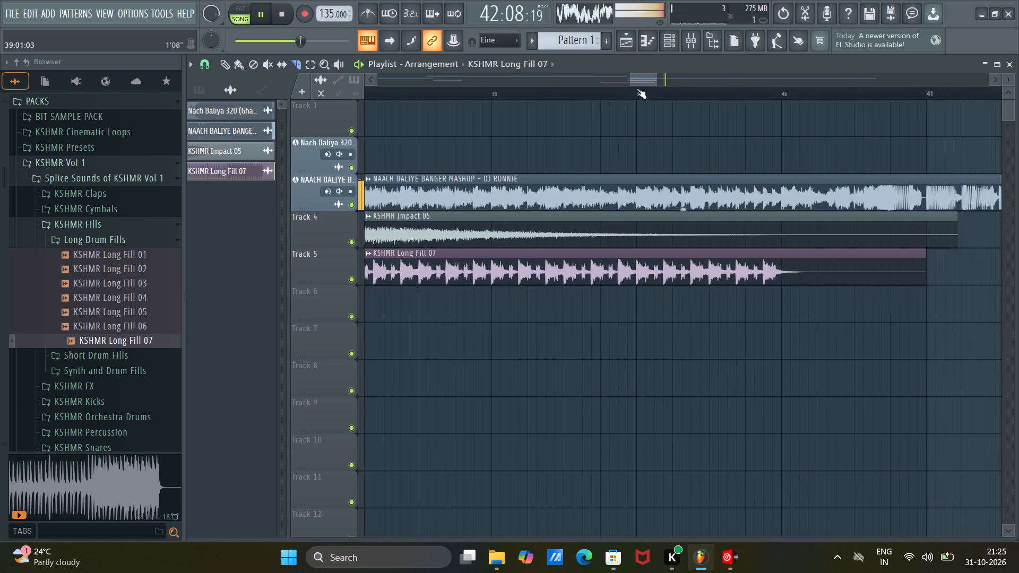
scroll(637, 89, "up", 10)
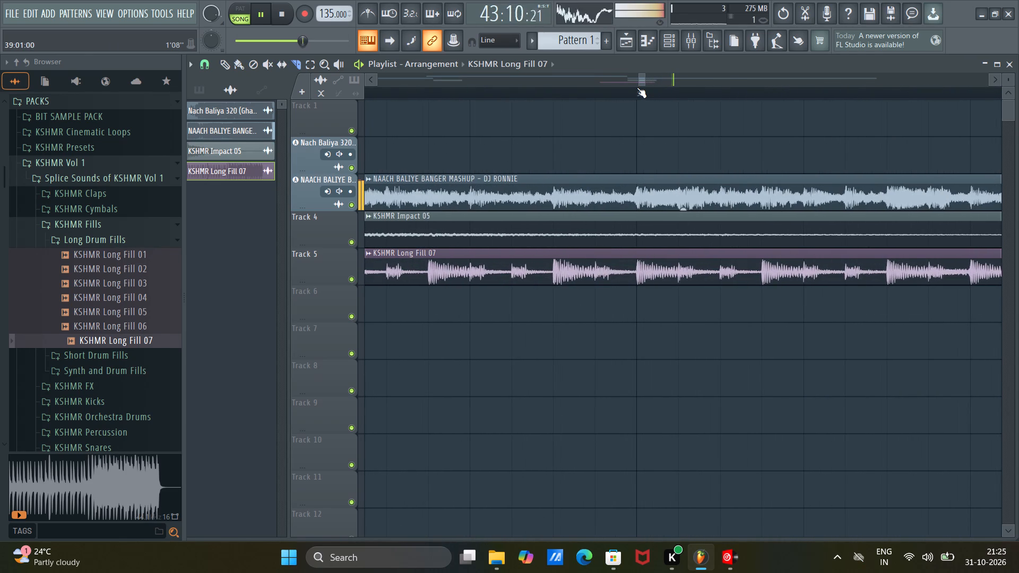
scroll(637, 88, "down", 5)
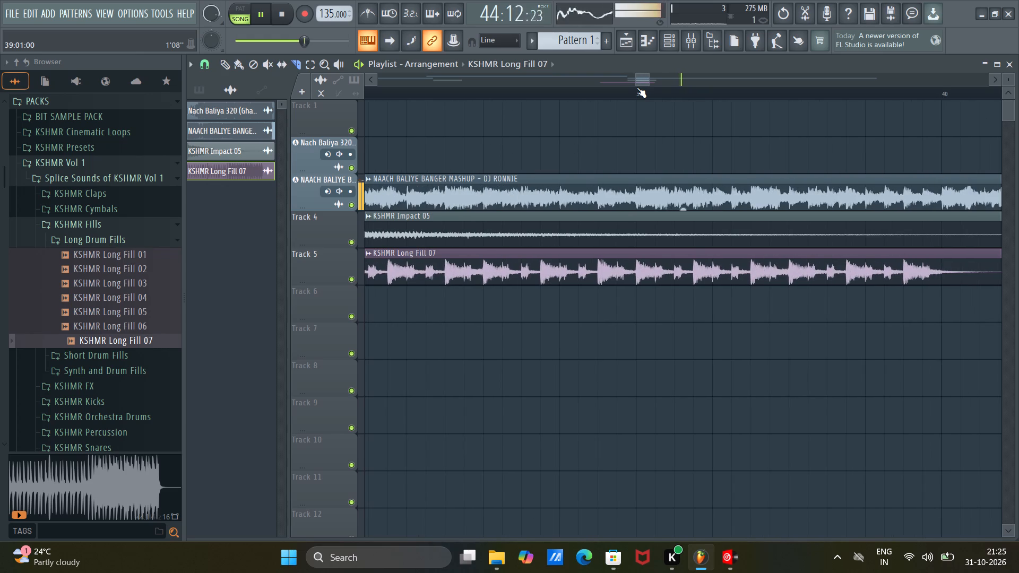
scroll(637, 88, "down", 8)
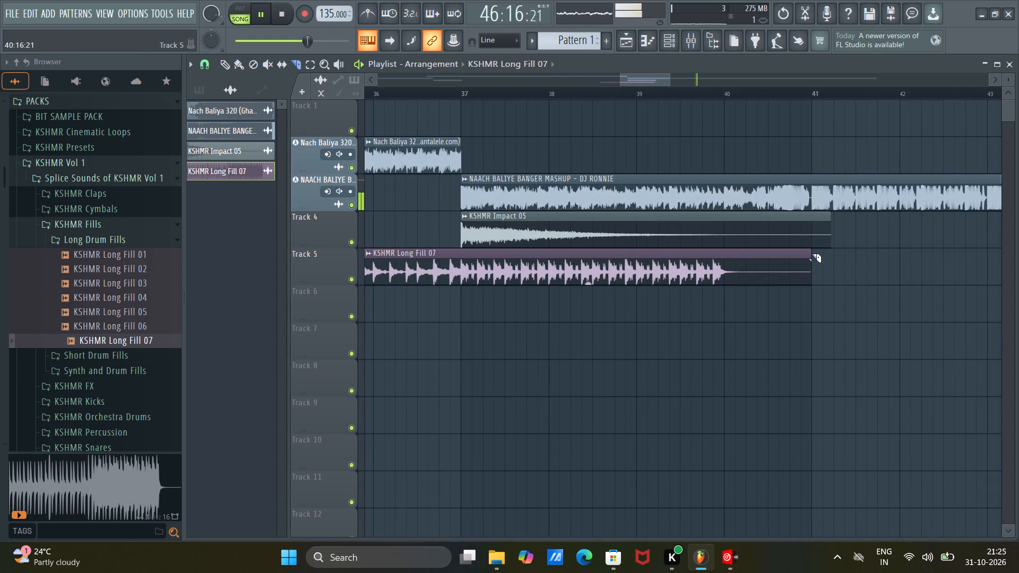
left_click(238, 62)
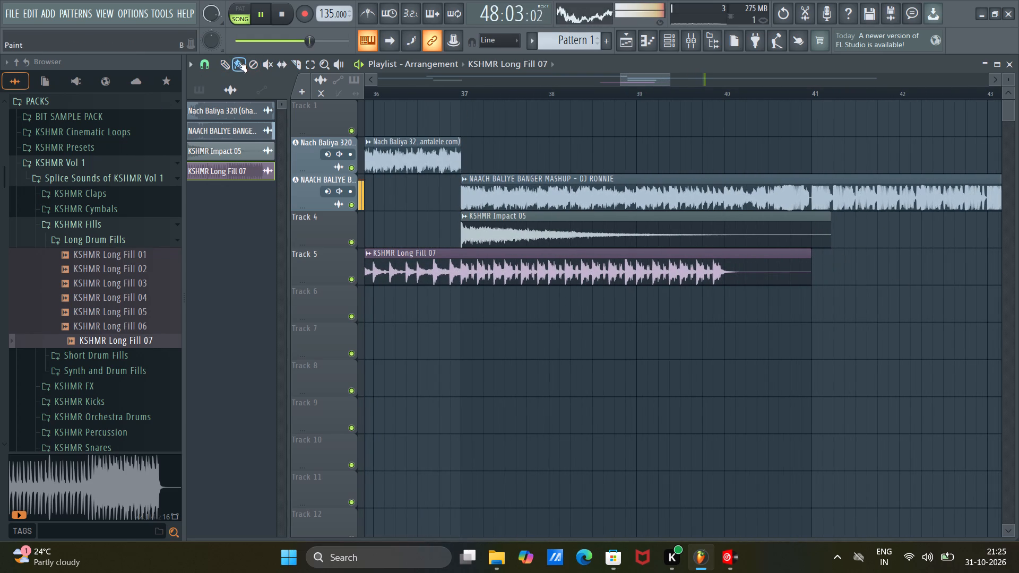
Trim the ends of the KSHMR Impact 05 and KSHMR Long Fill 07 clips to about bar 40.
left_click_drag(830, 216, 729, 212)
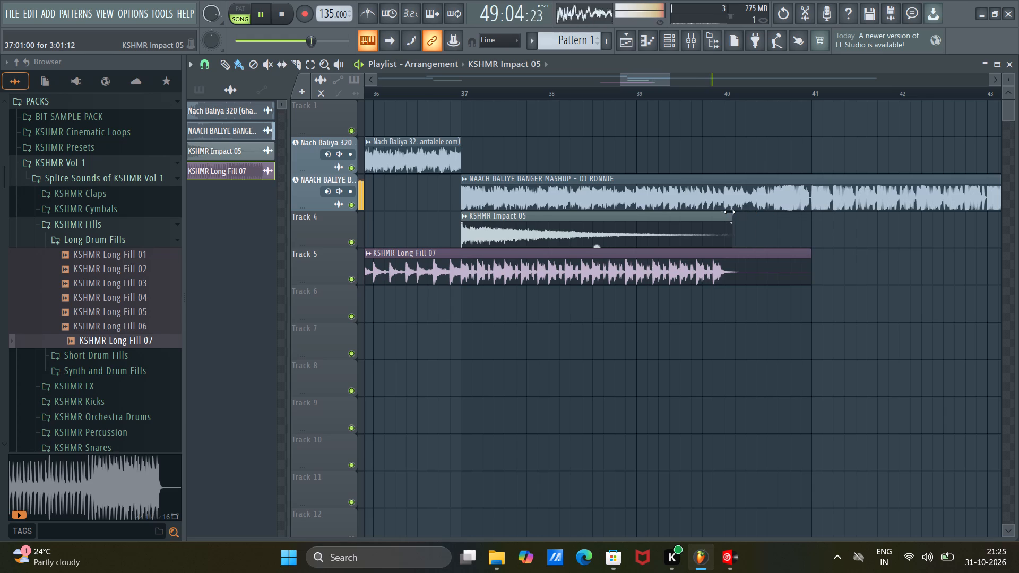
left_click_drag(729, 212, 723, 211)
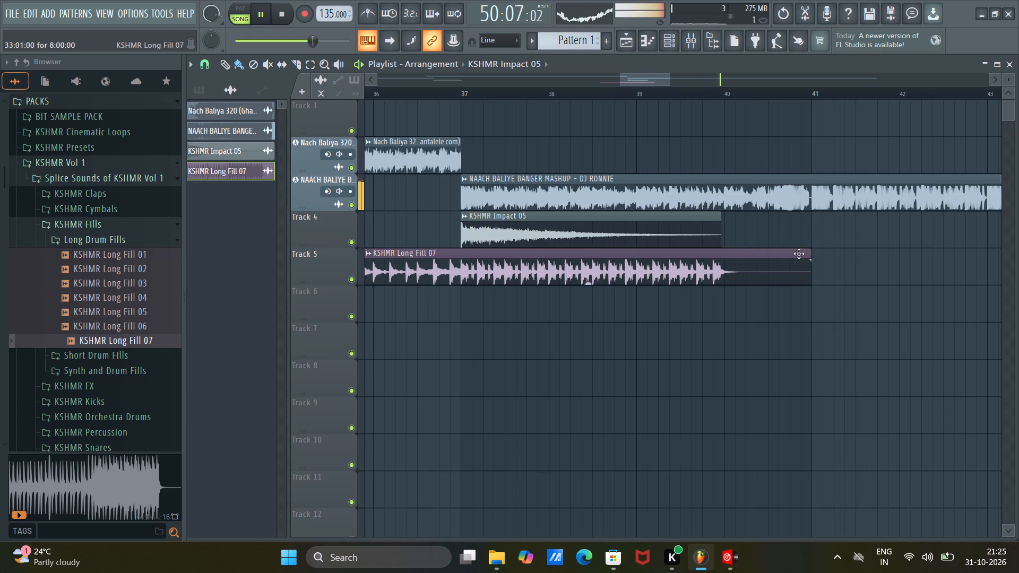
left_click_drag(811, 251, 719, 242)
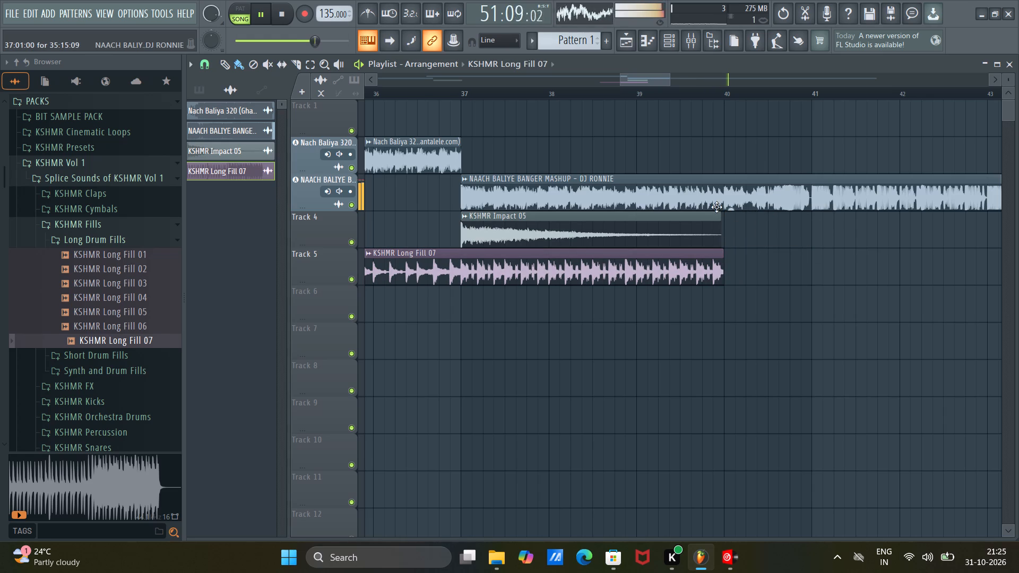
Trim the start of the KSHMR Long Fill 07 clip on Track 5 to bar 37, where DJ Ronnie's mashup begins.
left_click_drag(660, 81, 624, 82)
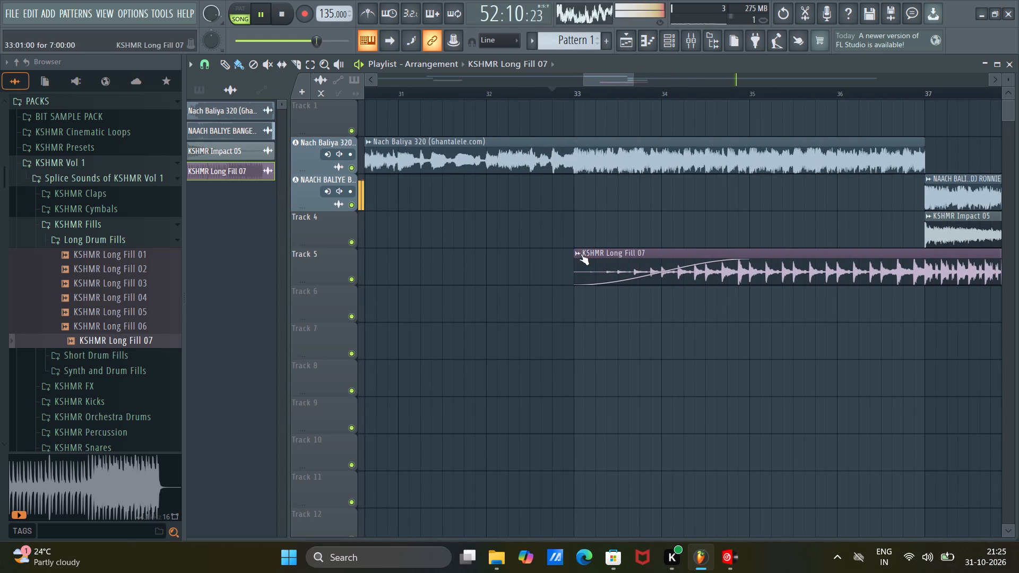
left_click_drag(575, 267, 861, 266)
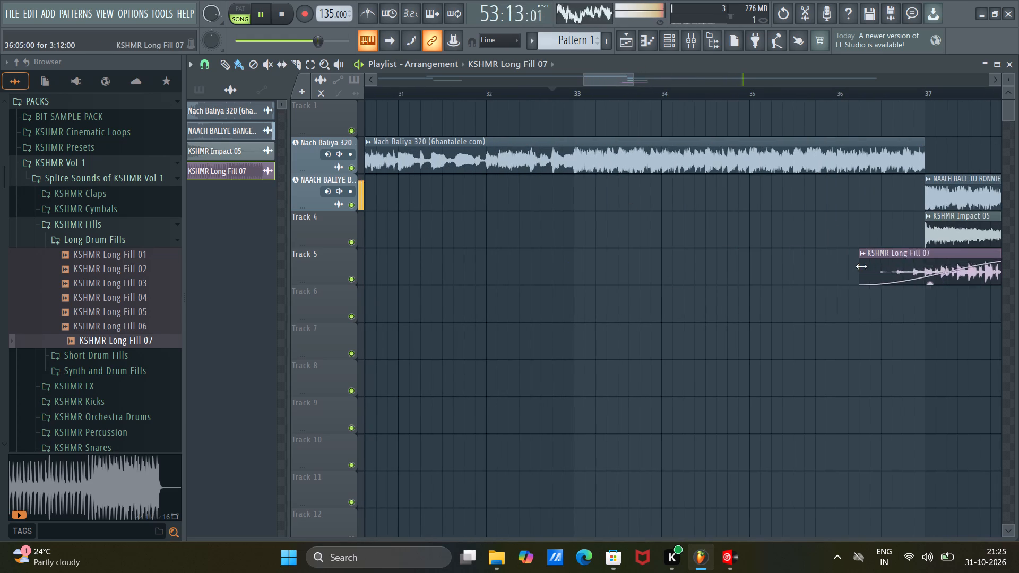
left_click_drag(861, 266, 925, 264)
Remove the fade-in from the trimmed KSHMR Long Fill 07 clip at bar 37.
left_click_drag(607, 80, 671, 101)
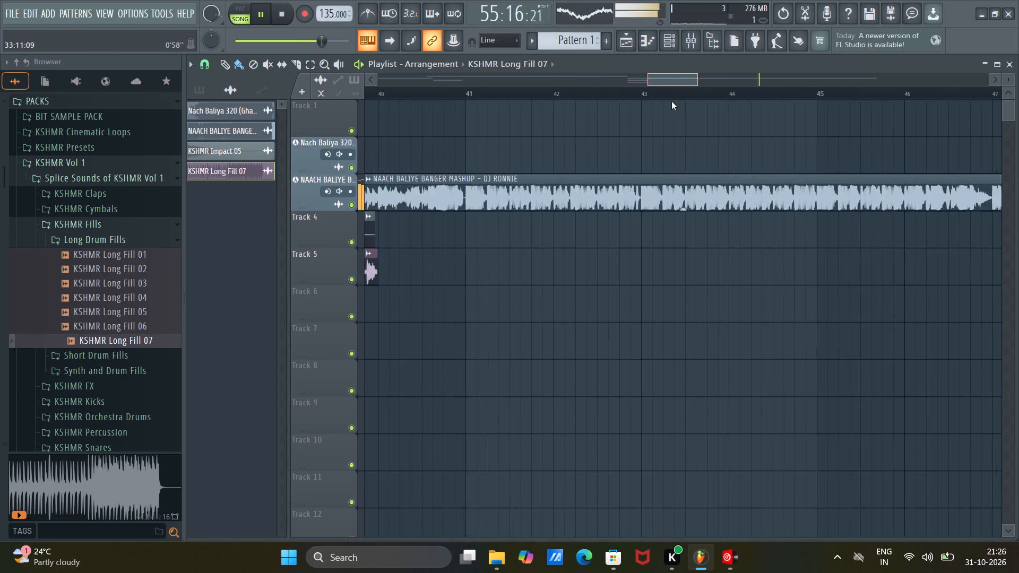
left_click_drag(671, 101, 646, 95)
left_click_drag(611, 261, 464, 251)
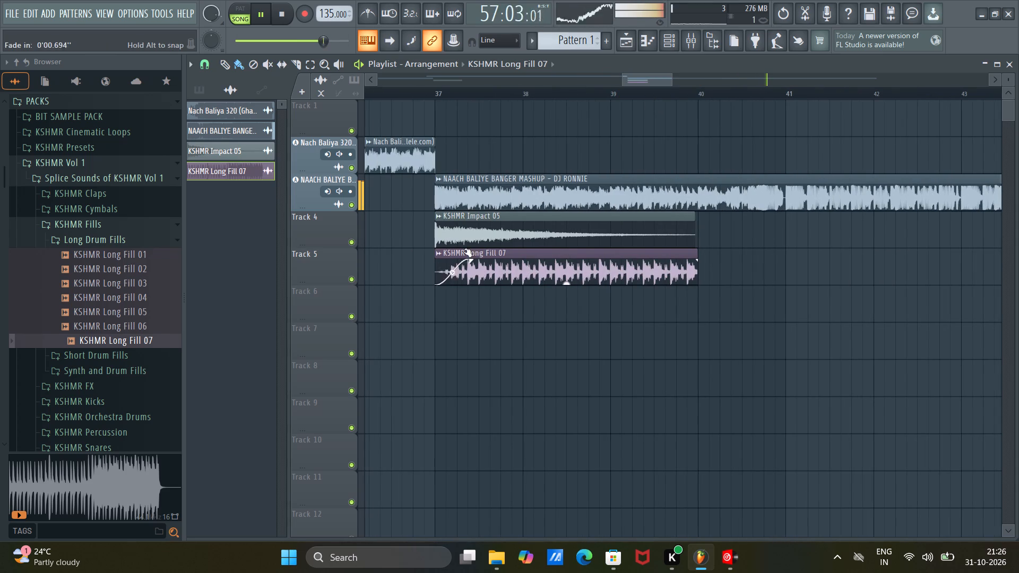
left_click_drag(464, 251, 437, 254)
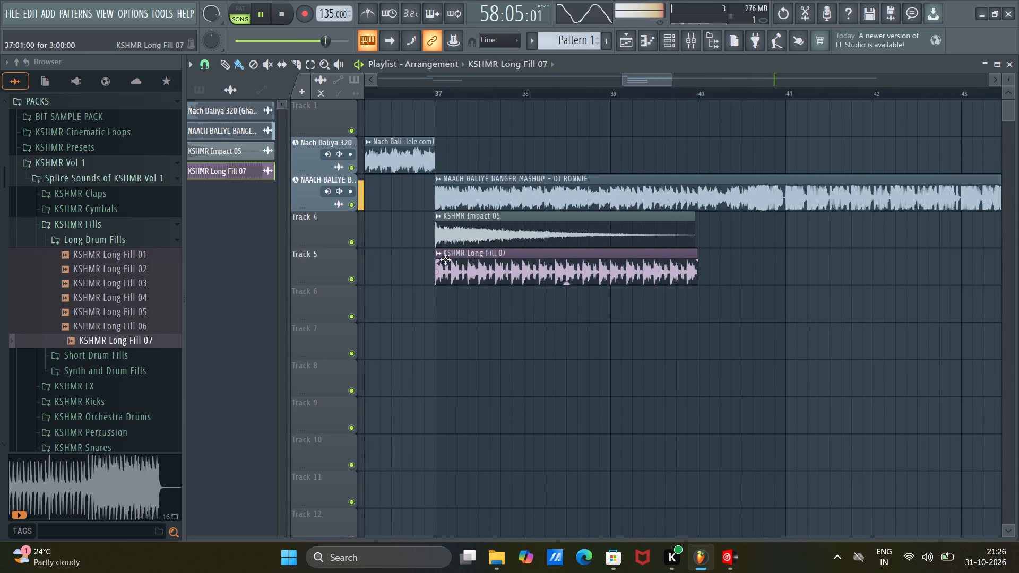
Duplicate the KSHMR Long Fill 07 clip on Track 5 to bar 34, directly before the original at bar 37.
left_click_drag(439, 259, 423, 259)
left_click(498, 256, "ctrl")
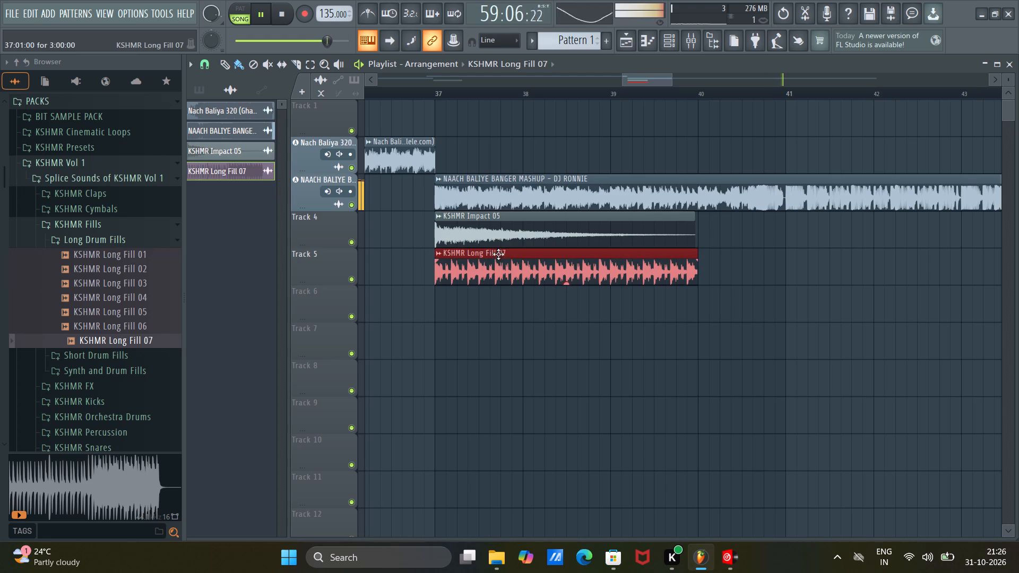
left_click_drag(500, 249, 399, 246, "shift")
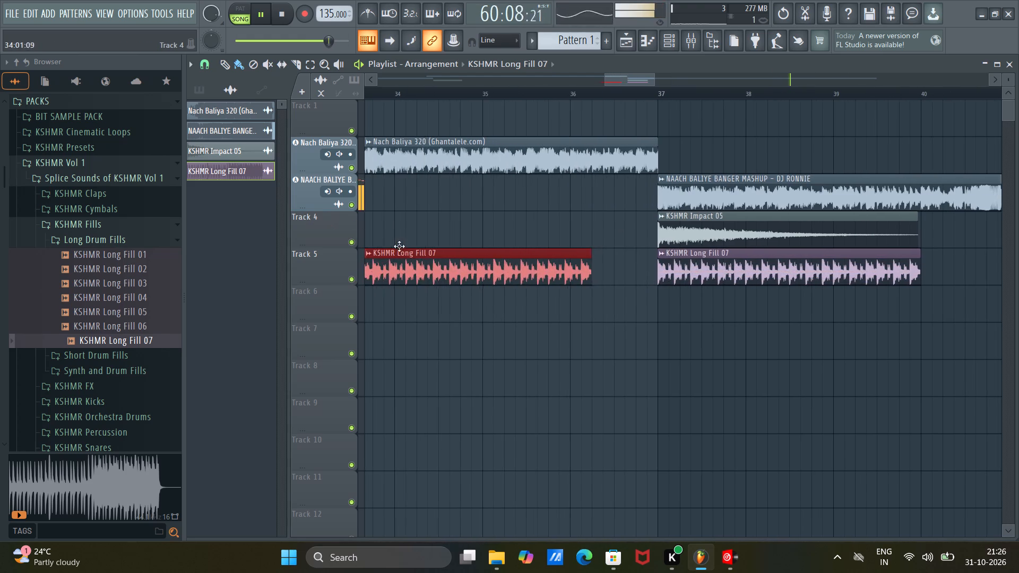
left_click_drag(399, 246, 464, 255, "shift")
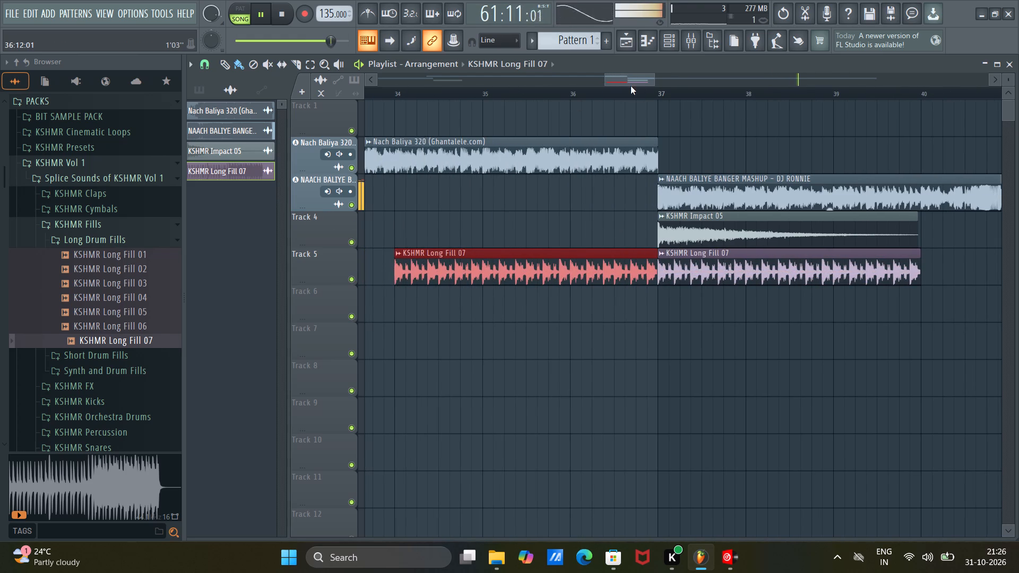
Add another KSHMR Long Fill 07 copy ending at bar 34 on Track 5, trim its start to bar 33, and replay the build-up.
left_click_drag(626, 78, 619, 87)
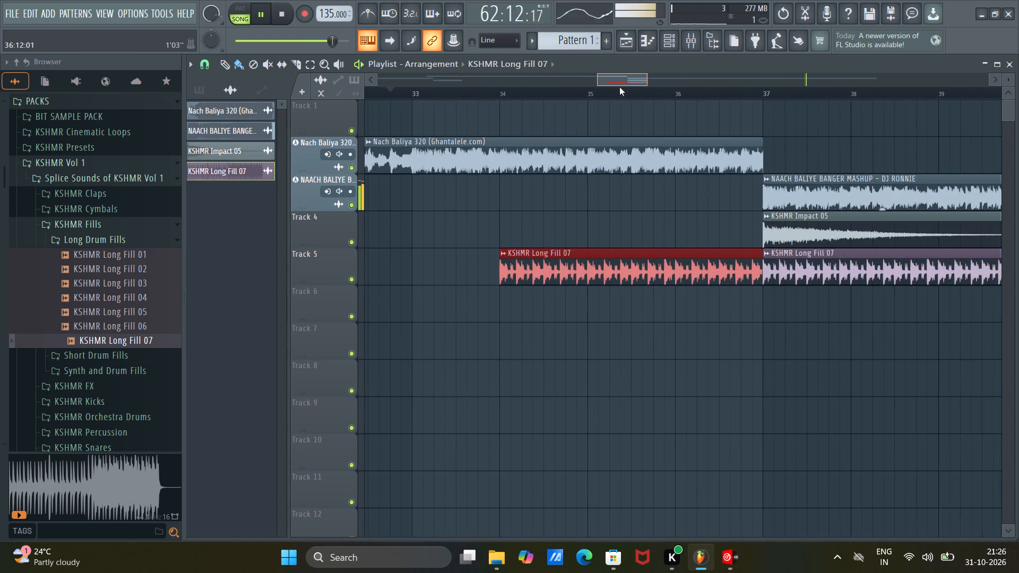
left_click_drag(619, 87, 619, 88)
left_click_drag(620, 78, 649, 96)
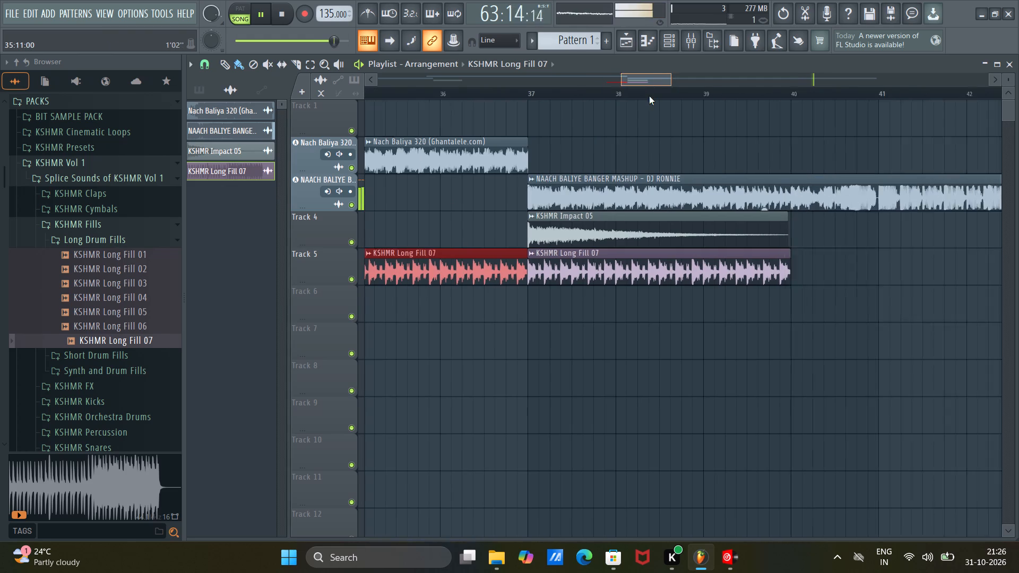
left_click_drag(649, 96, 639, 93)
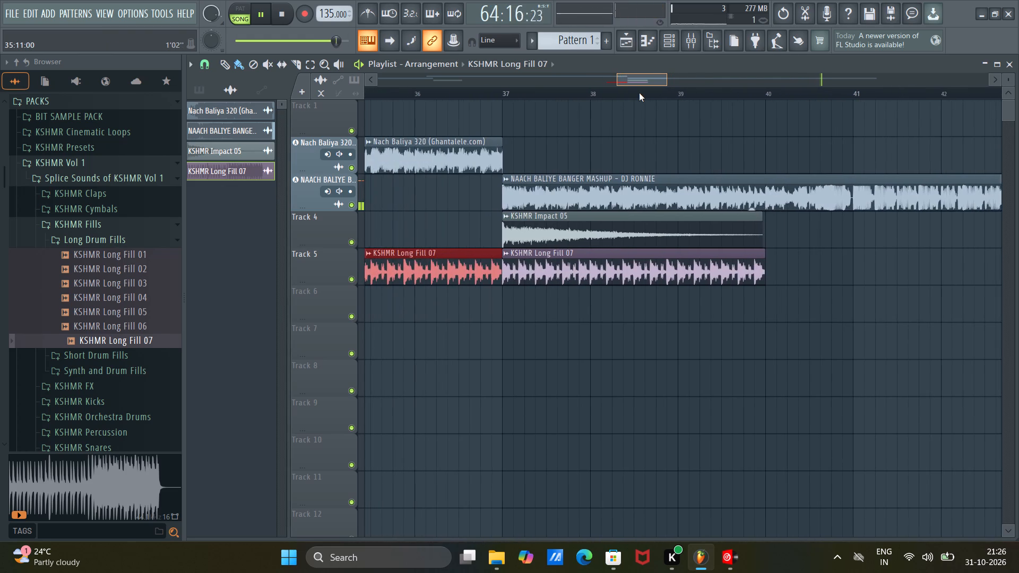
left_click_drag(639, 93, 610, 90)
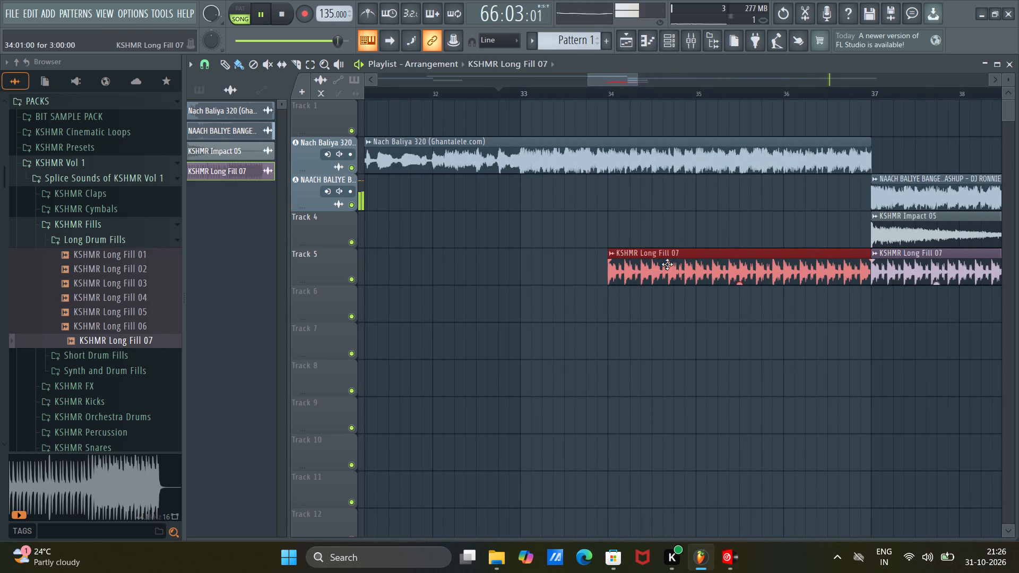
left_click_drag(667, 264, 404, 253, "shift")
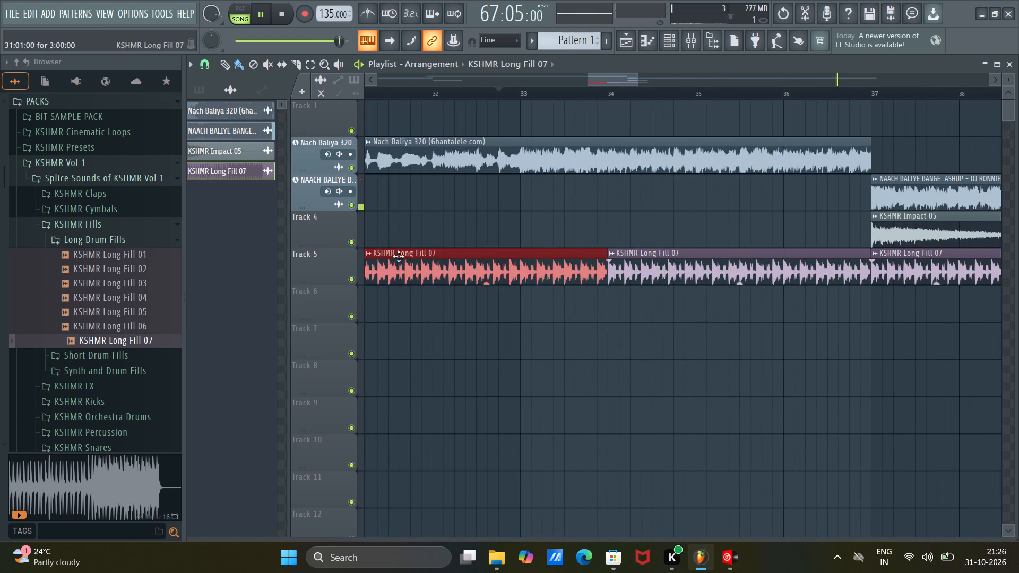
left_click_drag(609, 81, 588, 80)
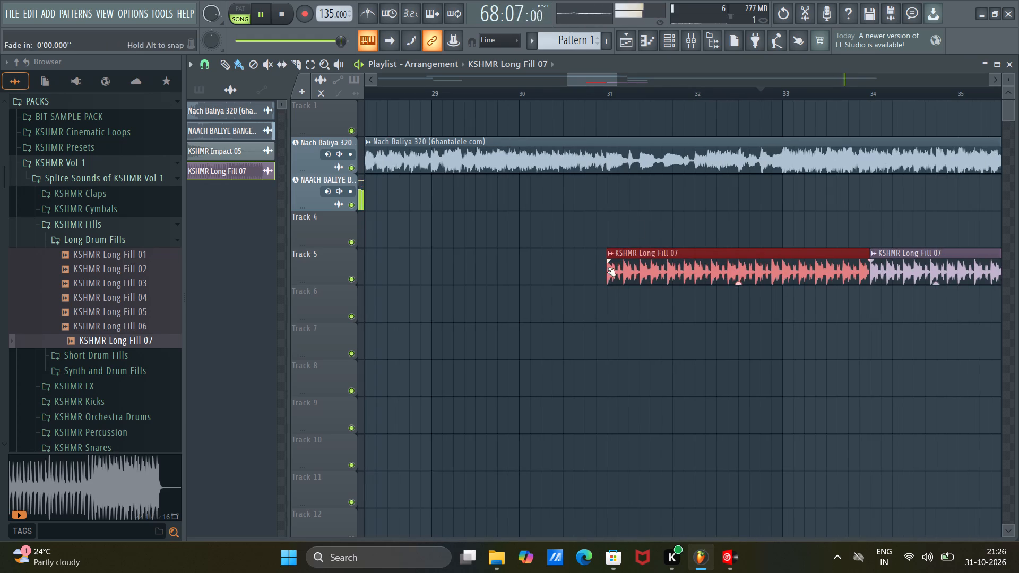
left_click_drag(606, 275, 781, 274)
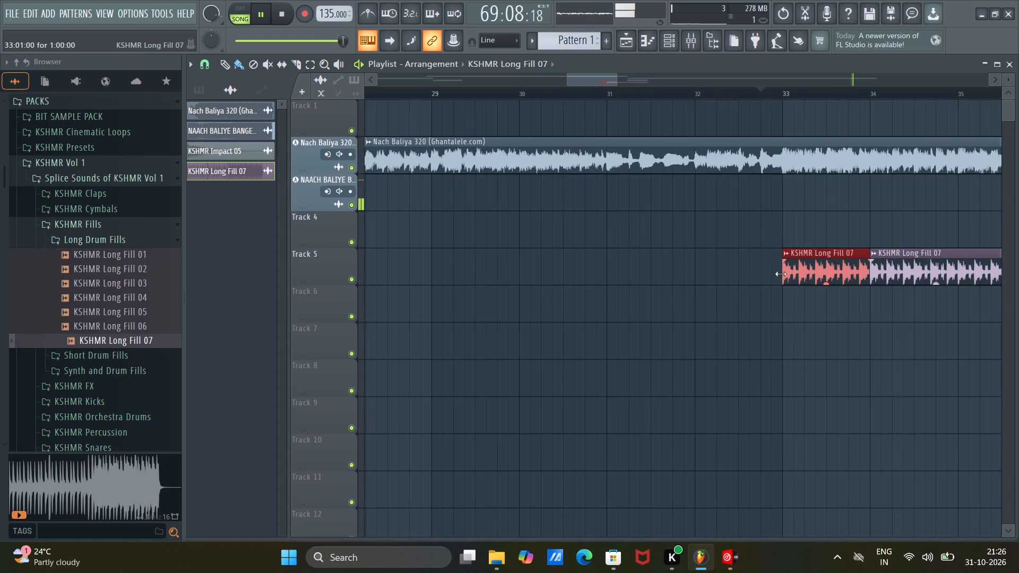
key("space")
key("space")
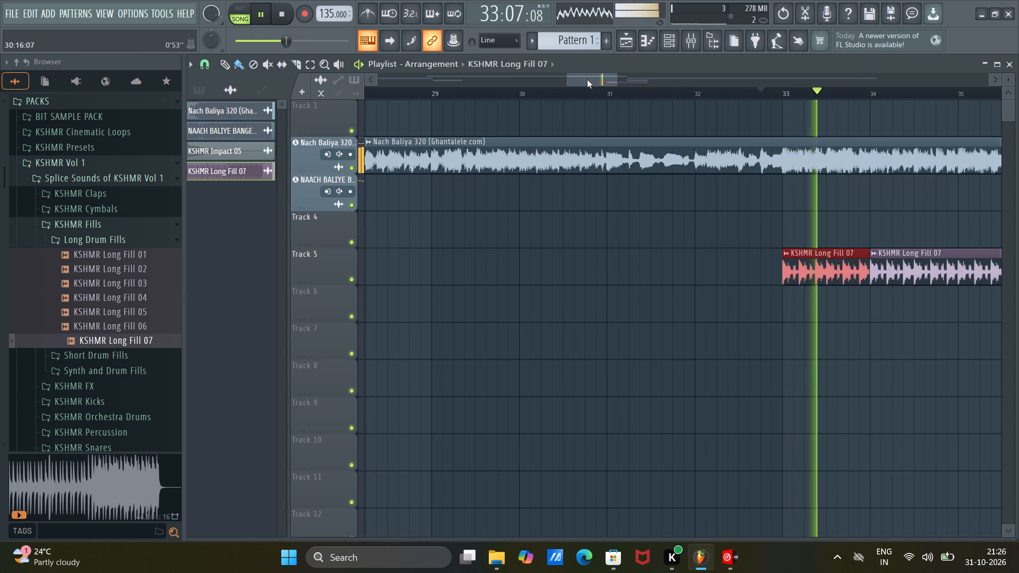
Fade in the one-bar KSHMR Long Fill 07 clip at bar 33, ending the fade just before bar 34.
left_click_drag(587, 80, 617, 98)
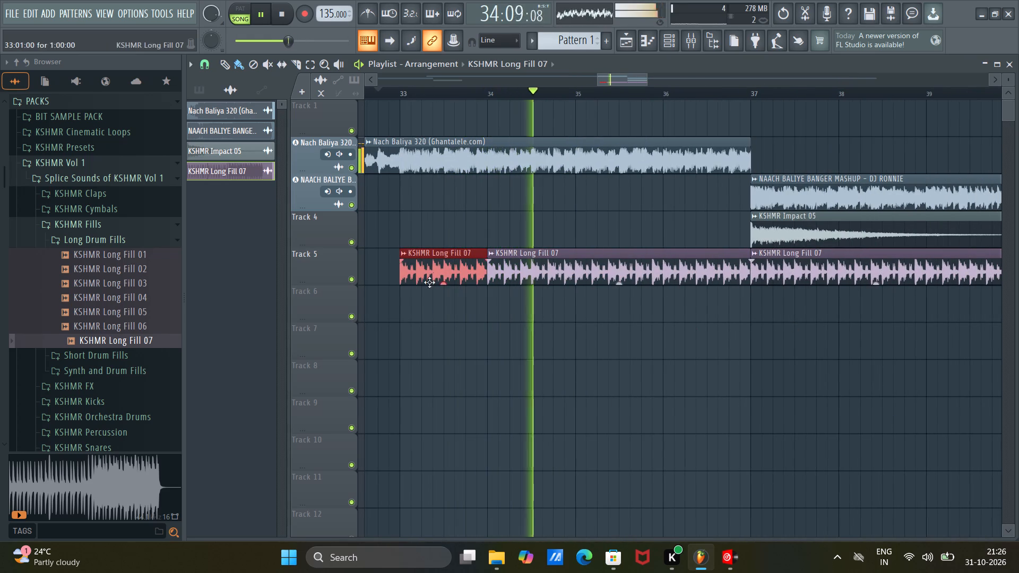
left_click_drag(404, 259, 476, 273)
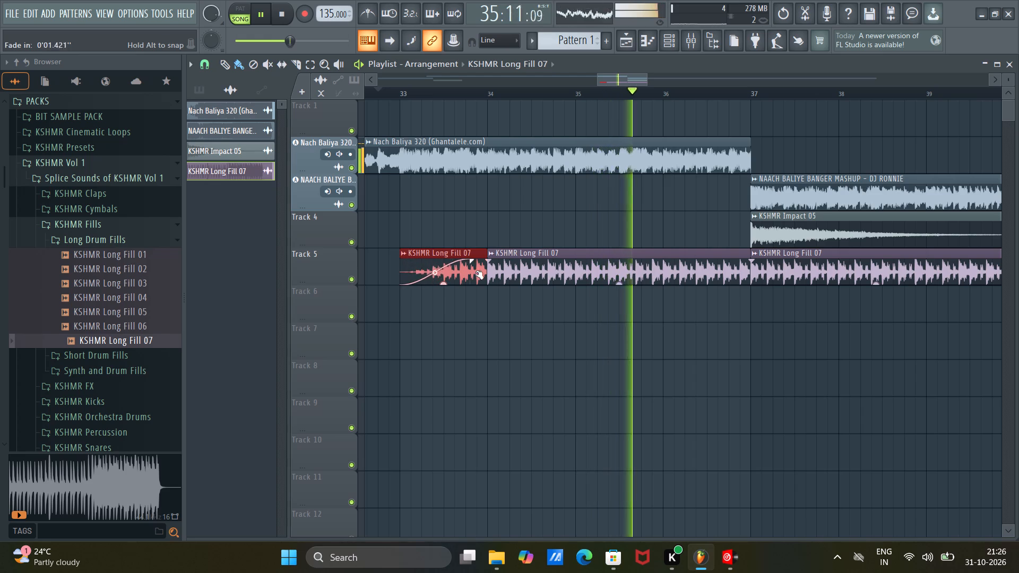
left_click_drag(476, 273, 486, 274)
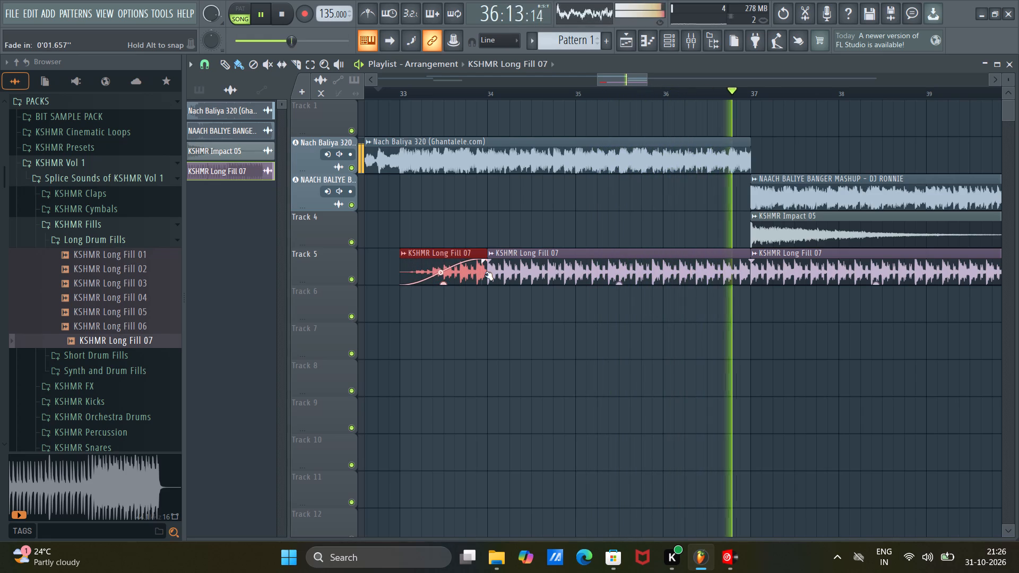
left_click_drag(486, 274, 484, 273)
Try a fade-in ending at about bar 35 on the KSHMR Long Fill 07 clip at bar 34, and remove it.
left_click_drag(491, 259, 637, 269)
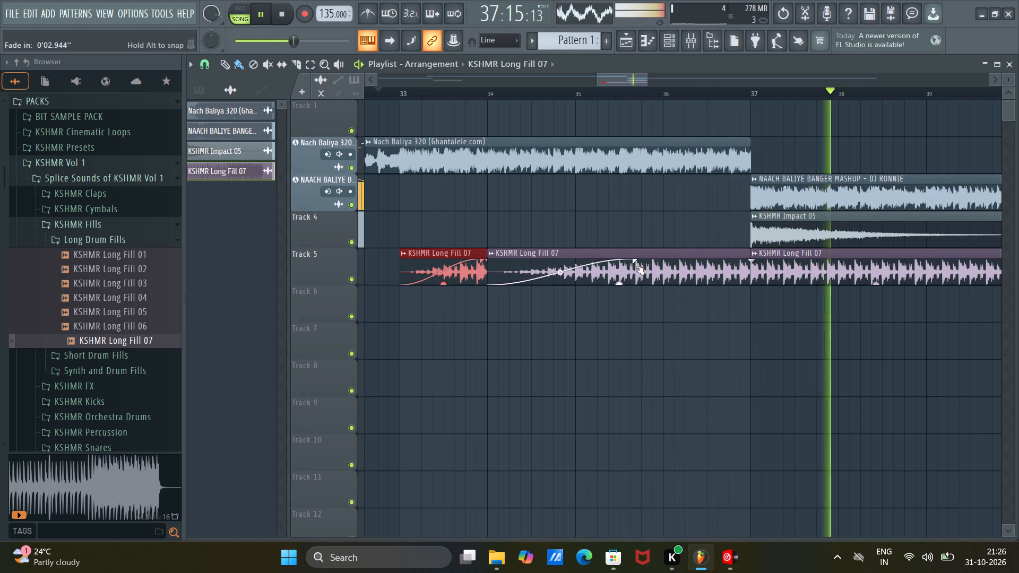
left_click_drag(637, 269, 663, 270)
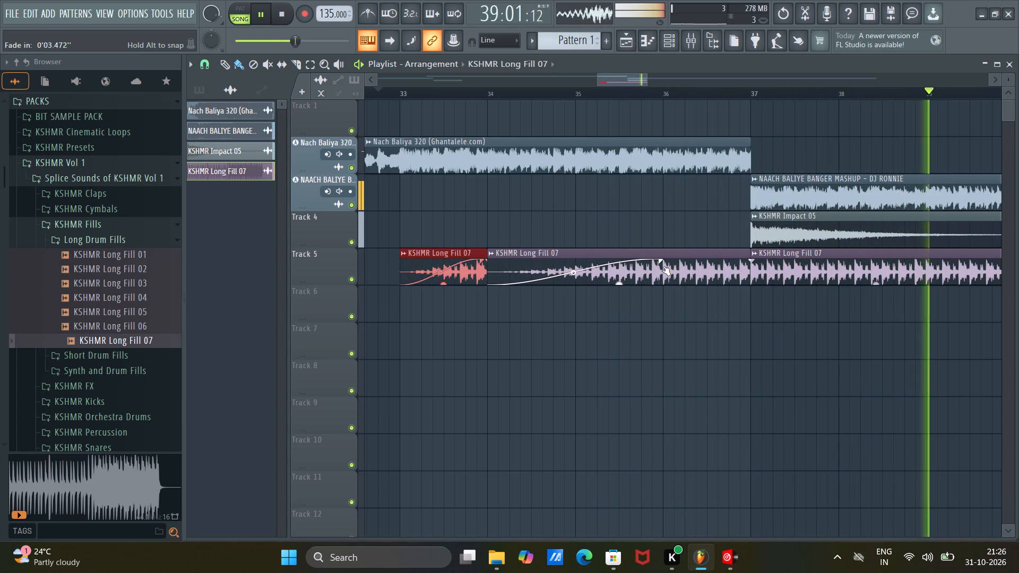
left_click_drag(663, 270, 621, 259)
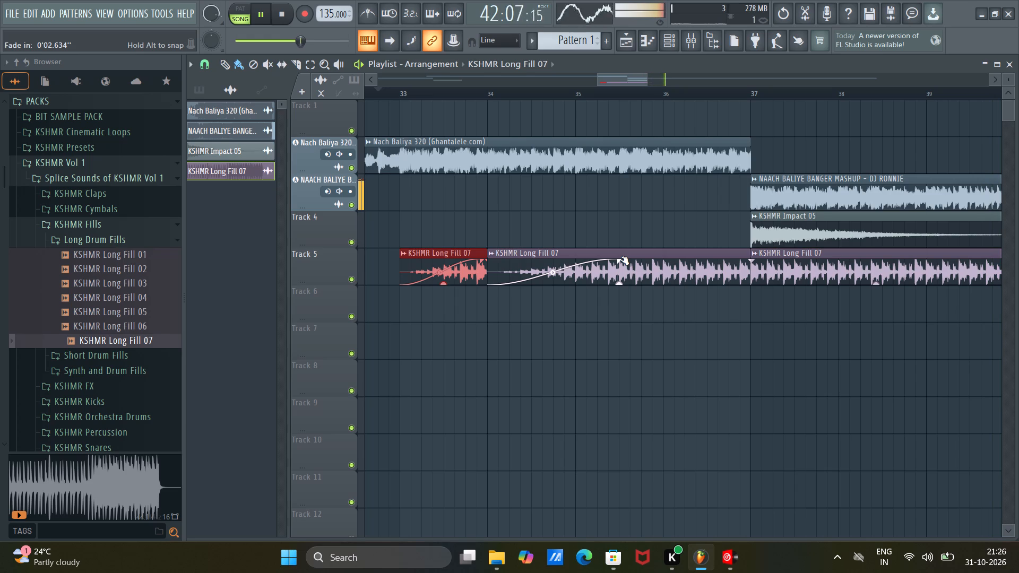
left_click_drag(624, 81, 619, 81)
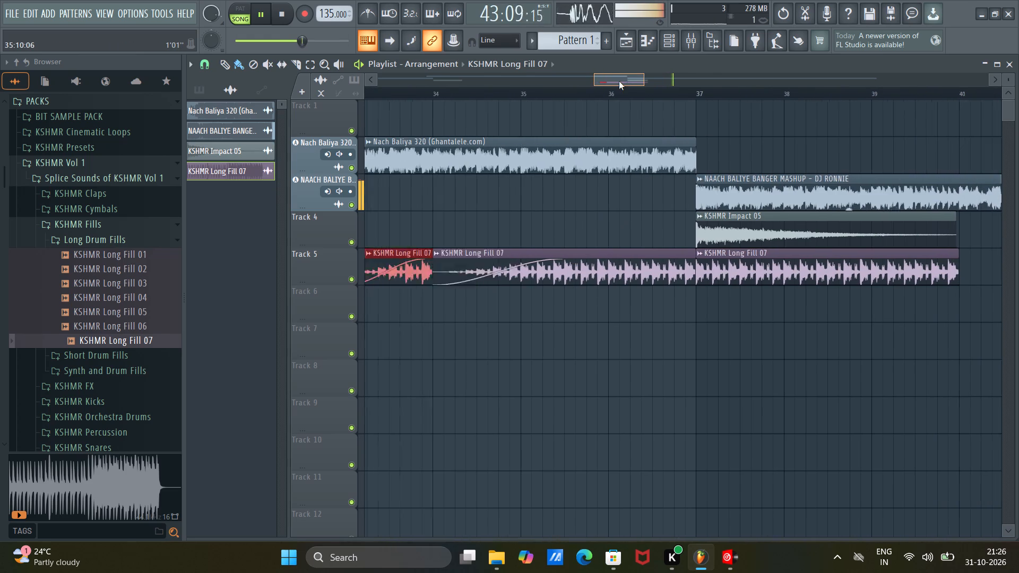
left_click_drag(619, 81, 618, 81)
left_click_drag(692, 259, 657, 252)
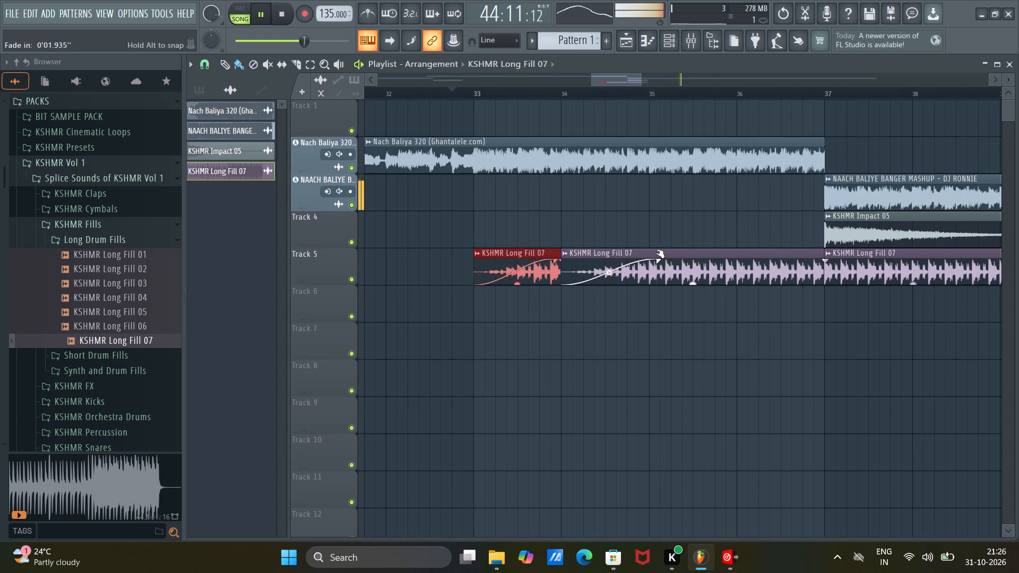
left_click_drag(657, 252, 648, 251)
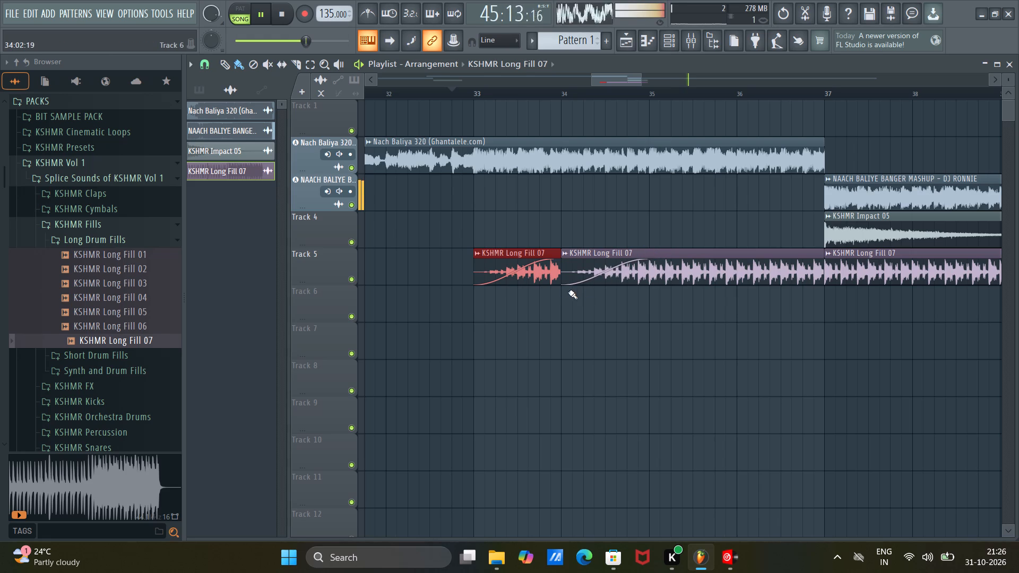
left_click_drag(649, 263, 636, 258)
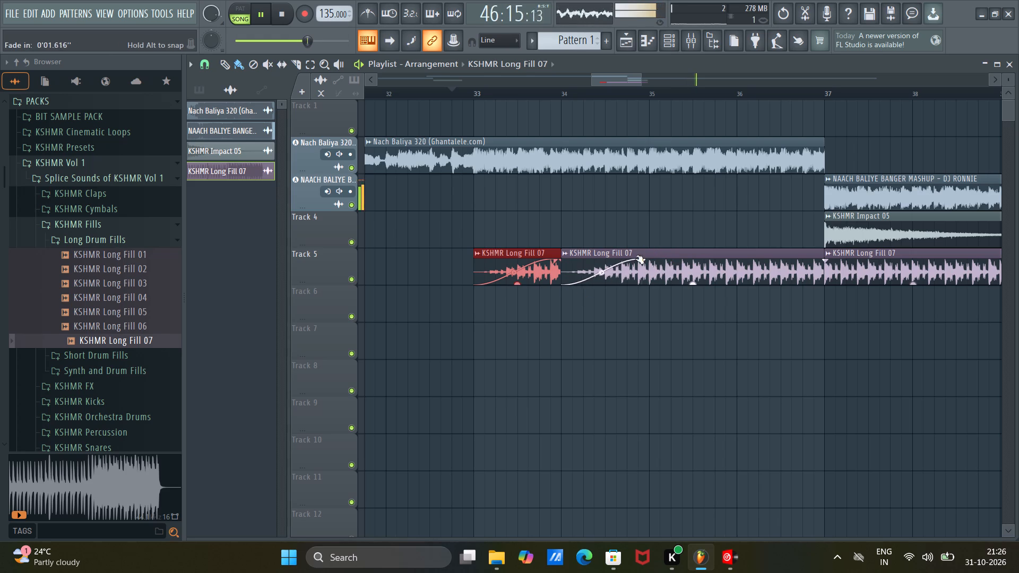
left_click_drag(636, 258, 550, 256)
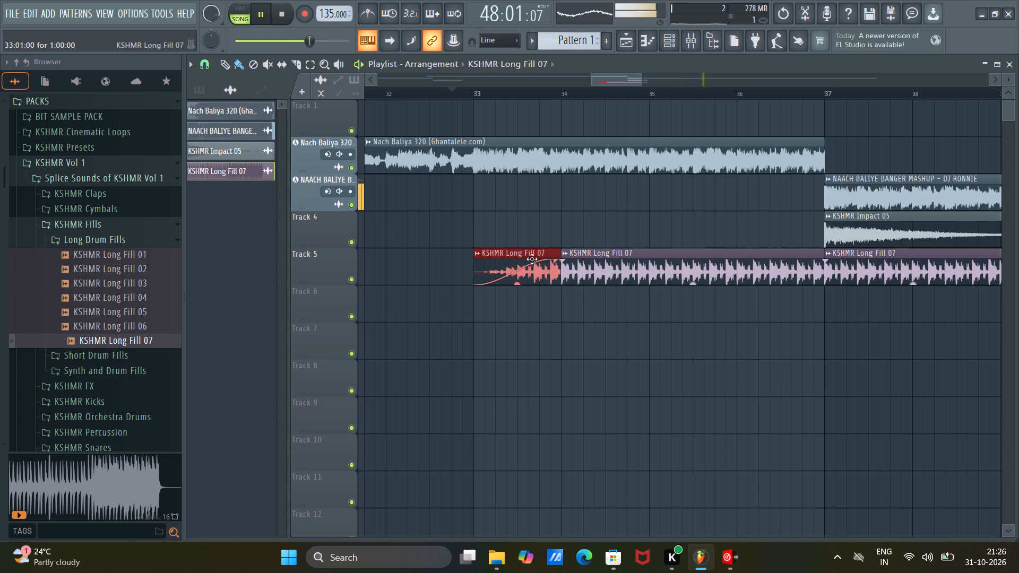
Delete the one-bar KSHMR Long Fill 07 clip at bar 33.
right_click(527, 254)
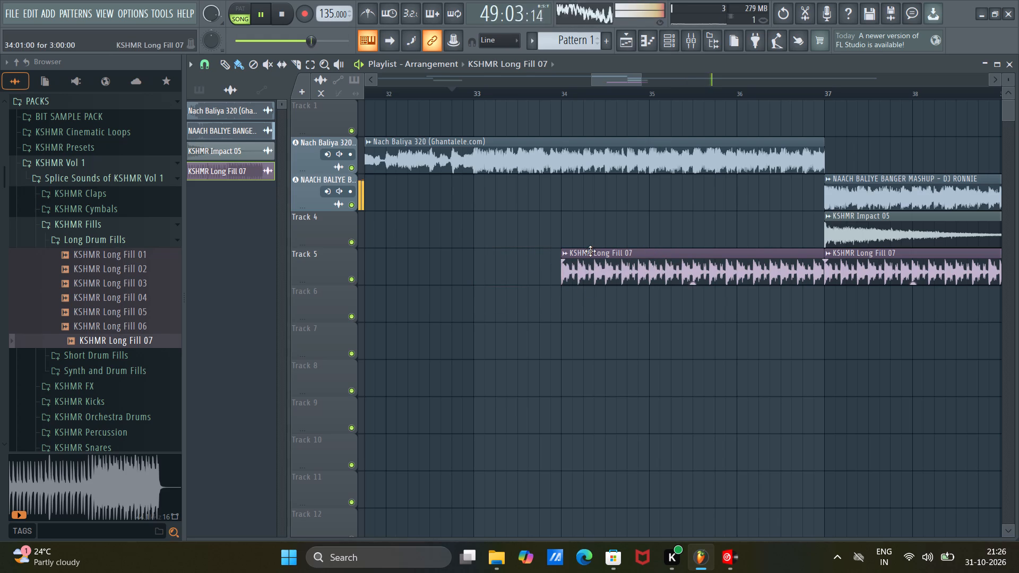
Move the KSHMR Long Fill 07 clip on Track 5 from bar 34 to bar 33.
left_click_drag(591, 256, 499, 246)
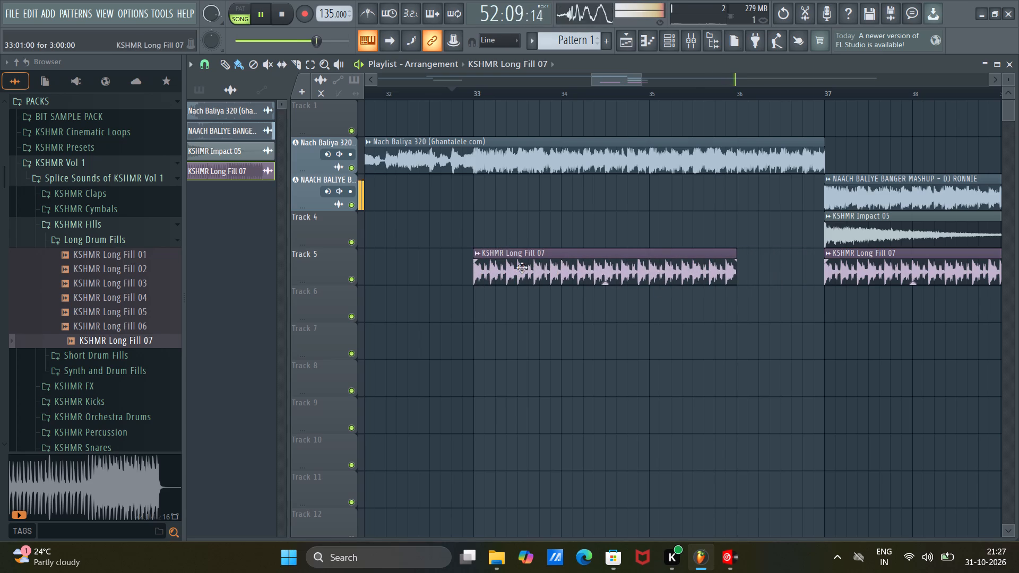
Copy the bar 33 KSHMR Long Fill 07 clip, trim the copy to one bar, and place it at bar 36 on Track 5.
left_click_drag(522, 266, 542, 491, "shift")
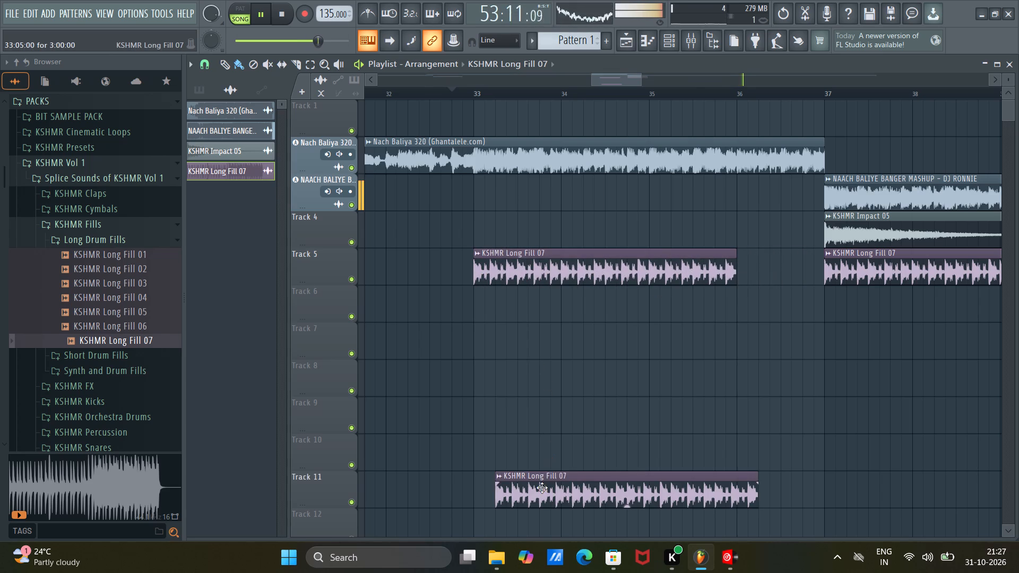
left_click_drag(564, 485, 545, 281)
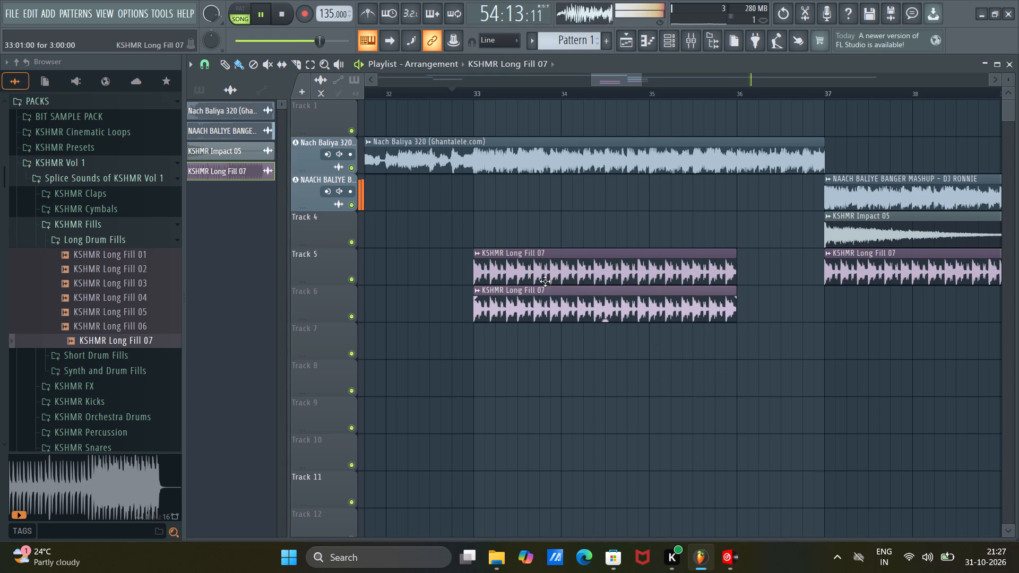
left_click_drag(545, 281, 543, 280)
left_click_drag(735, 293, 554, 297)
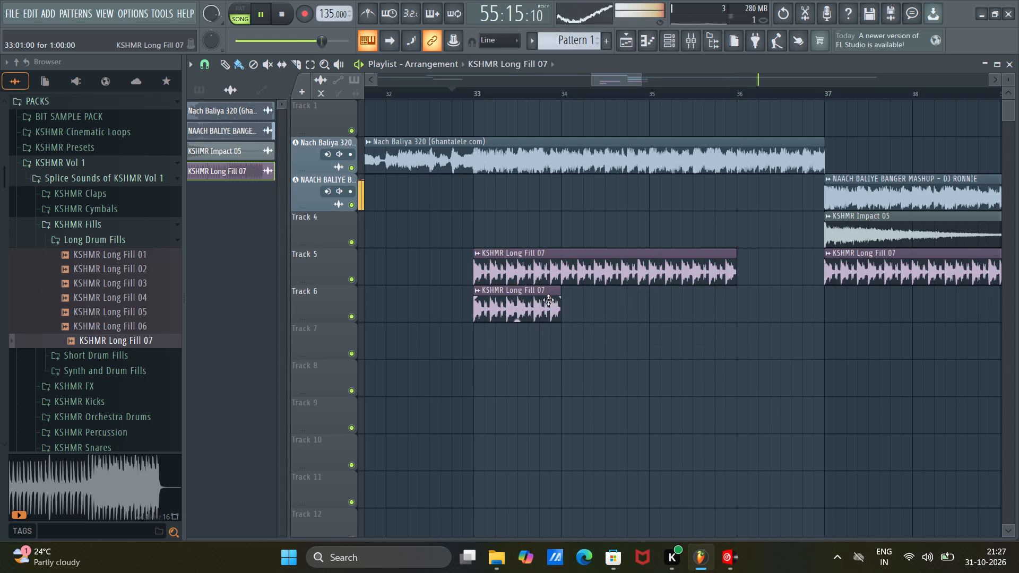
left_click_drag(509, 295, 782, 250)
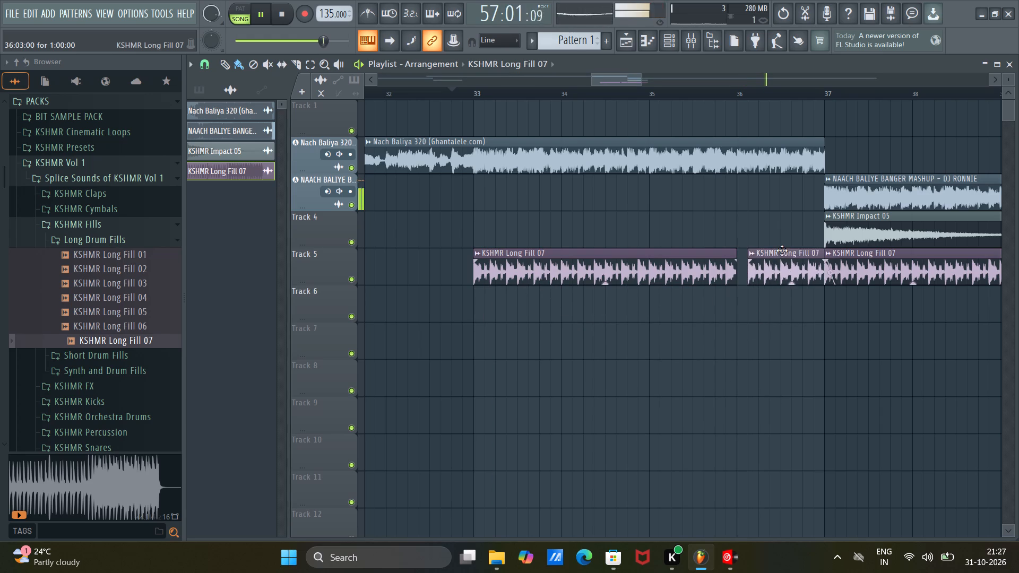
left_click_drag(782, 250, 769, 248)
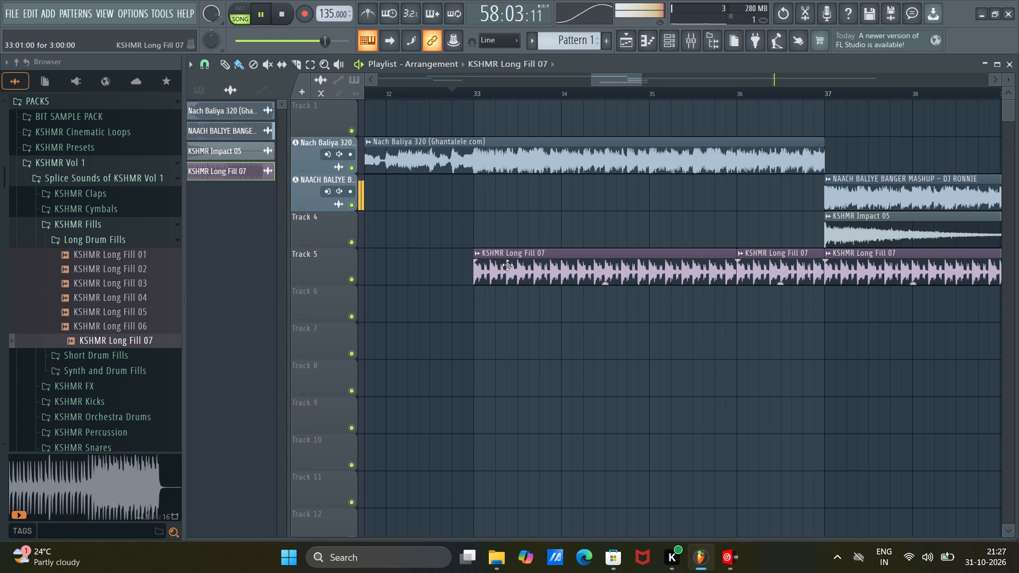
Set the fade-in of the KSHMR Long Fill 07 clip at bar 33 to end at about bar 35, and replay from bar 33.
left_click_drag(478, 260, 724, 260)
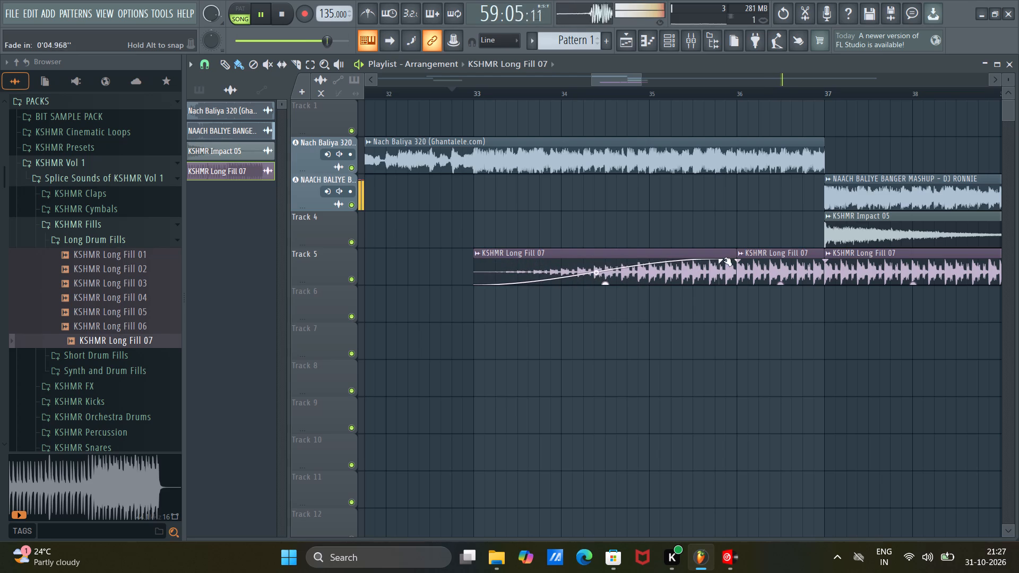
left_click_drag(724, 260, 736, 260)
key("space")
key("space")
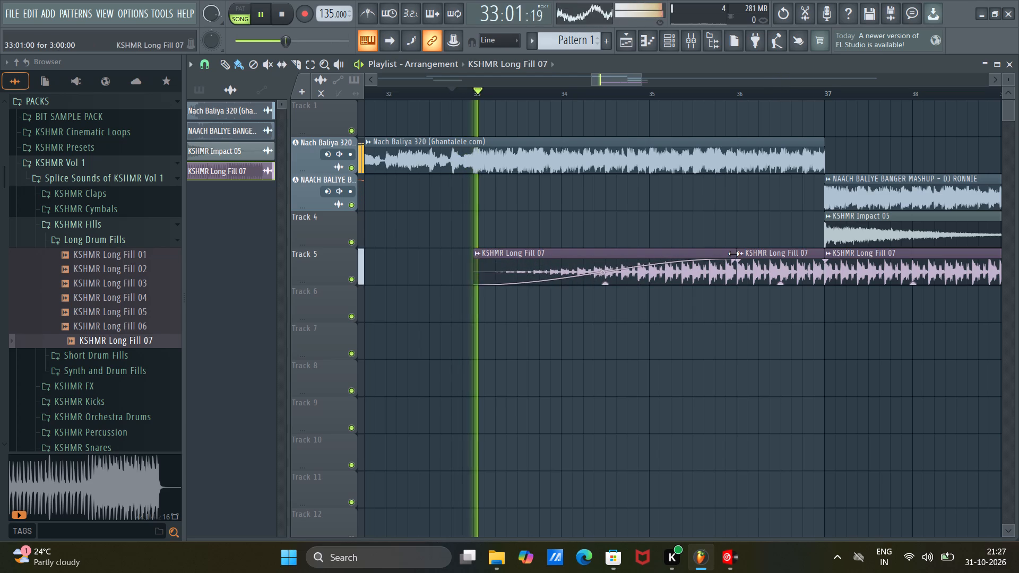
left_click_drag(730, 258, 687, 260)
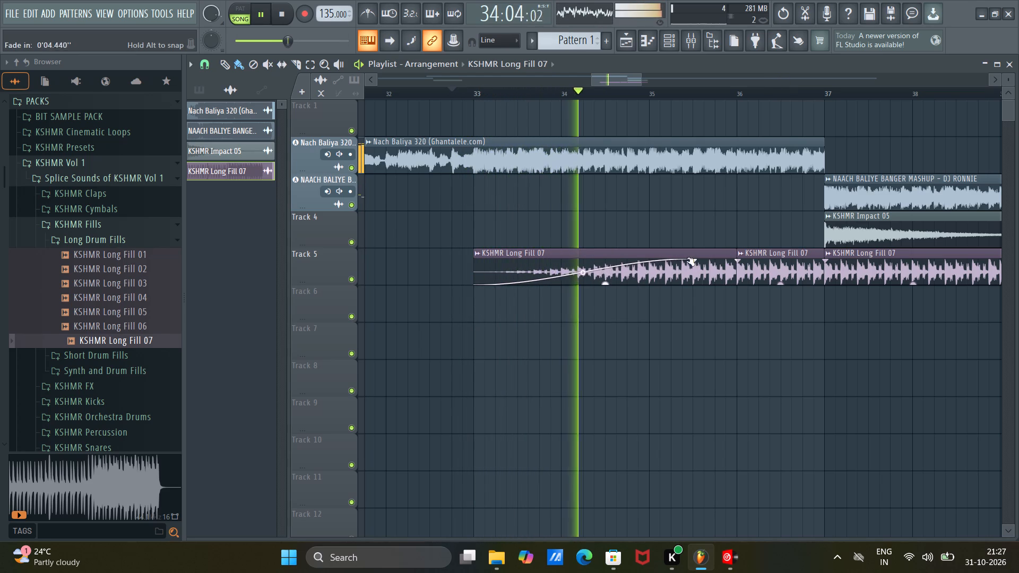
left_click_drag(687, 260, 649, 258)
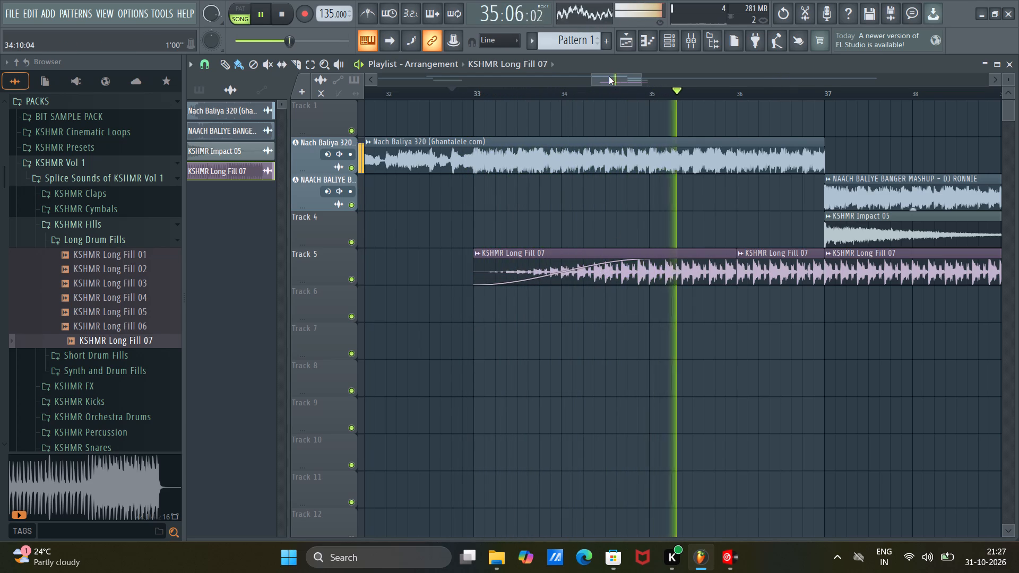
left_click_drag(609, 76, 623, 84)
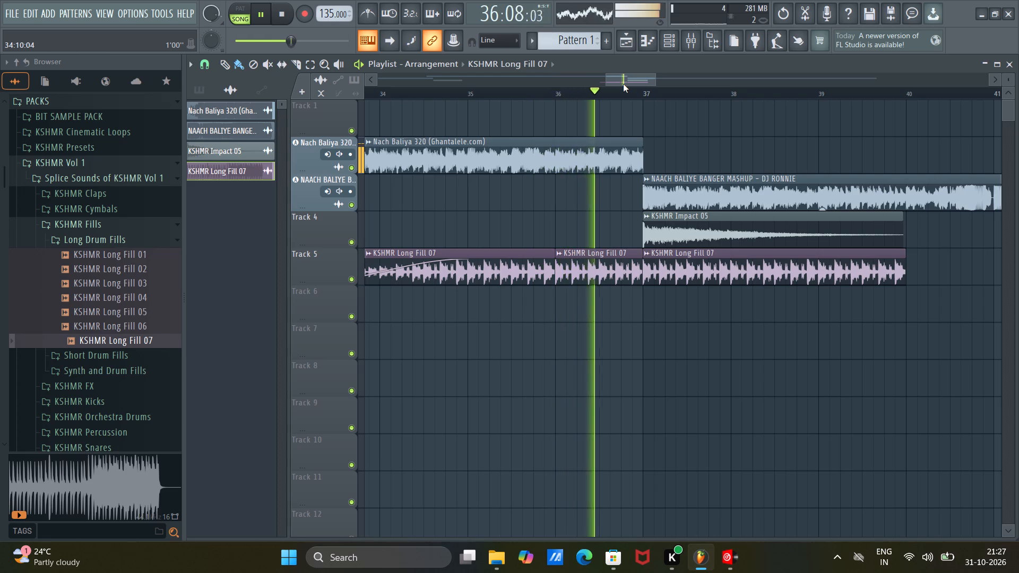
left_click_drag(623, 84, 650, 92)
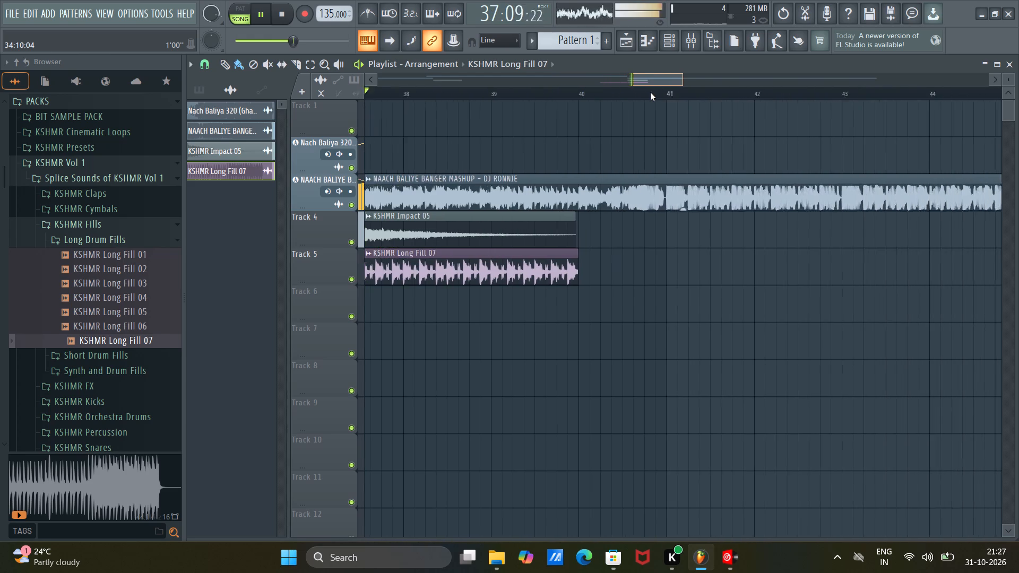
Replay the transition into the mashup from about bar 32 and follow it past bar 37.
left_click_drag(650, 92, 607, 75)
left_click_drag(608, 75, 629, 78)
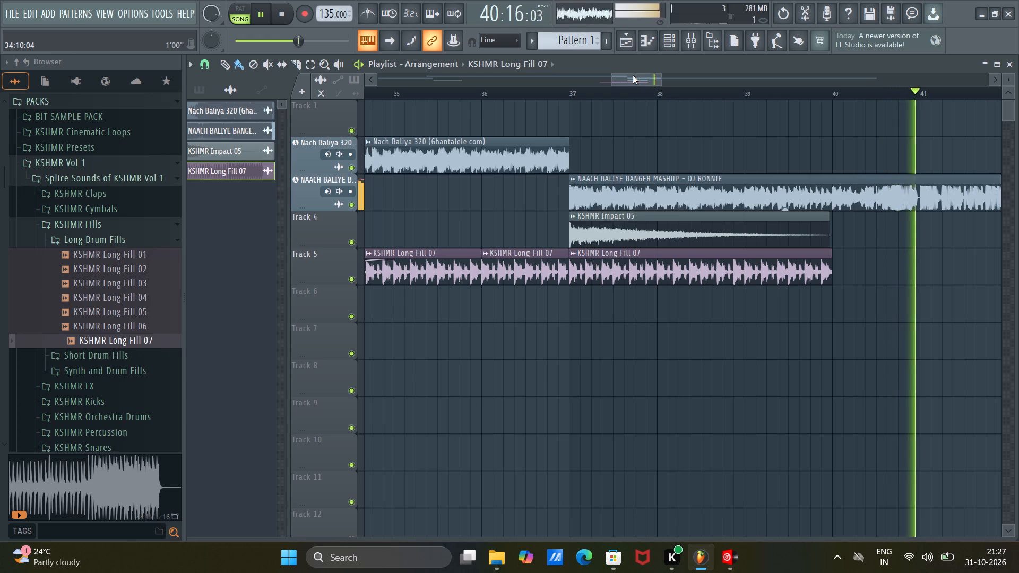
left_click_drag(633, 75, 595, 74)
left_click(643, 92)
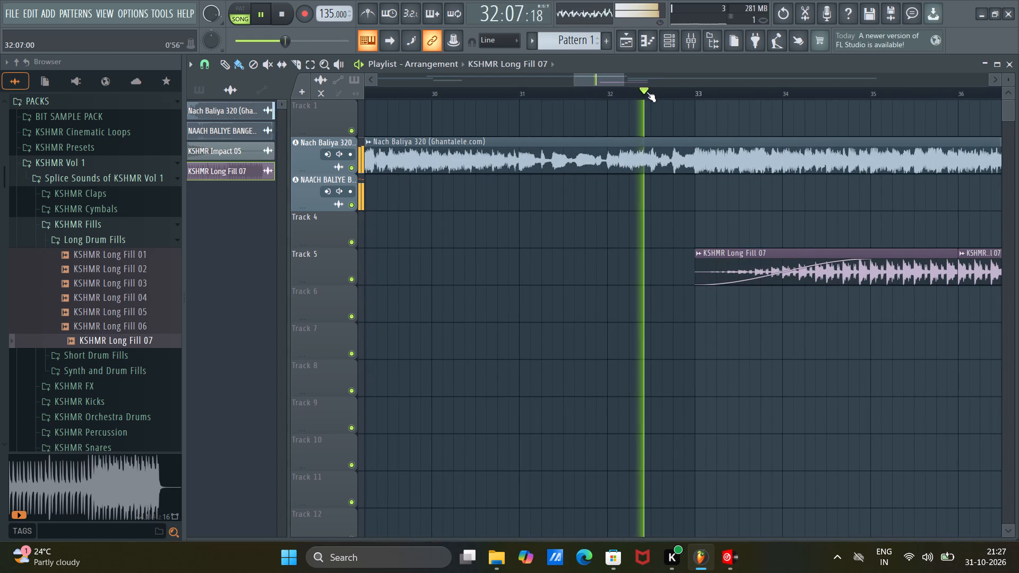
left_click_drag(607, 77, 619, 82)
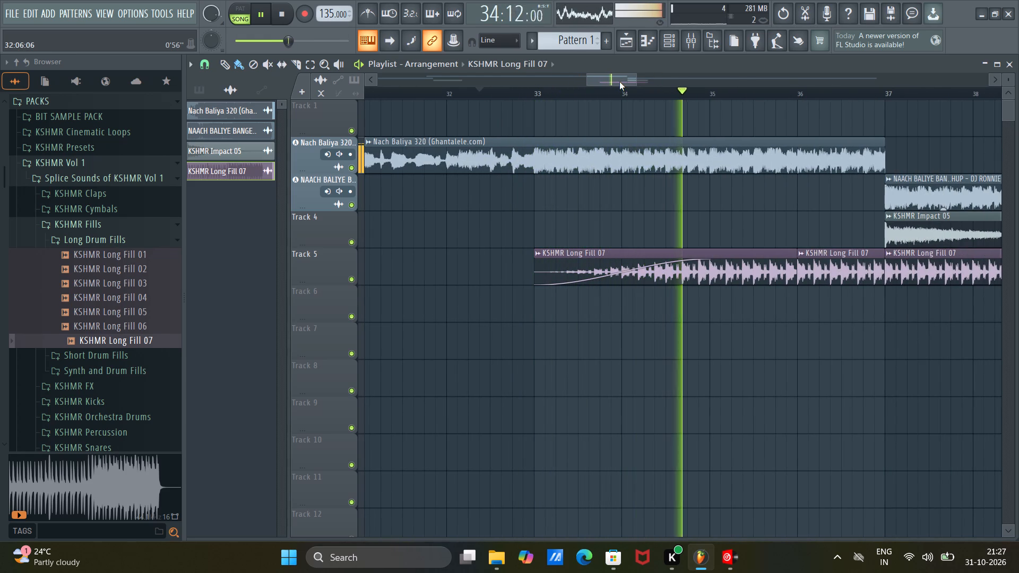
left_click(623, 83)
left_click(625, 84)
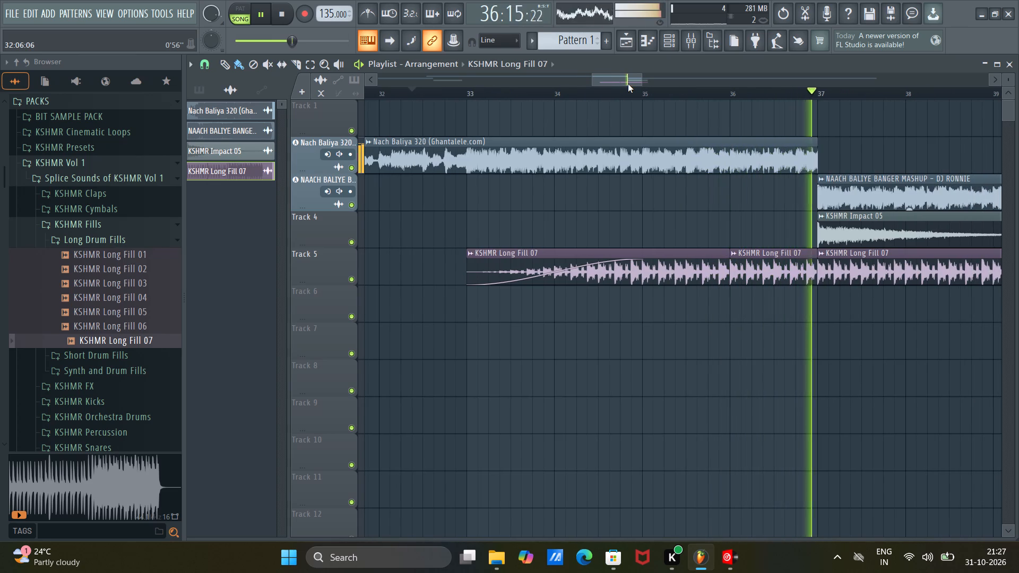
left_click_drag(628, 84, 639, 85)
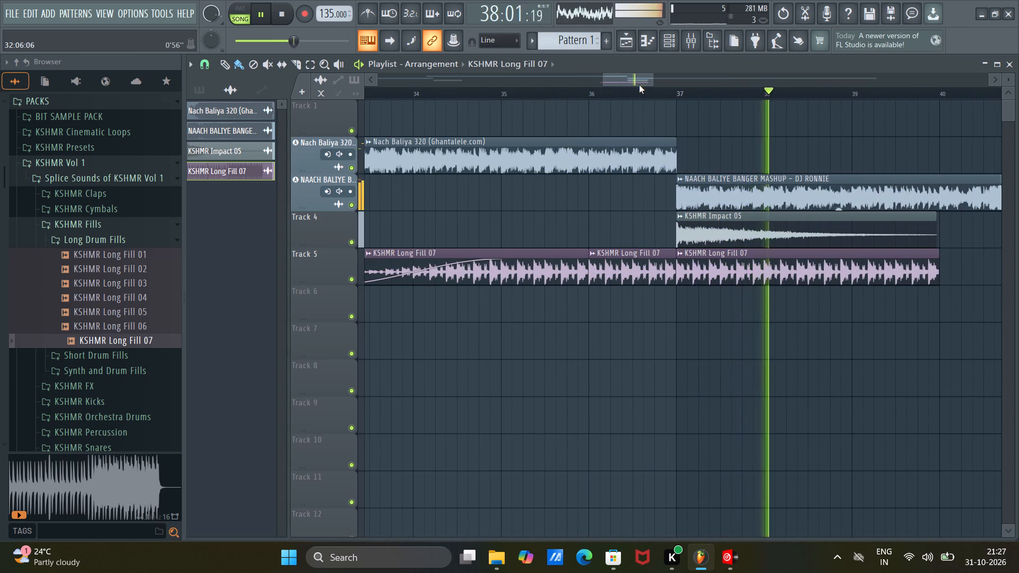
Delete all three KSHMR Long Fill 07 clips on Track 5 between bars 33 and 40.
scroll(639, 92, "down", 7)
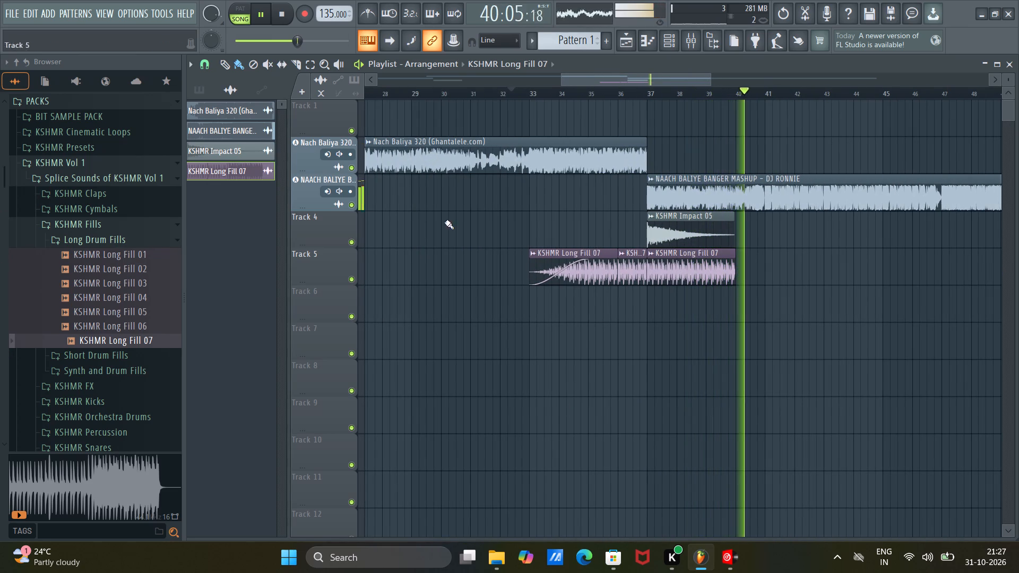
left_click_drag(811, 256, 752, 255, "ctrl")
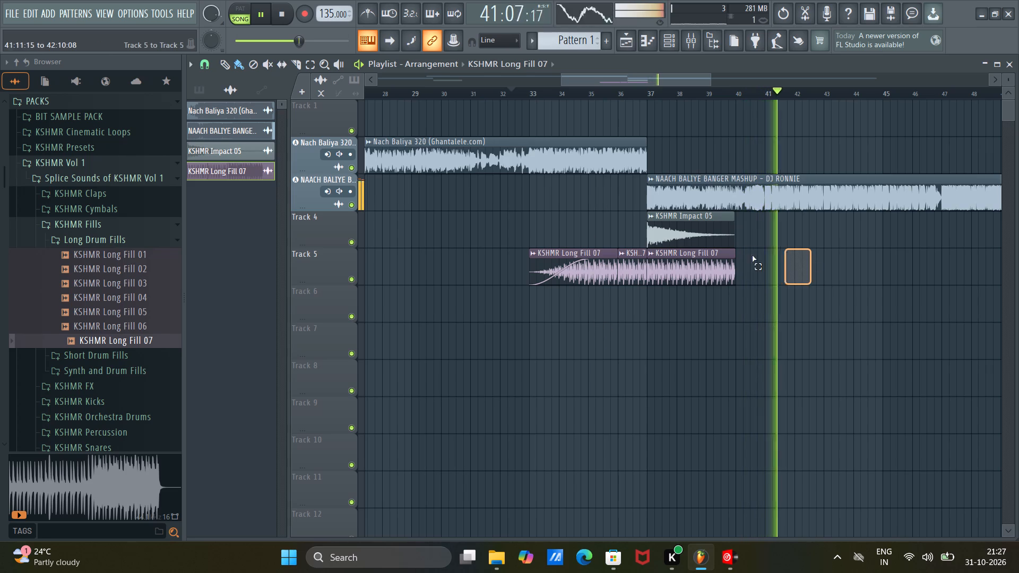
left_click_drag(752, 255, 527, 292, "ctrl")
key("Delete")
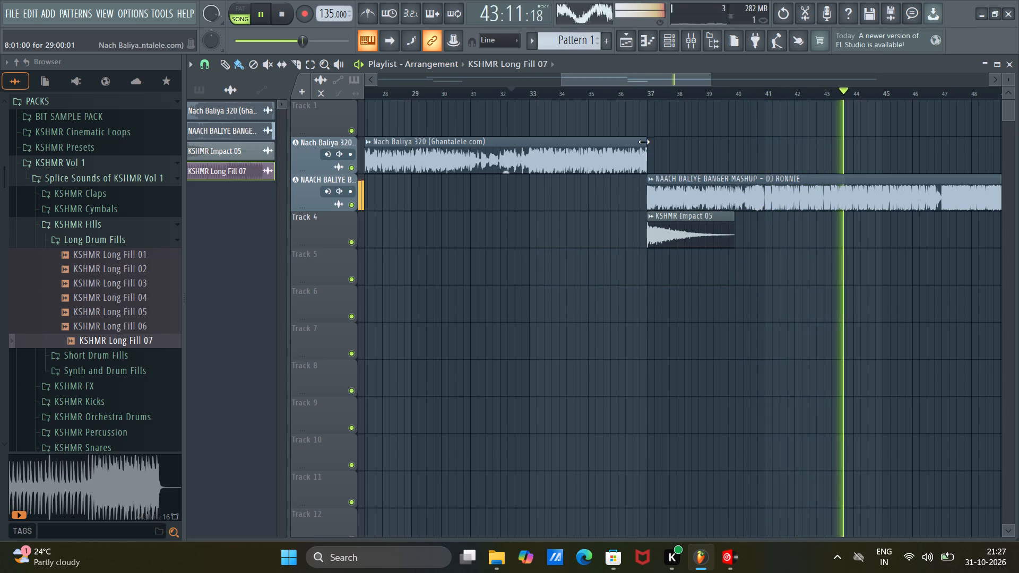
Trim the end of the Nach Baliya 320 clip to bar 32 and extend the mashup clip's start back to meet it.
left_click_drag(644, 141, 499, 145)
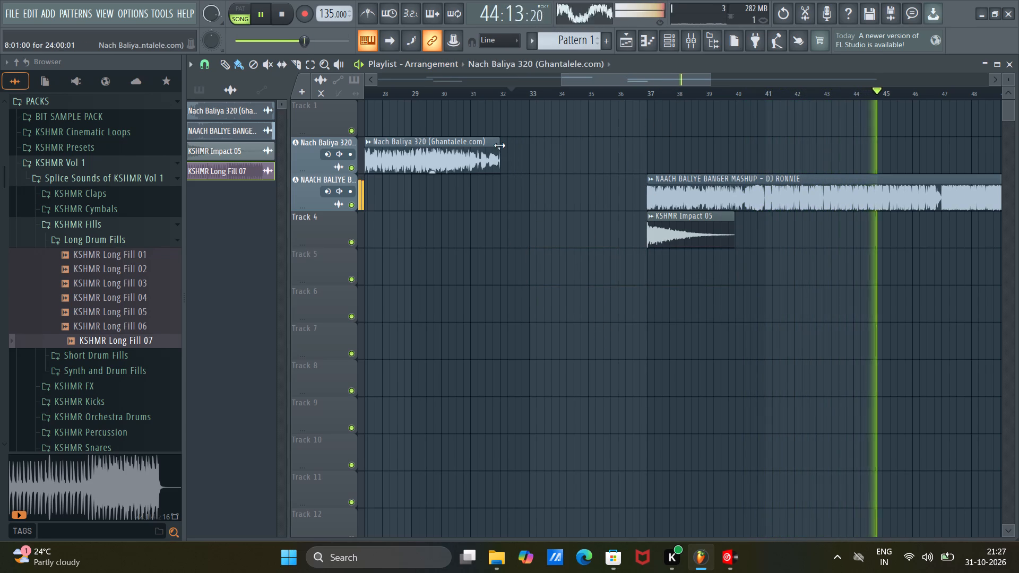
left_click_drag(499, 145, 497, 145)
left_click_drag(647, 201, 500, 193)
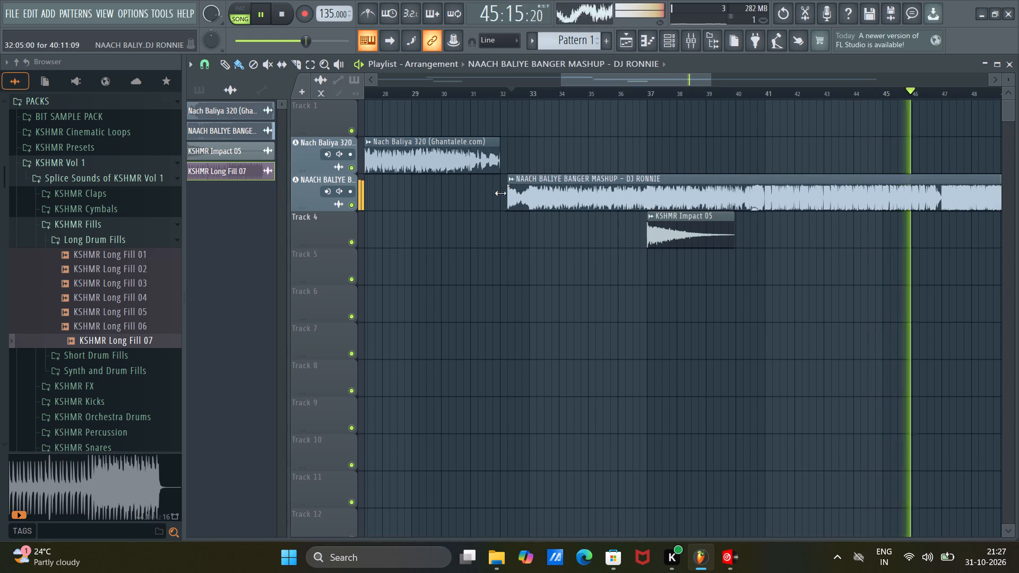
left_click_drag(500, 193, 500, 195)
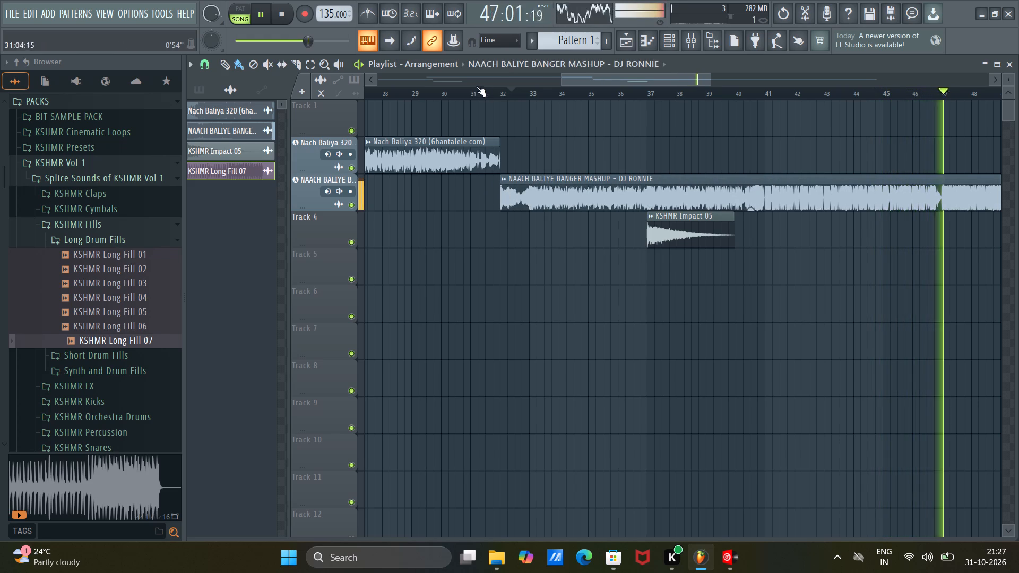
left_click(470, 90)
Move the KSHMR Impact 05 clip on Track 4 to the start of the mashup at bar 32.
left_click_drag(676, 232, 520, 215)
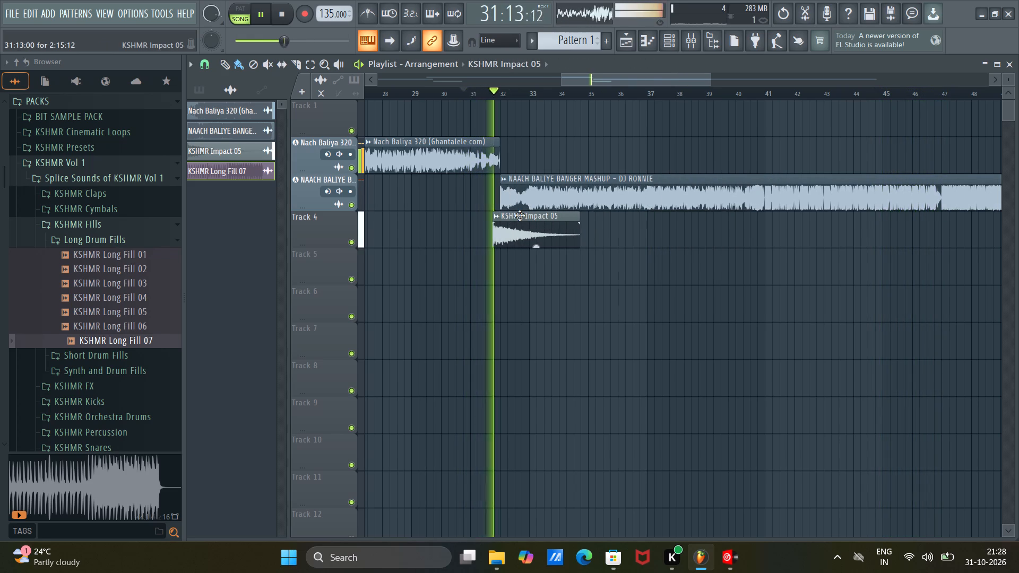
left_click_drag(520, 215, 531, 220)
Replay the bar 32 transition, restarting from slightly before bar 30, and stop playback.
scroll(497, 92, "up", 6)
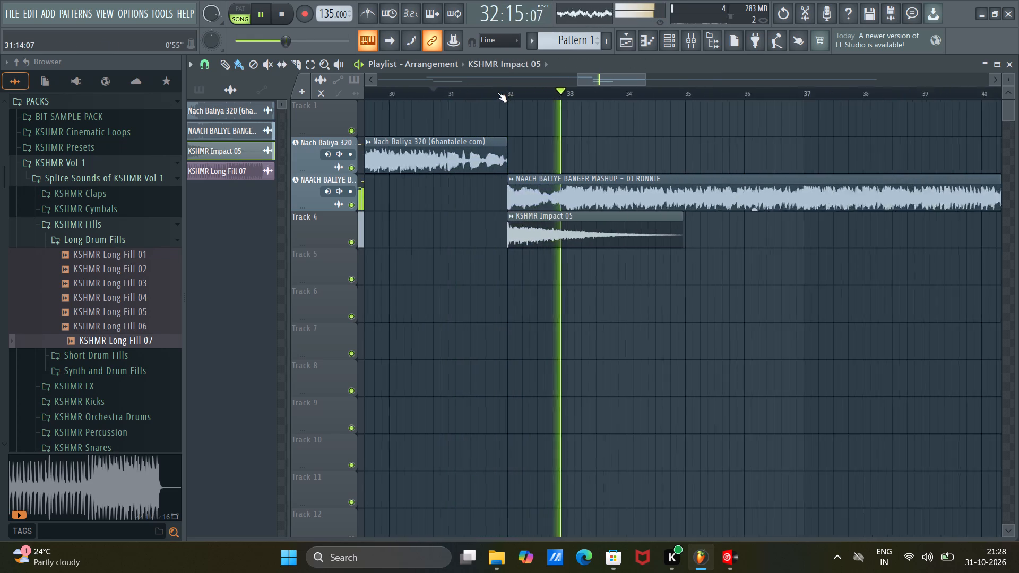
scroll(497, 92, "up", 2)
left_click(474, 93)
scroll(536, 97, "down", 3)
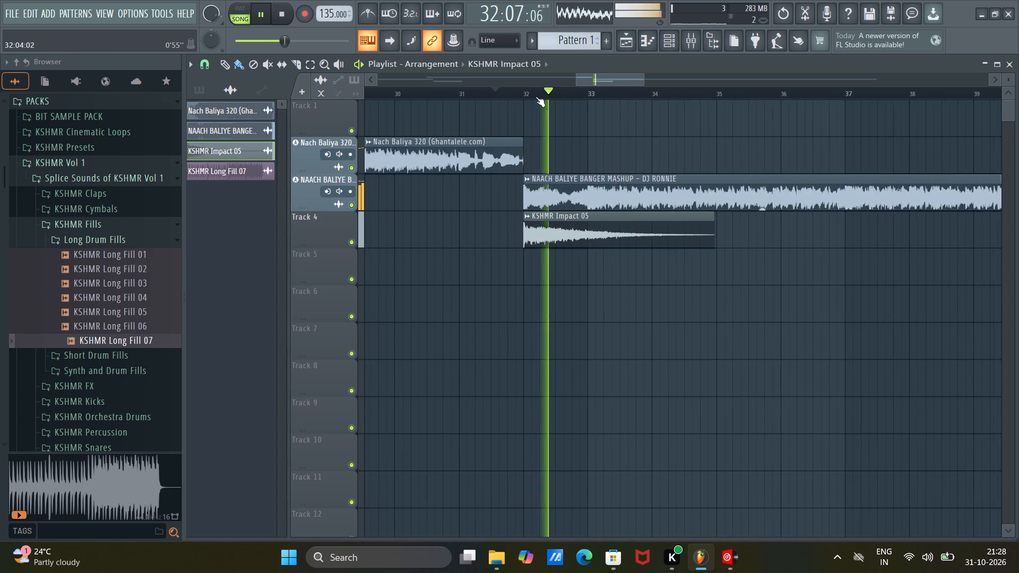
scroll(536, 97, "down", 3)
left_click_drag(595, 79, 571, 77)
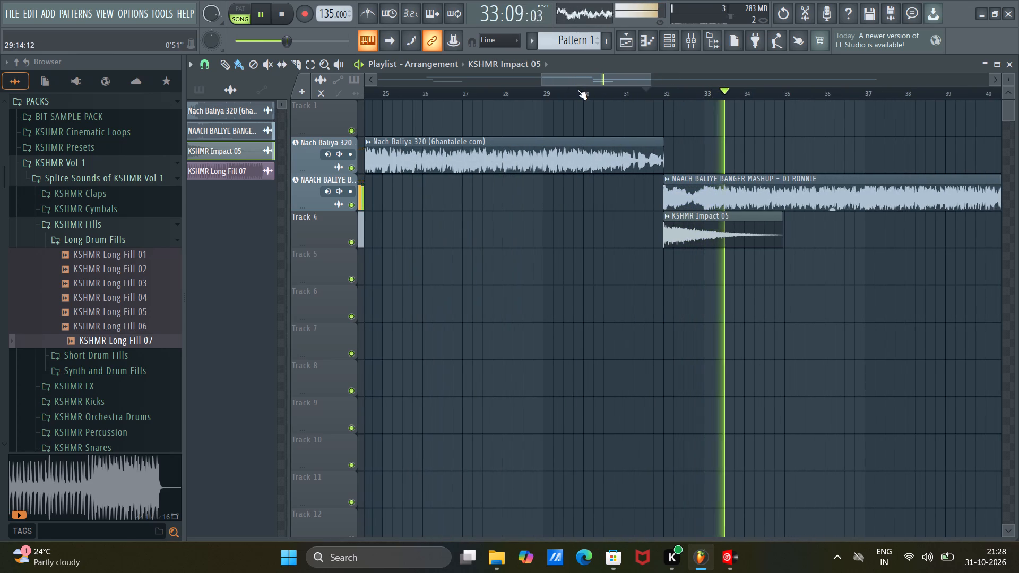
left_click(577, 90)
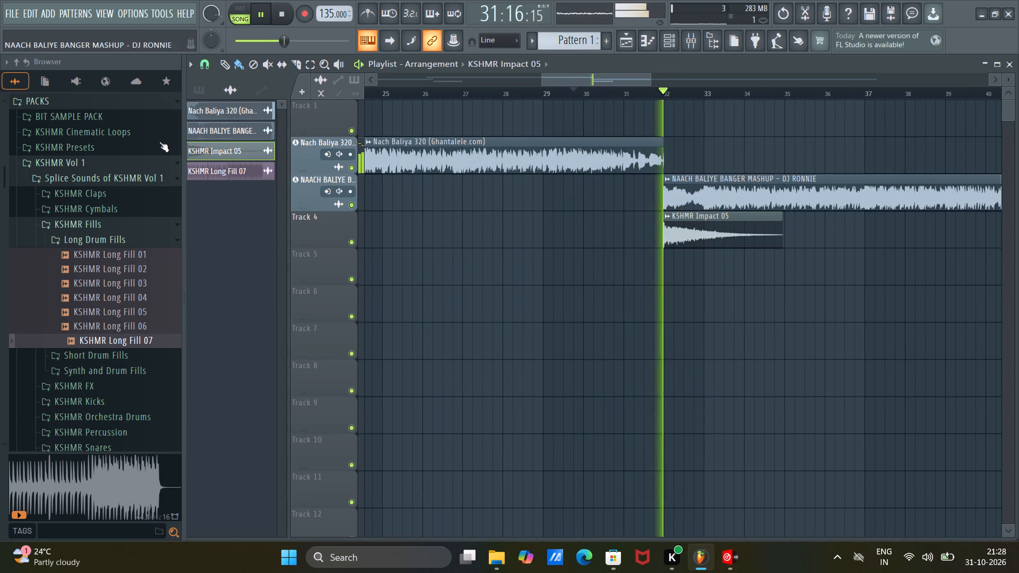
key("space")
Open the KSHMR Short Drum Fills folder and audition its samples from Short Fill 01 to Short Fill 16.
left_click(123, 239)
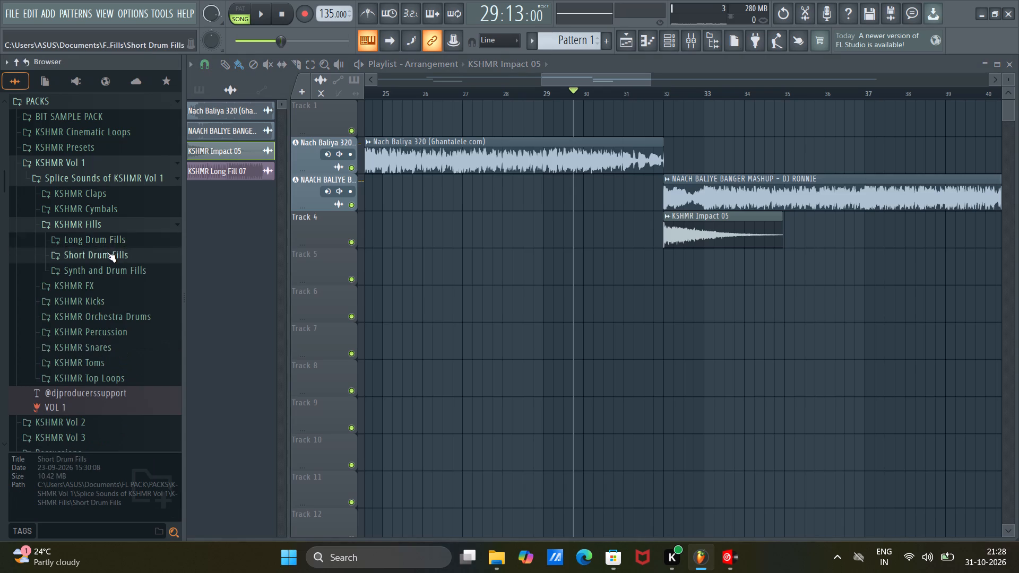
left_click(107, 252)
left_click(117, 227)
scroll(117, 227, "up", 1)
left_click(127, 203)
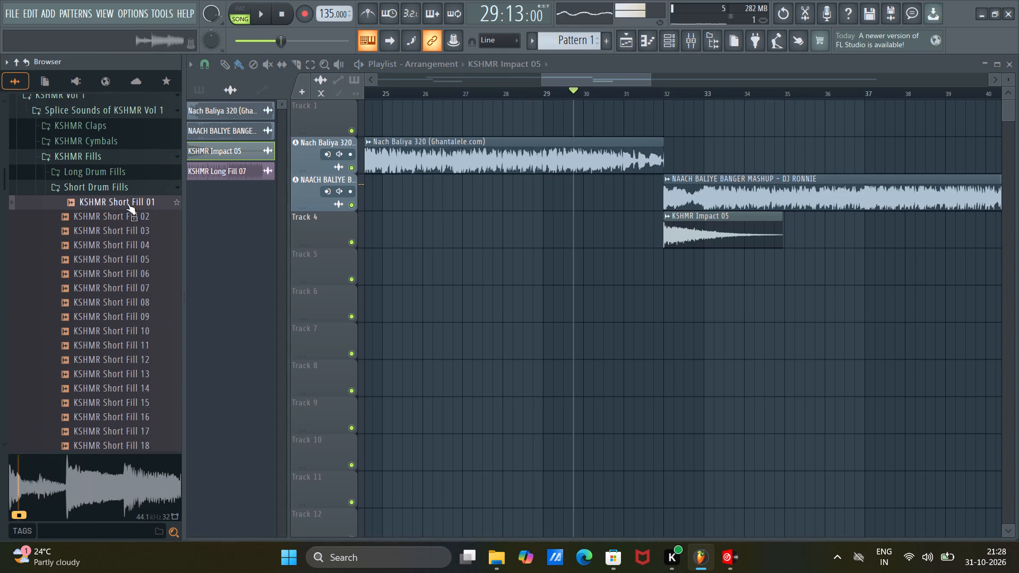
left_click(124, 225)
left_click(120, 242)
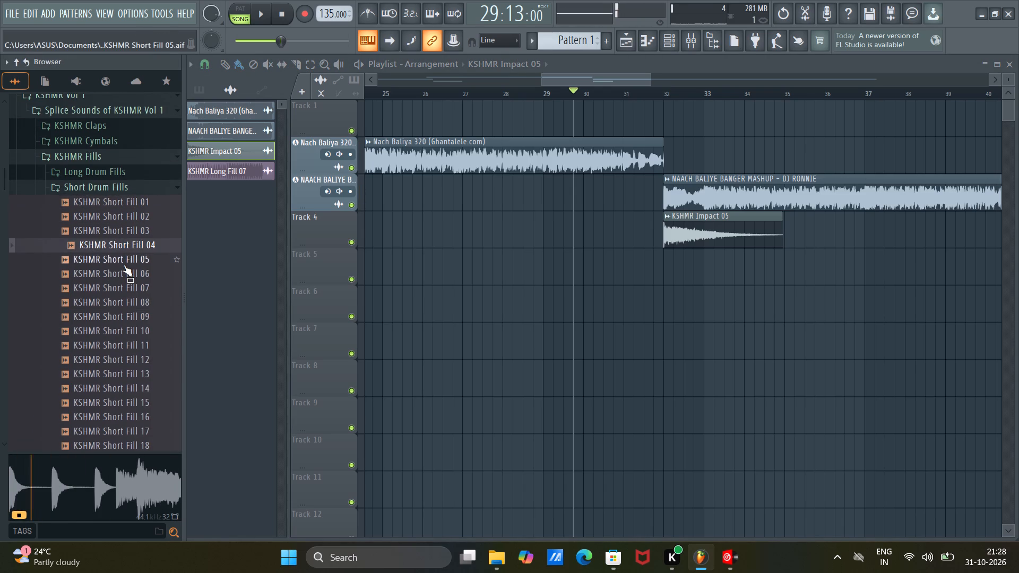
left_click(124, 262)
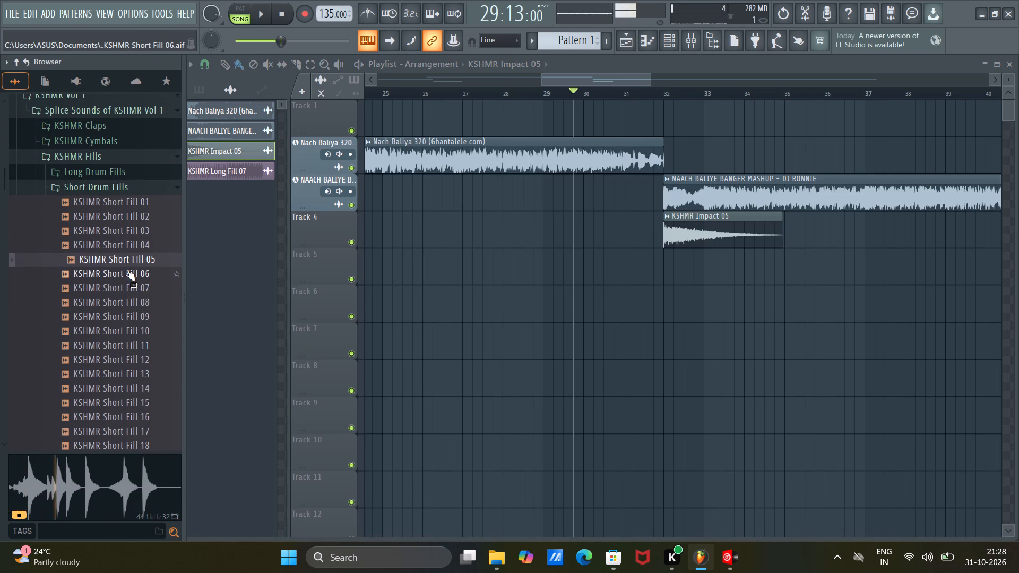
left_click(125, 272)
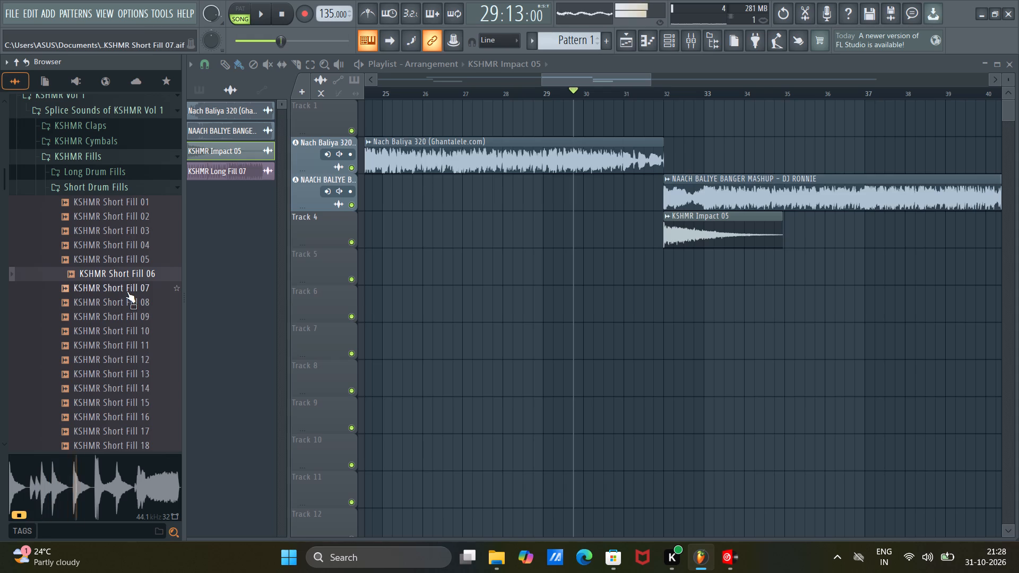
left_click(127, 291)
left_click(128, 301)
left_click(124, 314)
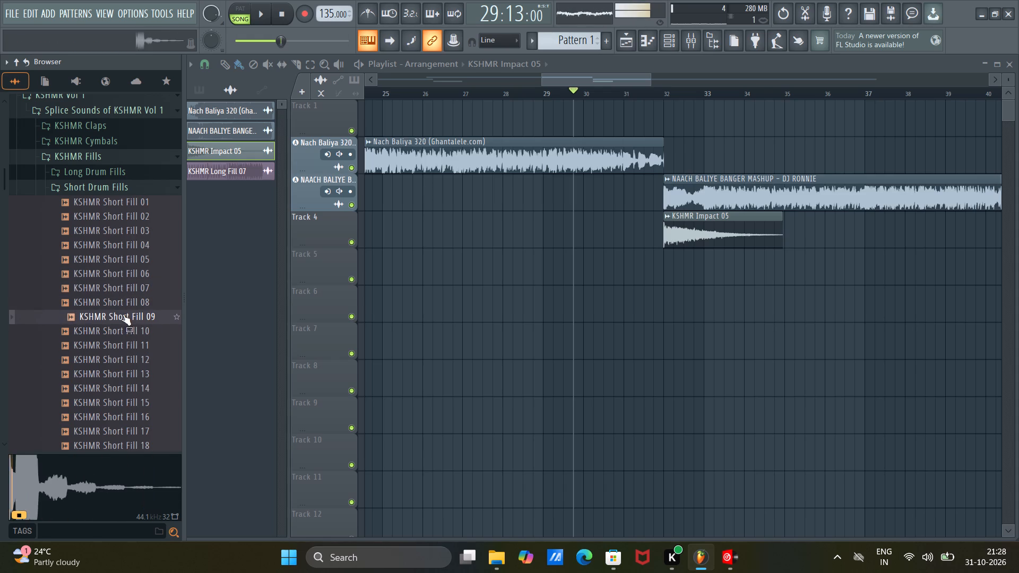
left_click(120, 327)
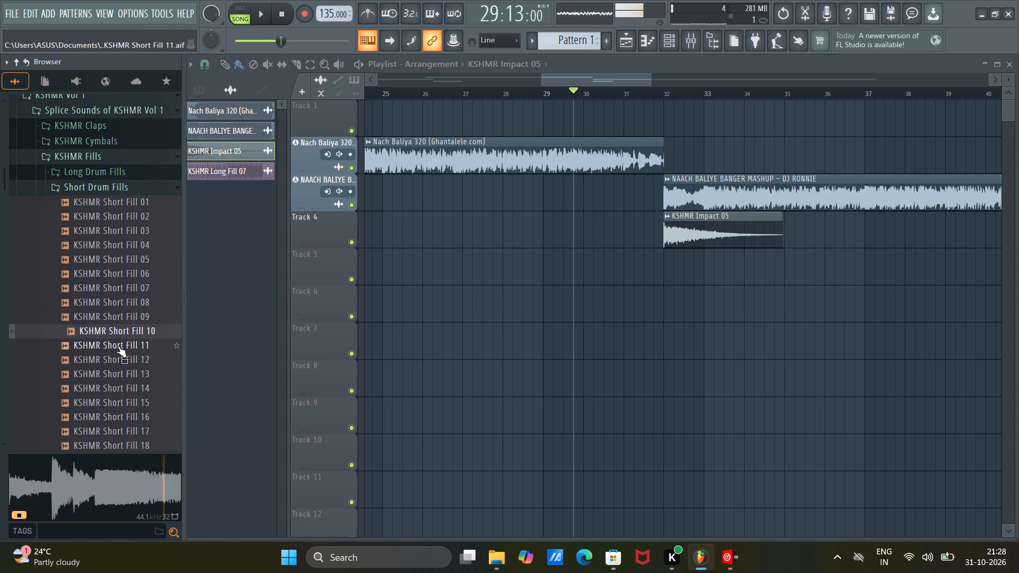
left_click(118, 346)
left_click(115, 358)
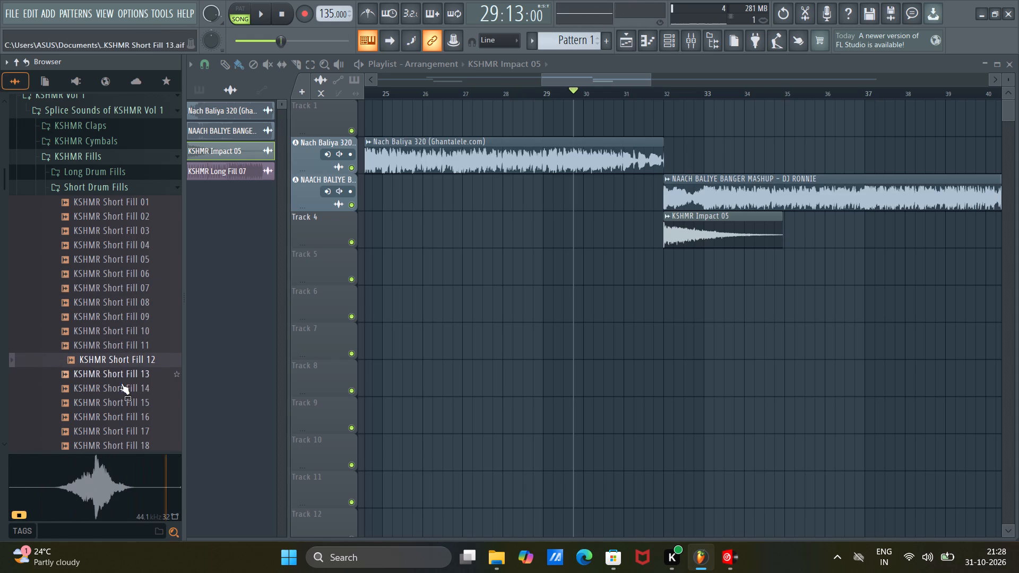
left_click(121, 379)
left_click(121, 393)
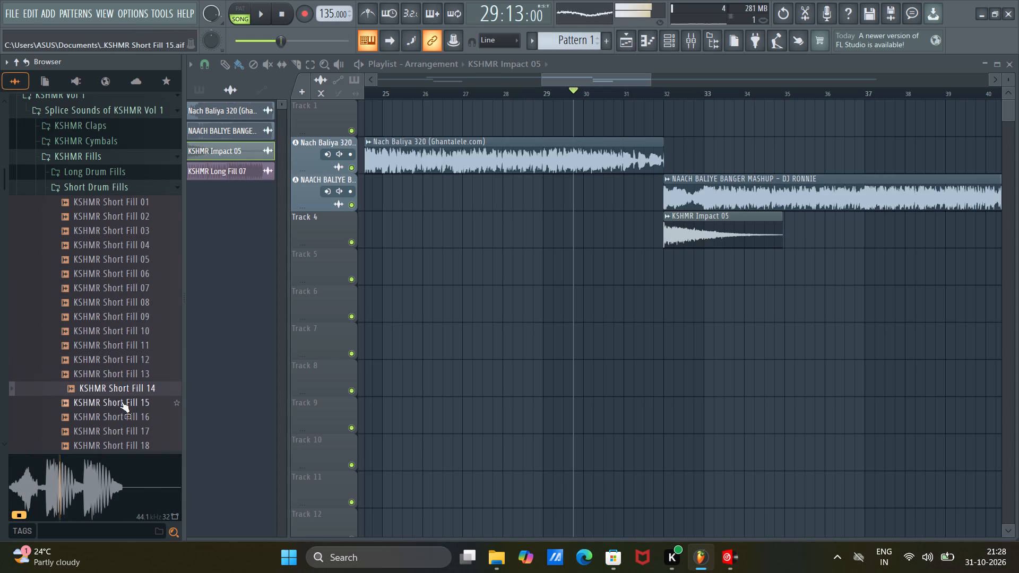
left_click(121, 401)
left_click(122, 413)
Audition the remaining short drum fills from KSHMR Short Fill 17 to Short Fill 28.
scroll(126, 411, "down", 1)
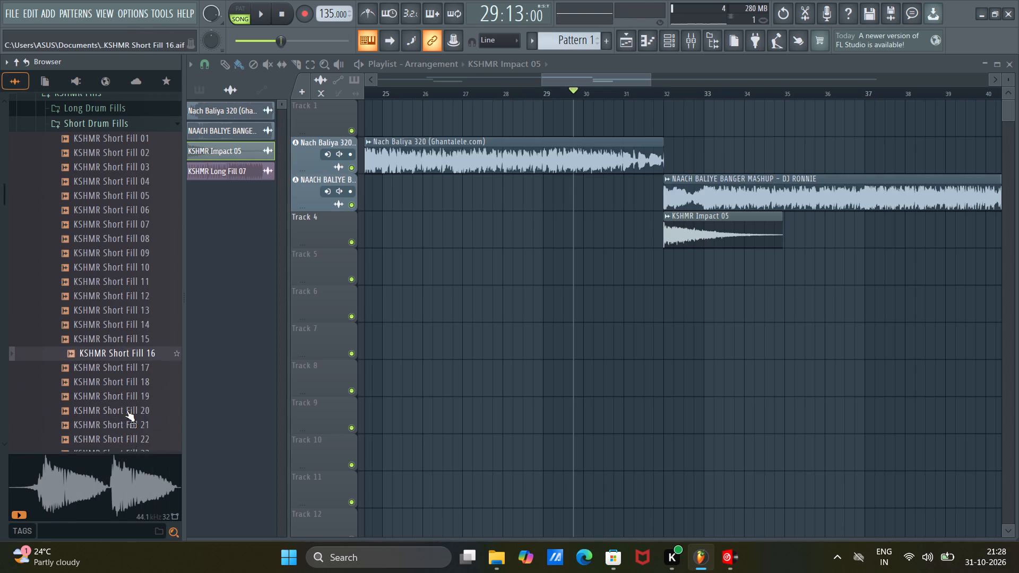
scroll(126, 410, "down", 1)
left_click(119, 263)
key("Down")
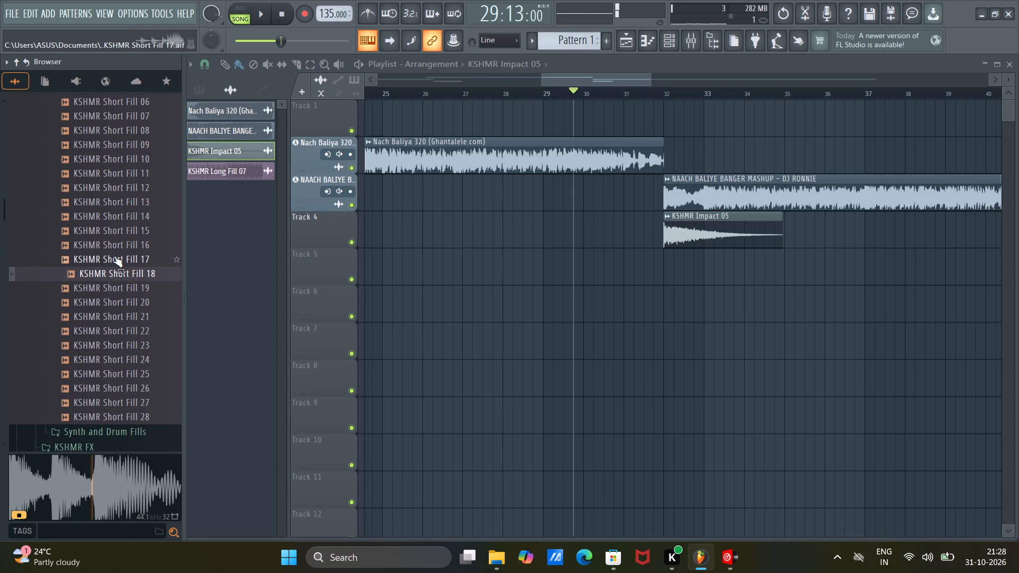
key("Down")
key("Down")
key("Up")
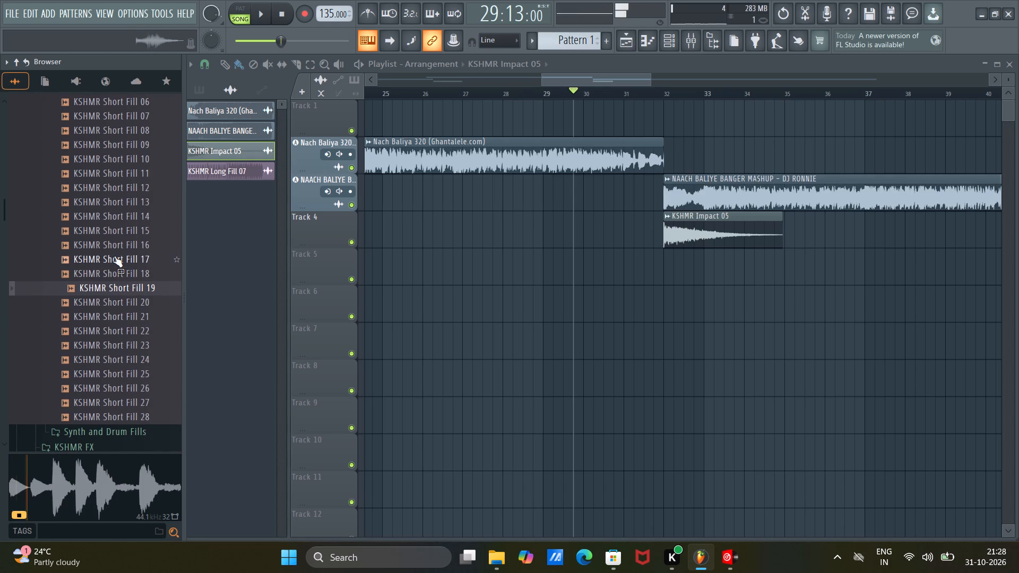
key("Down")
key("Down")
key("Down")
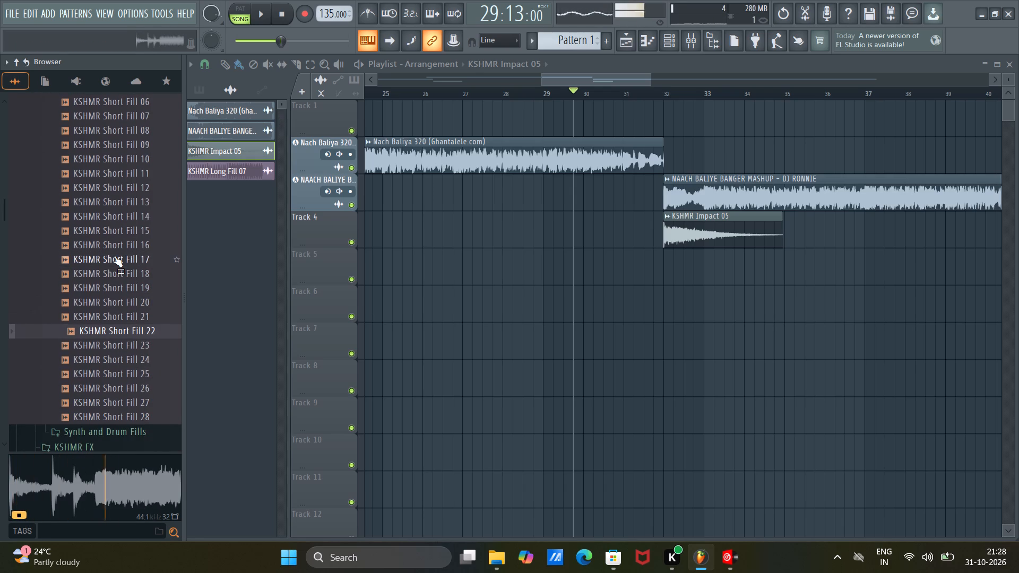
key("Down")
key("Down")
key("Down")
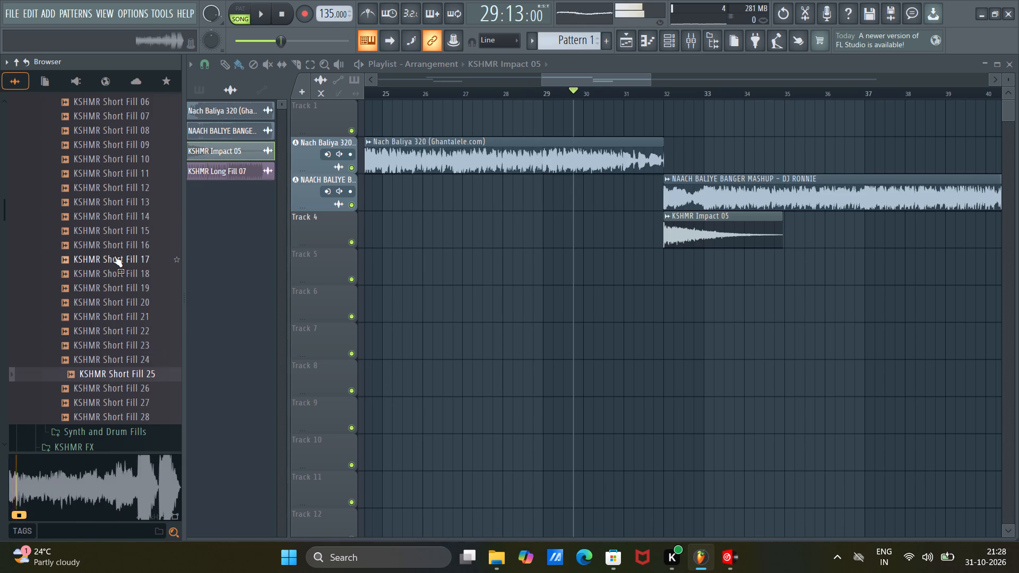
key("Up")
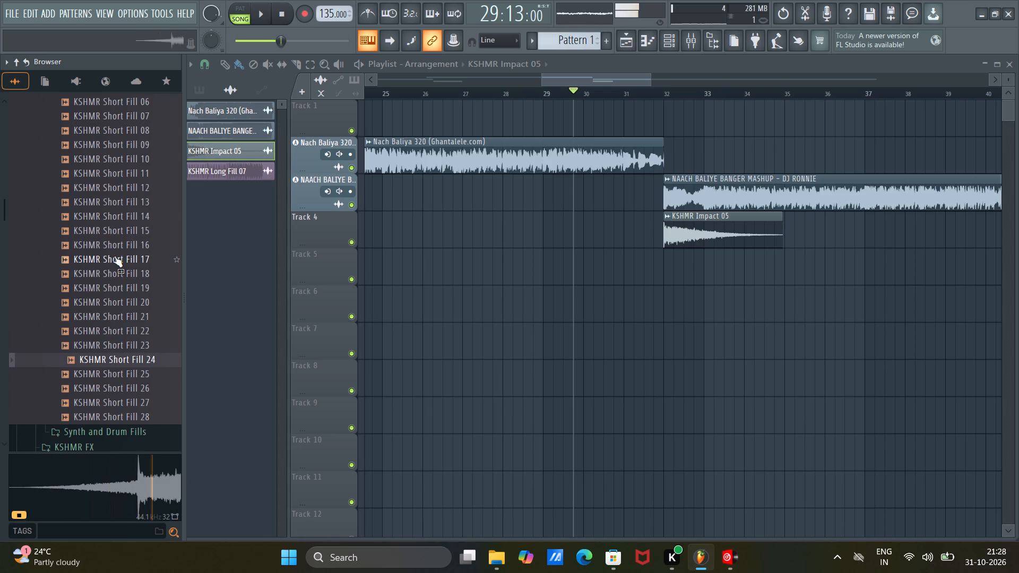
key("Down")
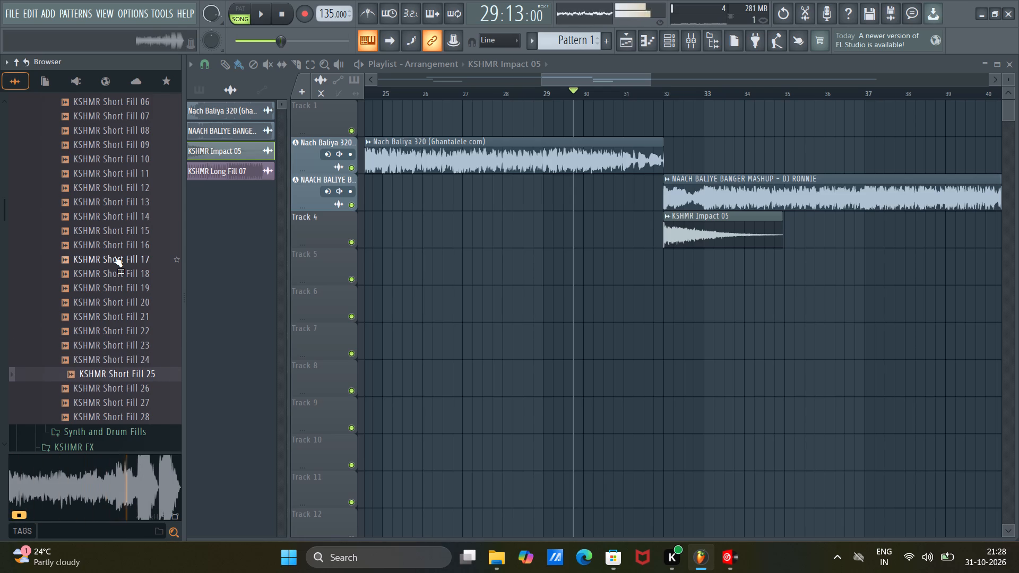
key("Down")
key("Down")
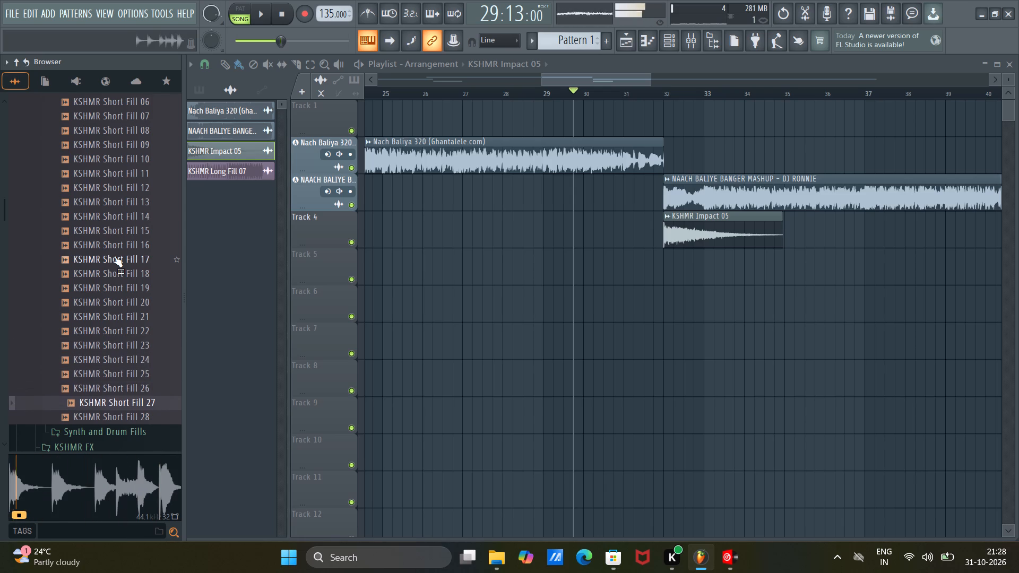
key("Down")
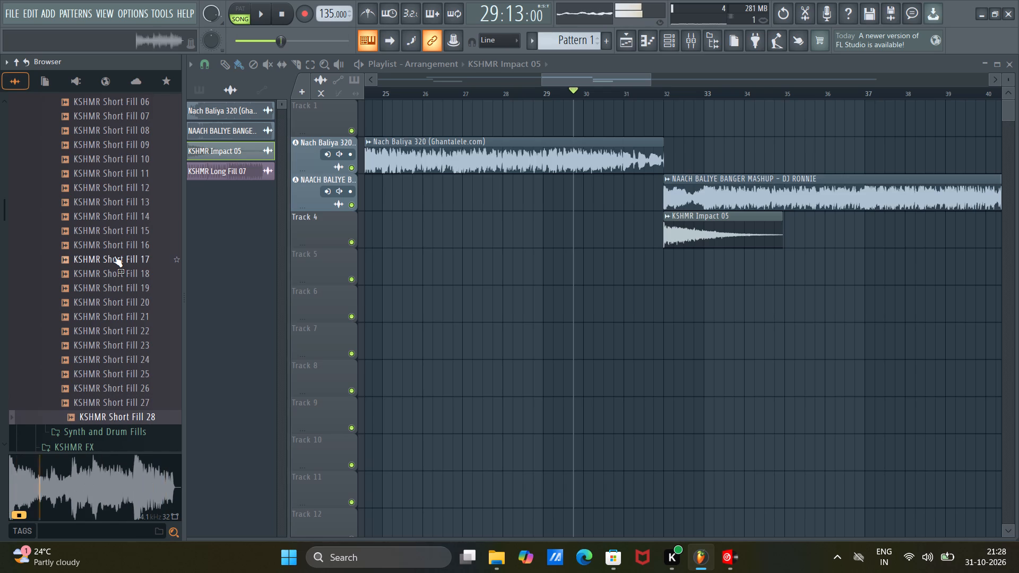
Audition the short drum fills again in reverse order, from KSHMR Short Fill 28 back to KSHMR Short Fill 05.
key("Down")
key("Up")
key("Up")
key("Up")
key("Up")
key("Up")
key("Up")
key("Up")
key("Up")
key("Up")
key("Up")
key("Up")
key("Up")
key("Up")
key("Up")
key("Up")
key("Up")
key("Up")
key("Up")
key("Up")
key("Up")
key("Up")
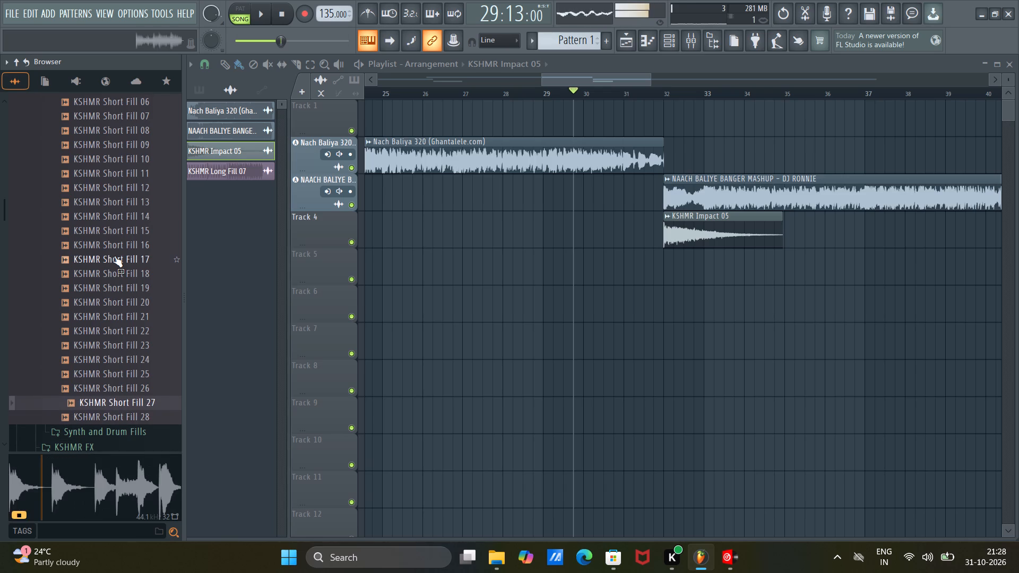
key("Up")
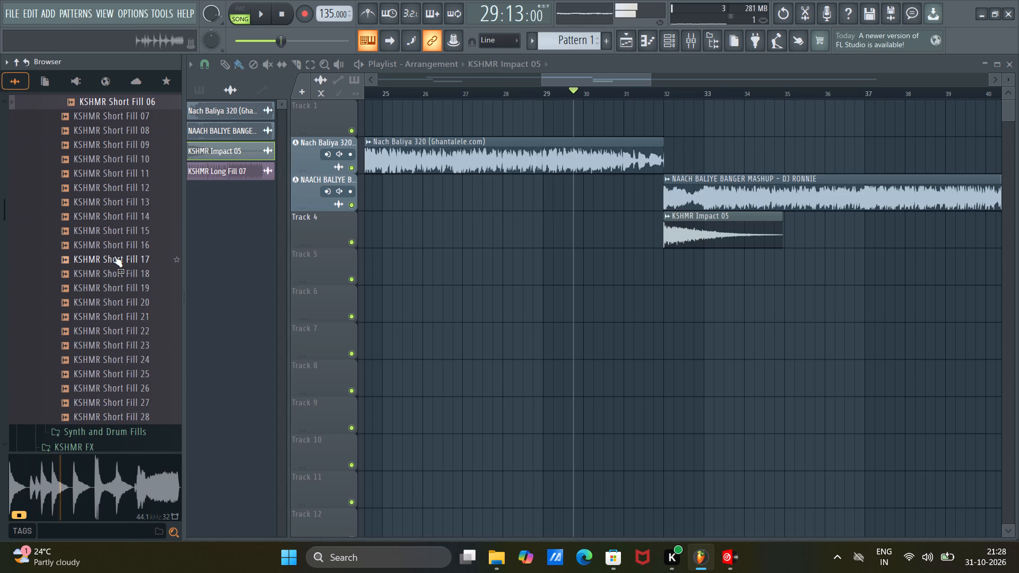
key("Down")
key("Up")
key("Up")
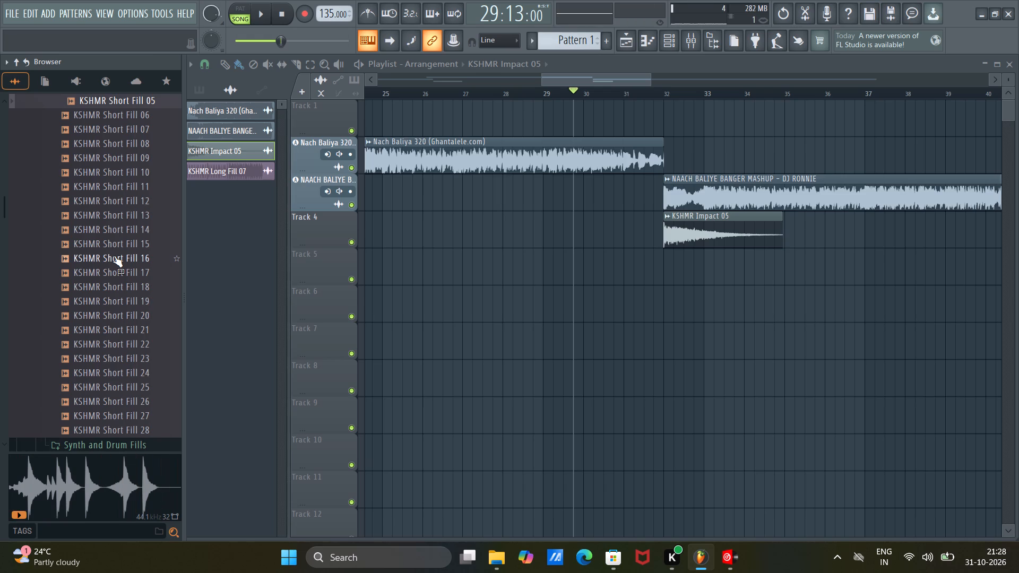
Place the KSHMR Short Fill 06 sample on Track 5 at bar 31, leading into the mashup.
left_click(120, 115)
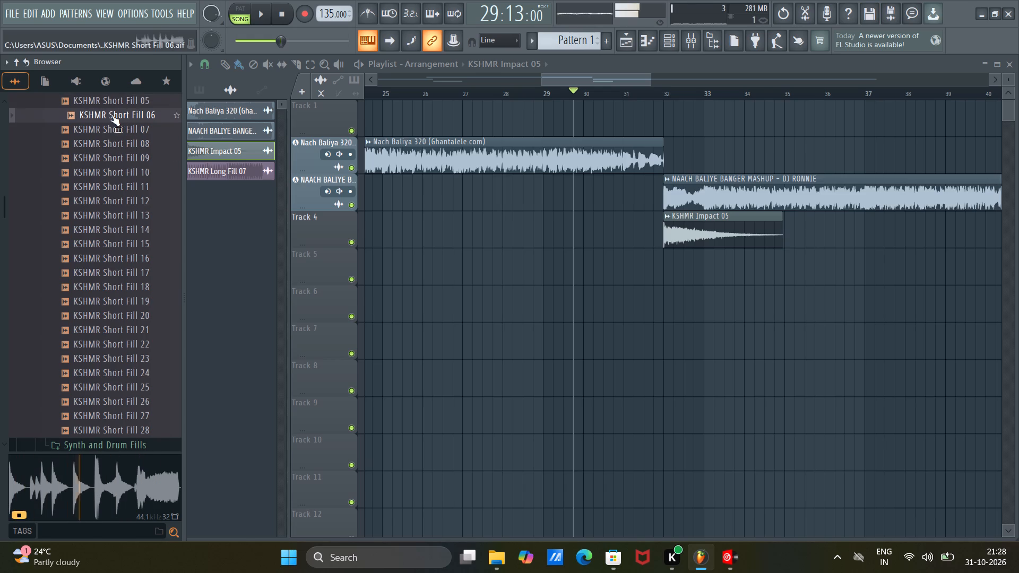
left_click_drag(111, 115, 633, 259)
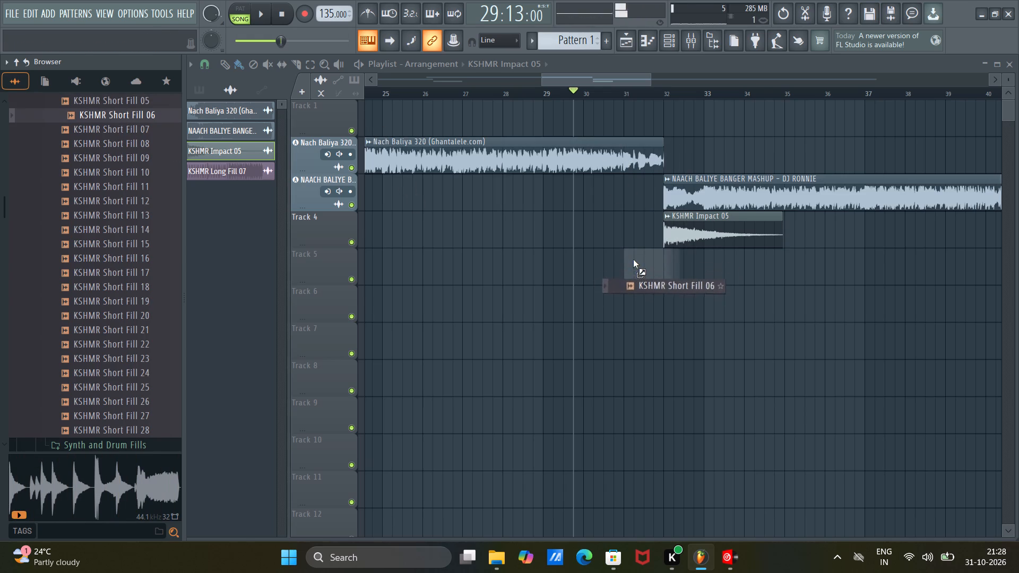
left_click_drag(633, 259, 632, 260)
Set the KSHMR Short Fill 06 clip's time stretching to Stretch Pro and autodetect its tempo to fit one bar.
scroll(642, 89, "up", 6)
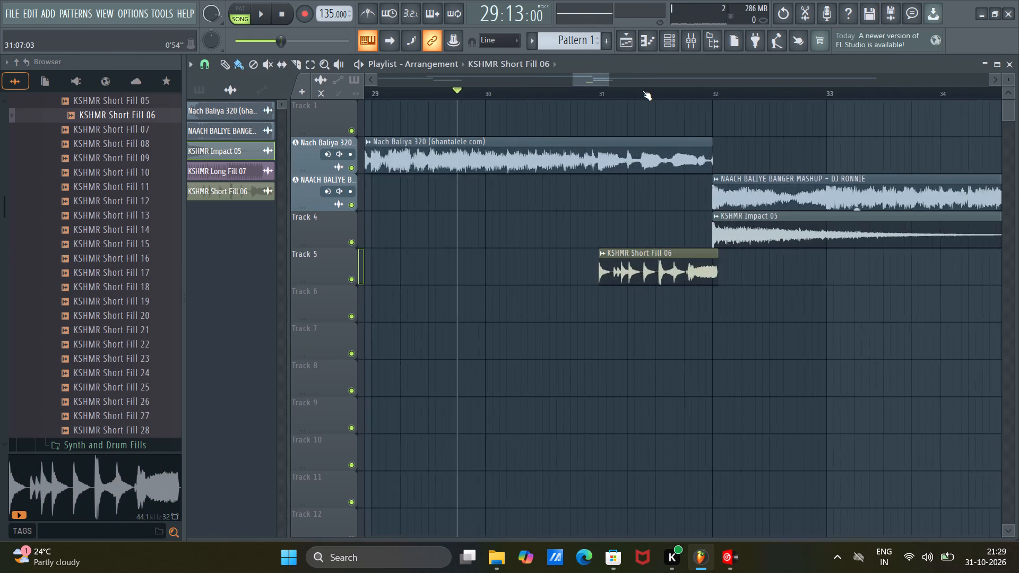
scroll(642, 90, "up", 7)
double_click(702, 268)
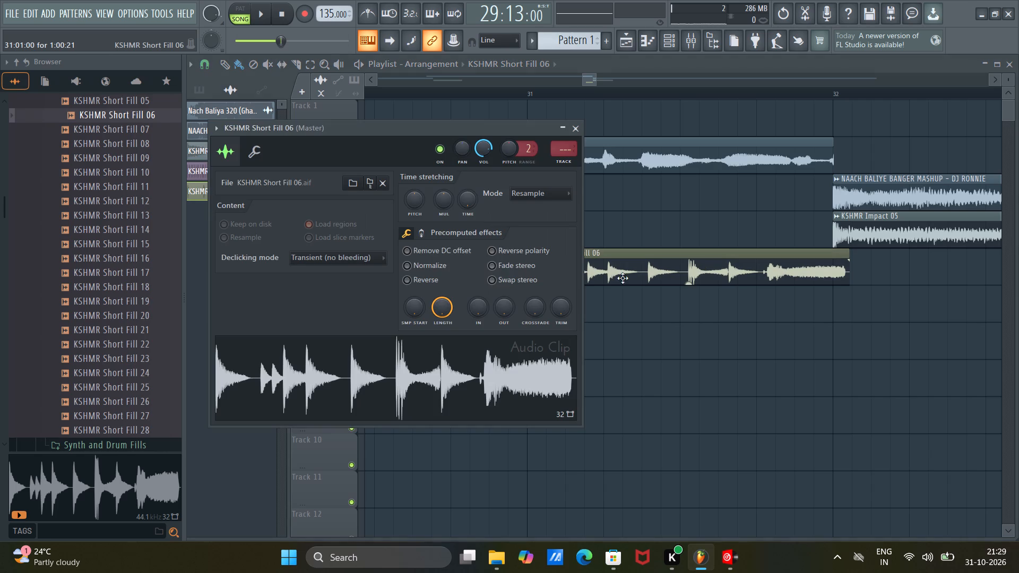
right_click(471, 207)
left_click(503, 238)
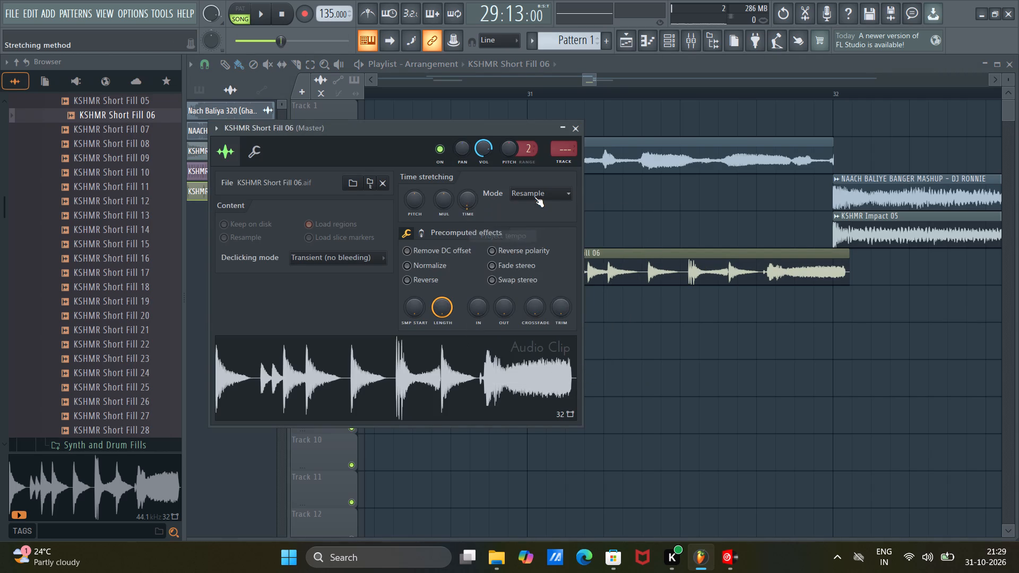
left_click(536, 194)
left_click(528, 242)
right_click(469, 198)
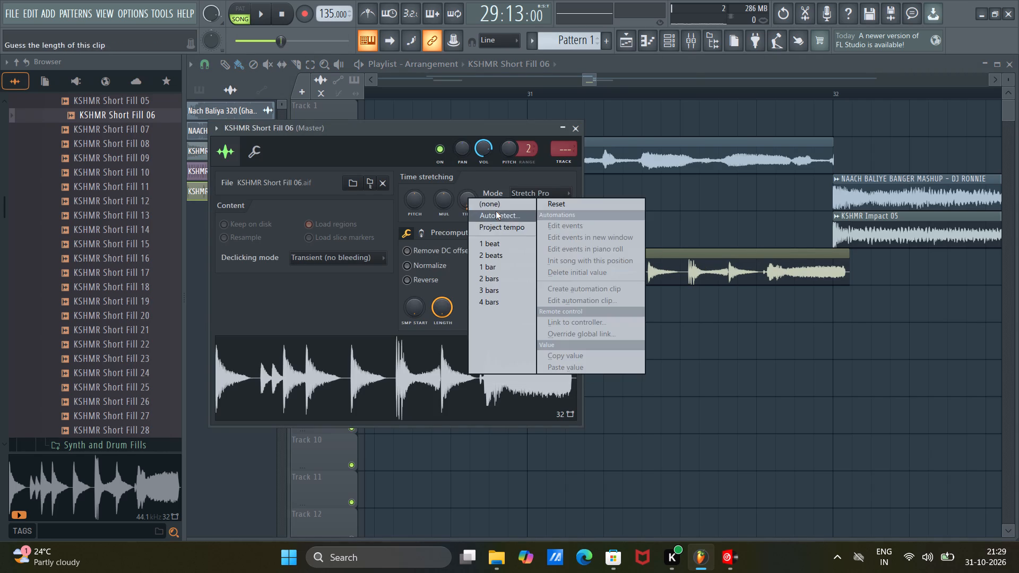
left_click(497, 213)
left_click(521, 340)
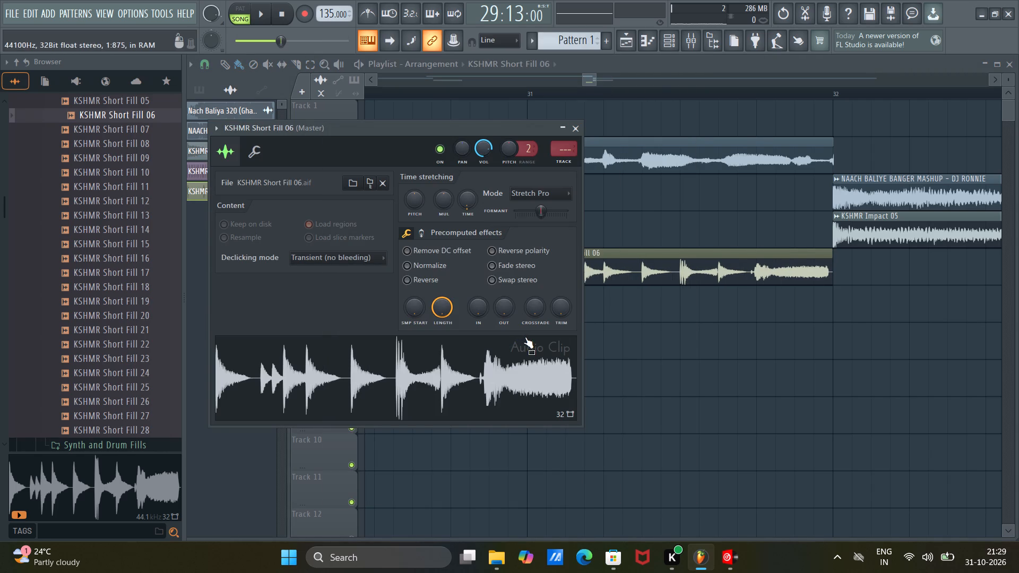
left_click(575, 131)
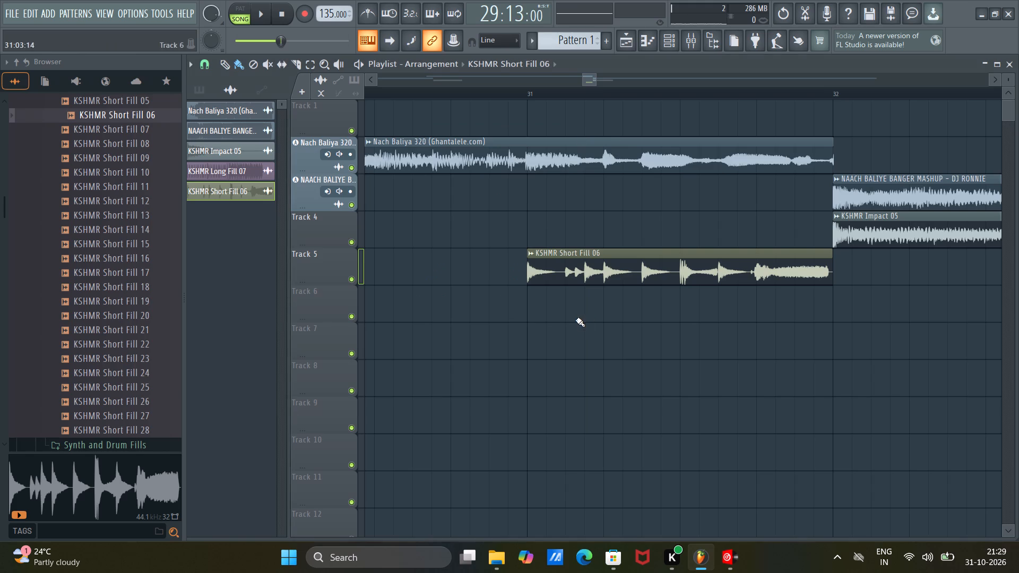
Play the bar 32 transition with the new drum fill, restarting once from the middle of bar 30.
key("space")
key("space")
key("space")
scroll(595, 90, "down", 3)
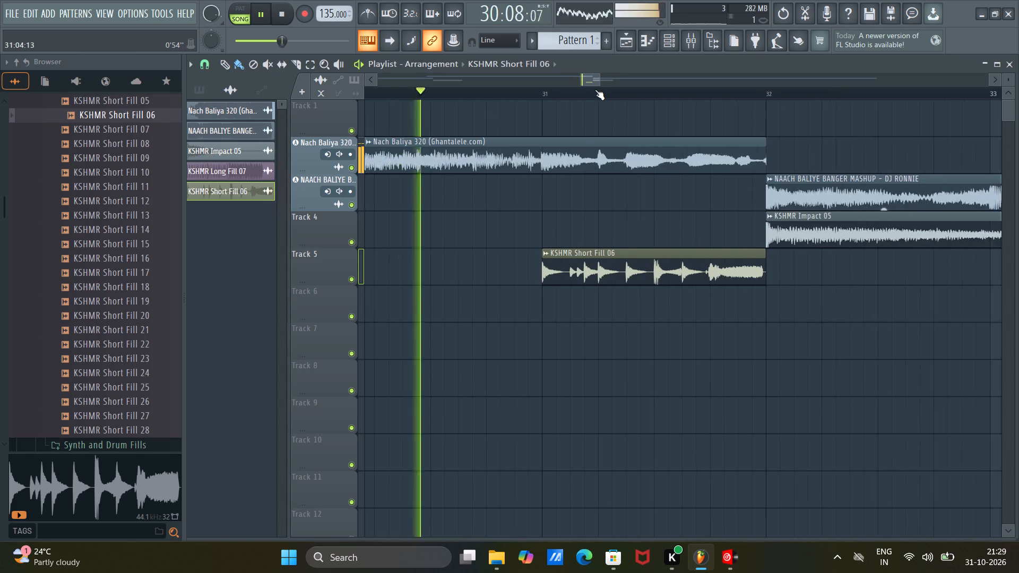
scroll(595, 90, "down", 3)
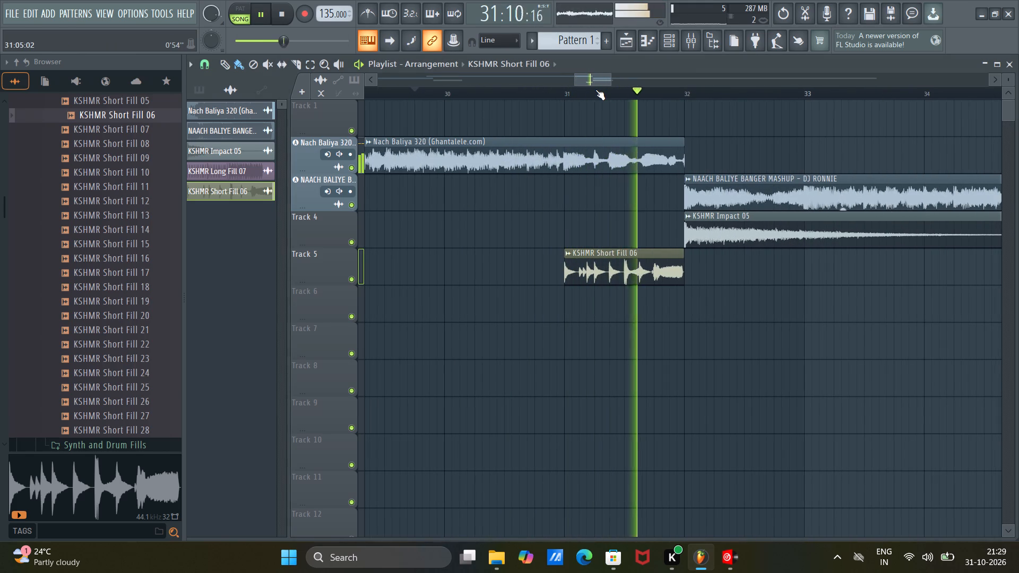
scroll(595, 90, "down", 1)
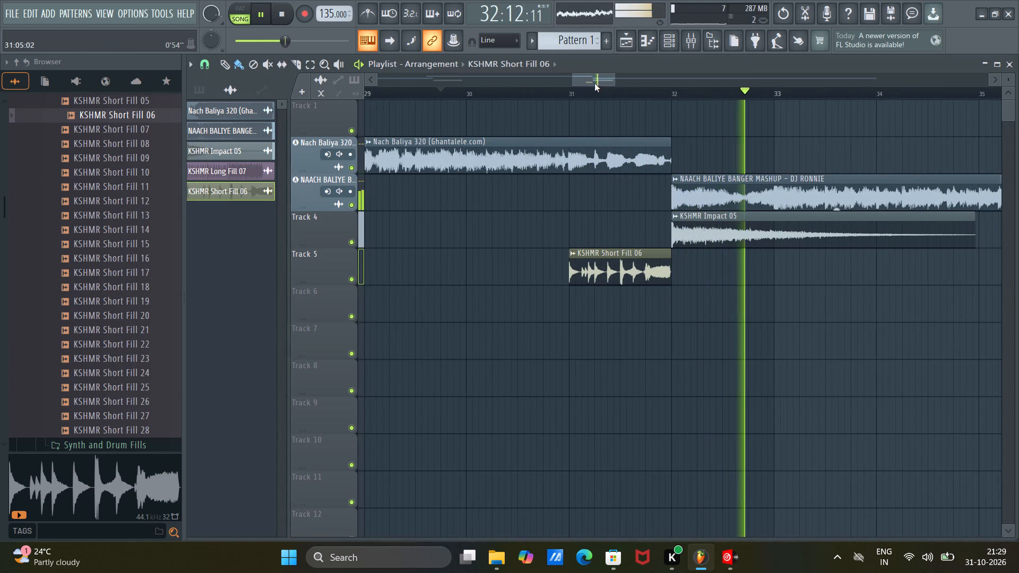
left_click(520, 94)
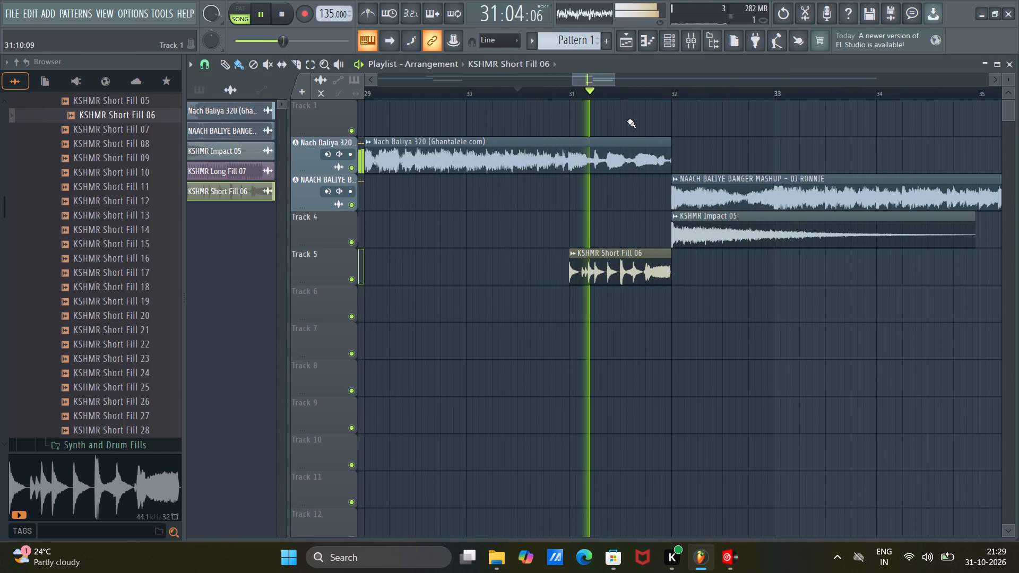
left_click_drag(600, 81, 607, 85)
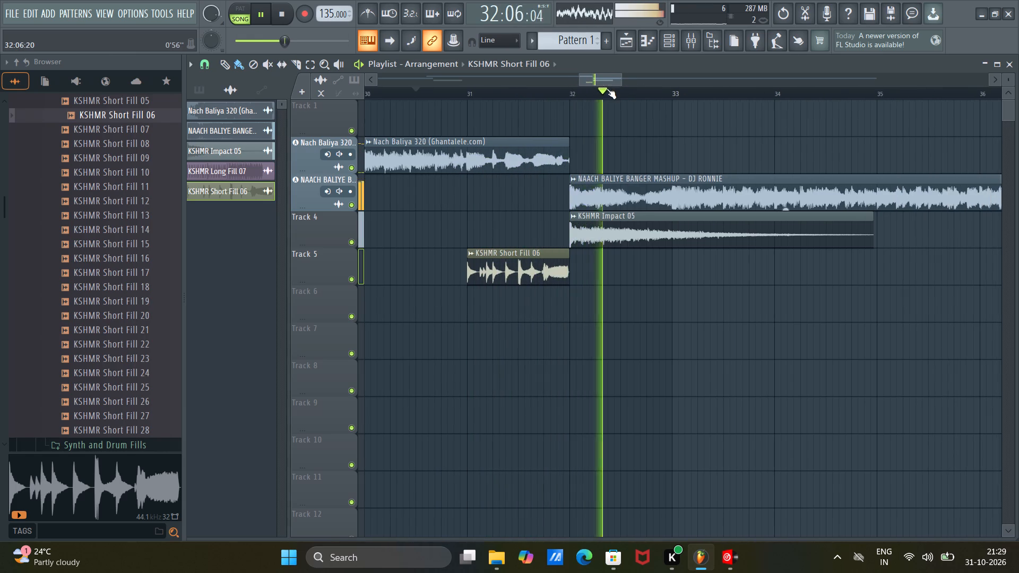
Route the KSHMR Short Fill 06 clip to mixer track 8.
scroll(607, 89, "down", 3)
double_click(569, 270)
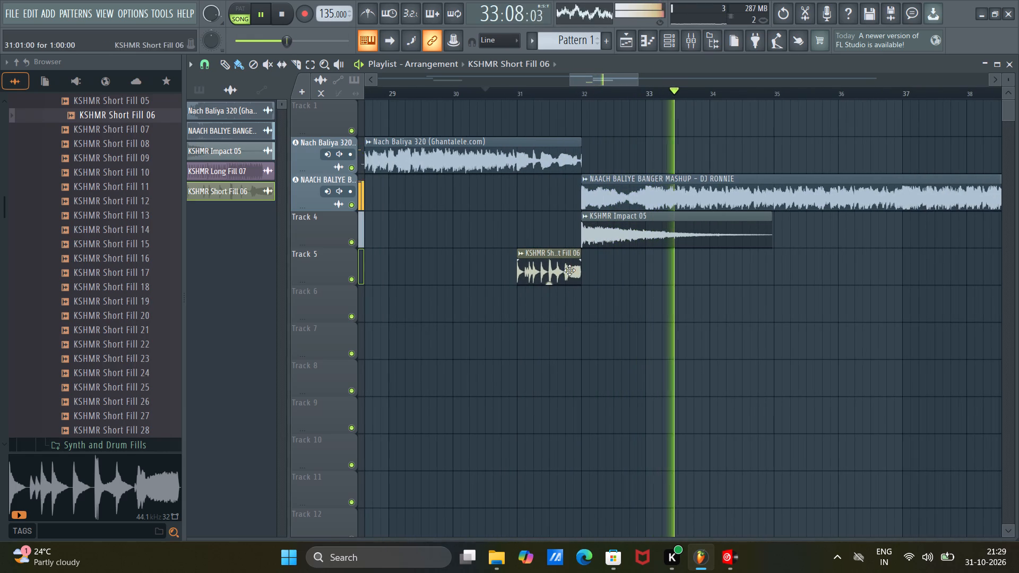
left_click(564, 161)
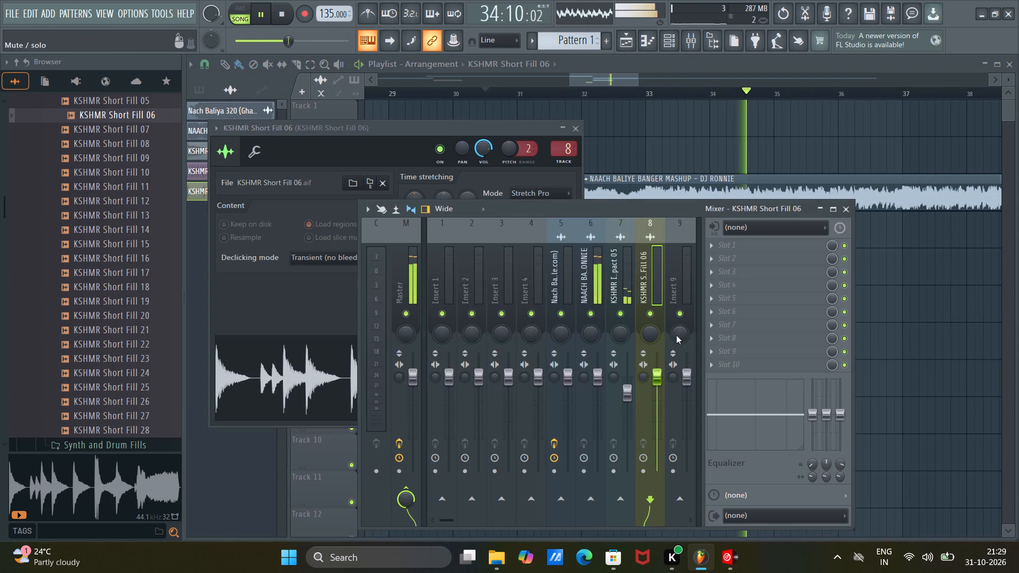
Restart playback and lower the KSHMR Short Fill 06 mixer track's volume to 83% (-3.9 dB).
key("space")
key("space")
scroll(658, 374, "down", 5)
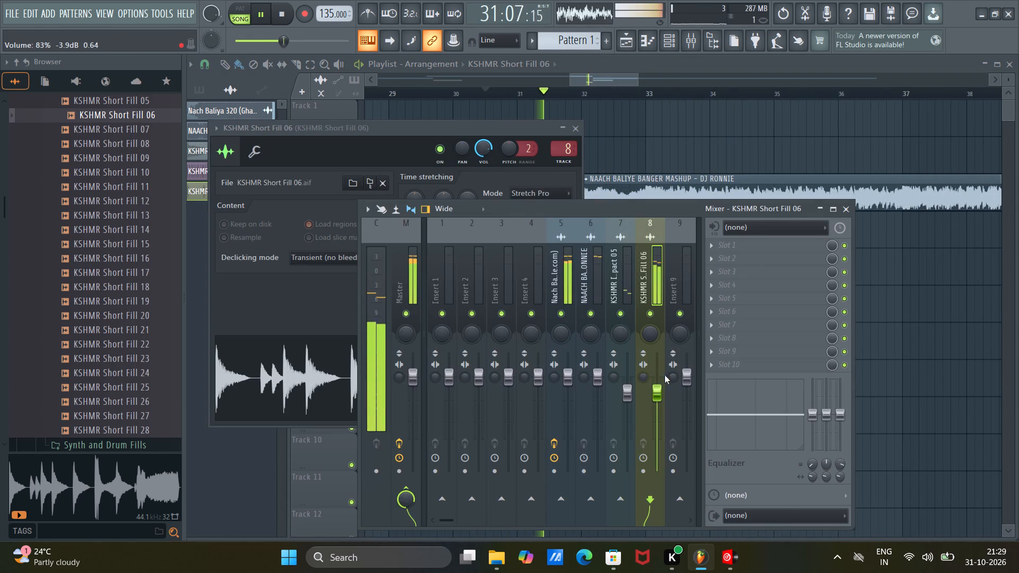
left_click(841, 208)
left_click(568, 130)
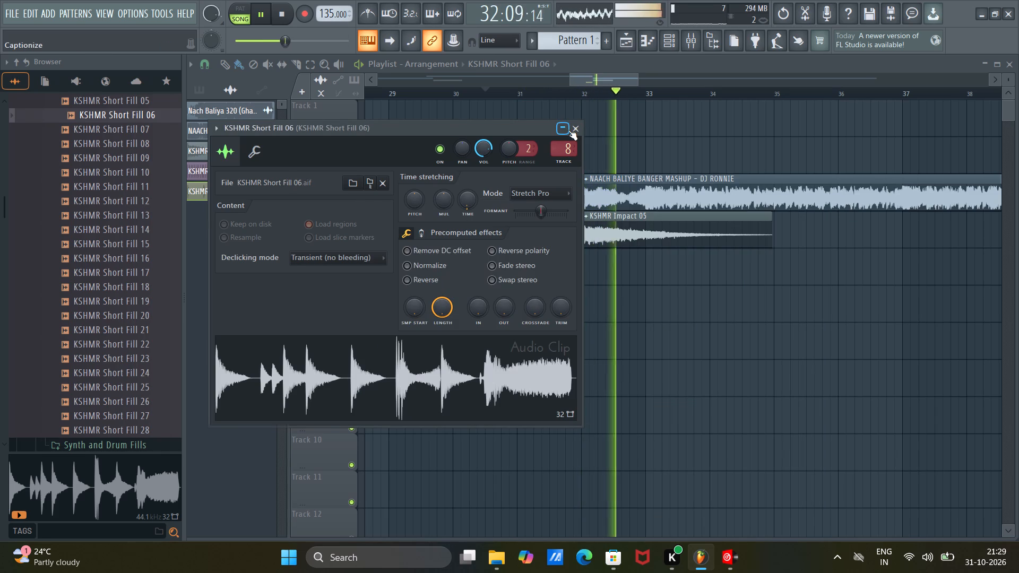
left_click(562, 126)
left_click(572, 128)
Replay from bar 33, restart from just before bar 32, and listen through the mashup past bar 40.
left_click_drag(595, 83, 589, 82)
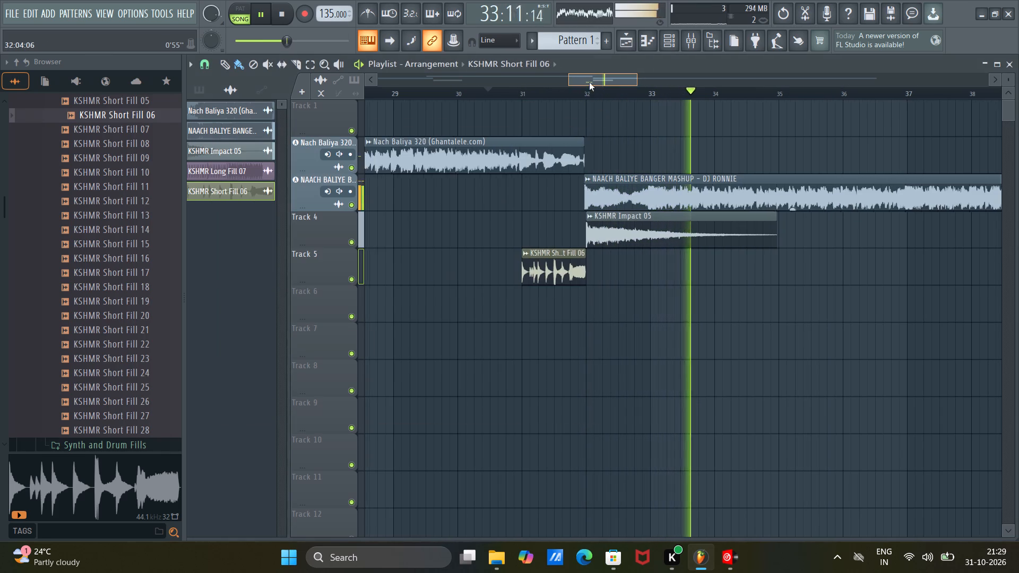
left_click_drag(589, 82, 575, 81)
left_click_drag(574, 81, 602, 100)
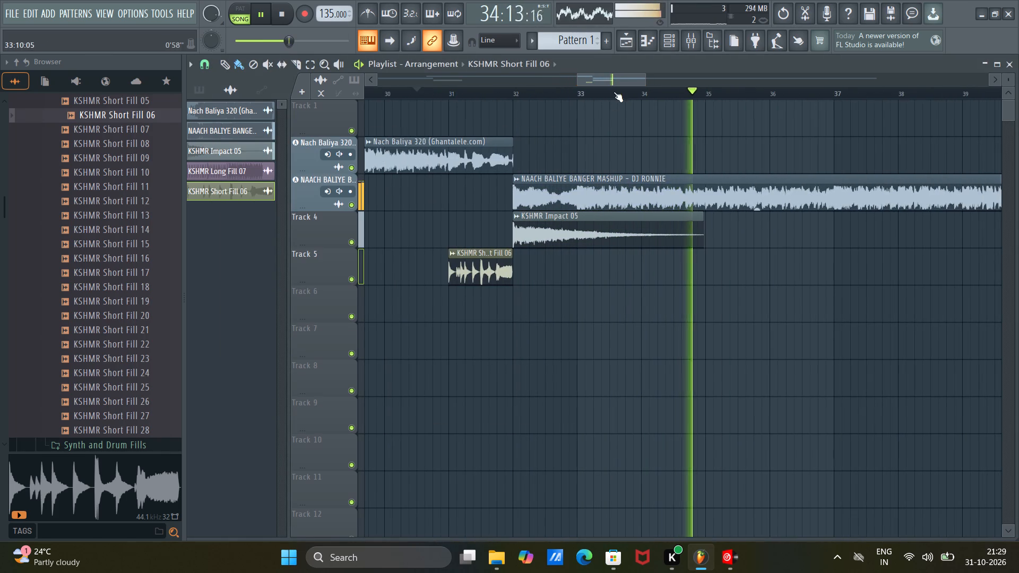
left_click(577, 92)
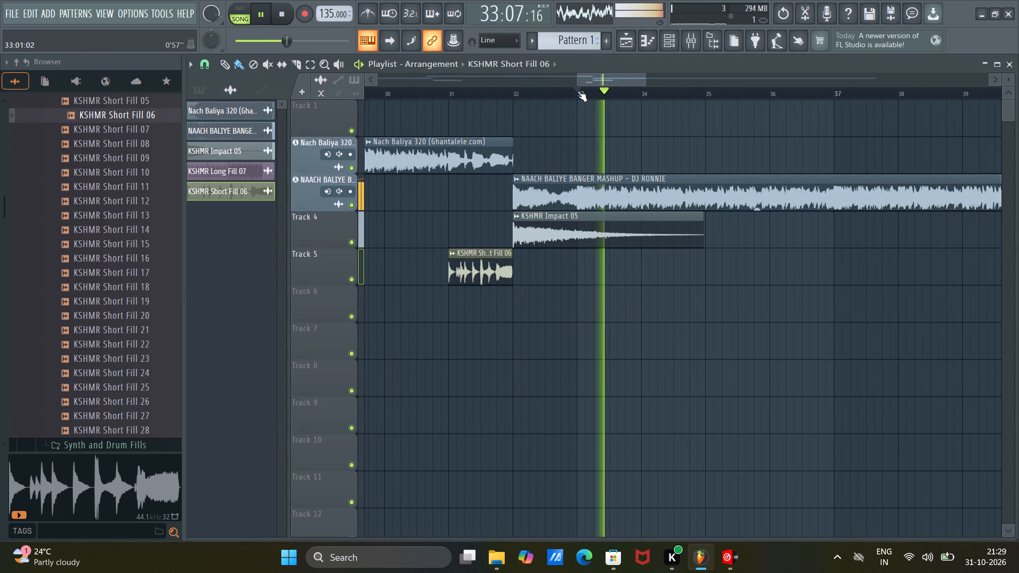
left_click(502, 94)
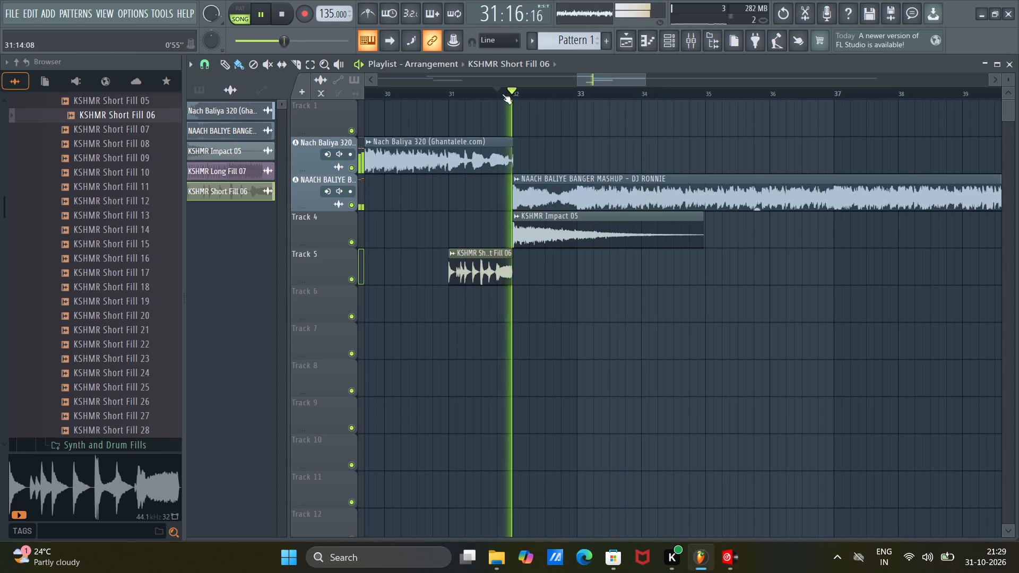
left_click_drag(592, 83, 593, 83)
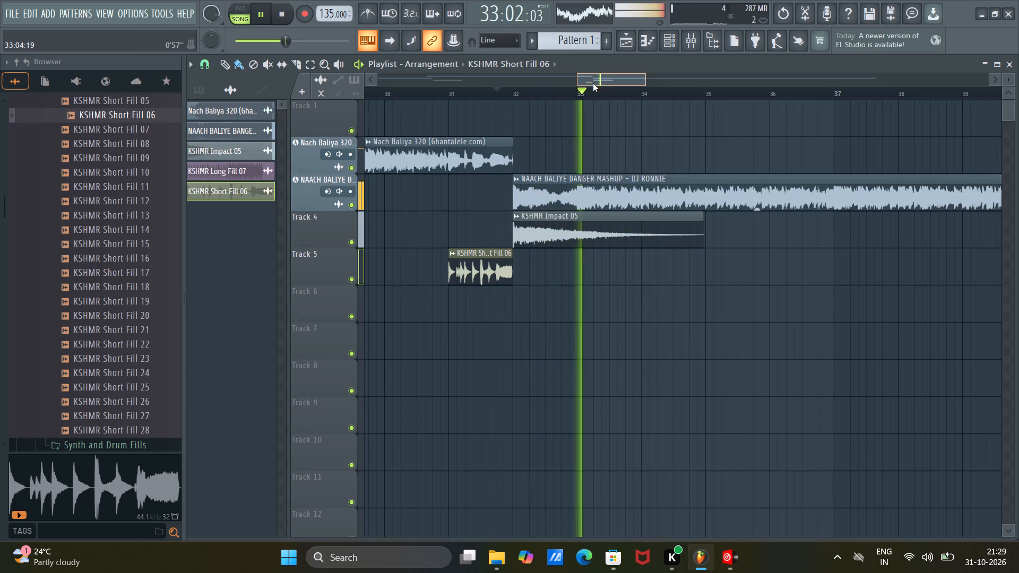
left_click_drag(593, 83, 602, 84)
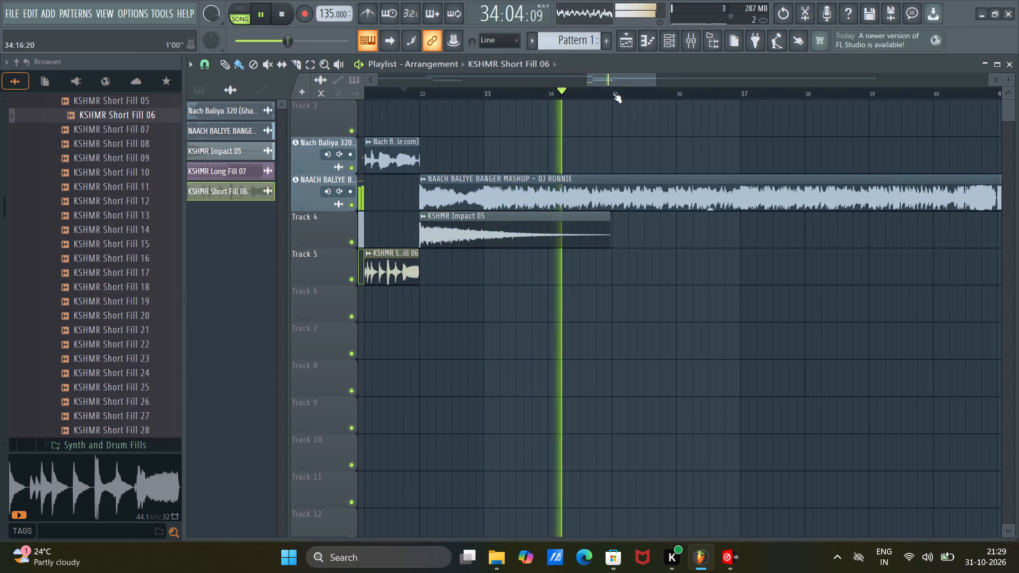
left_click(611, 78)
left_click_drag(615, 81, 621, 83)
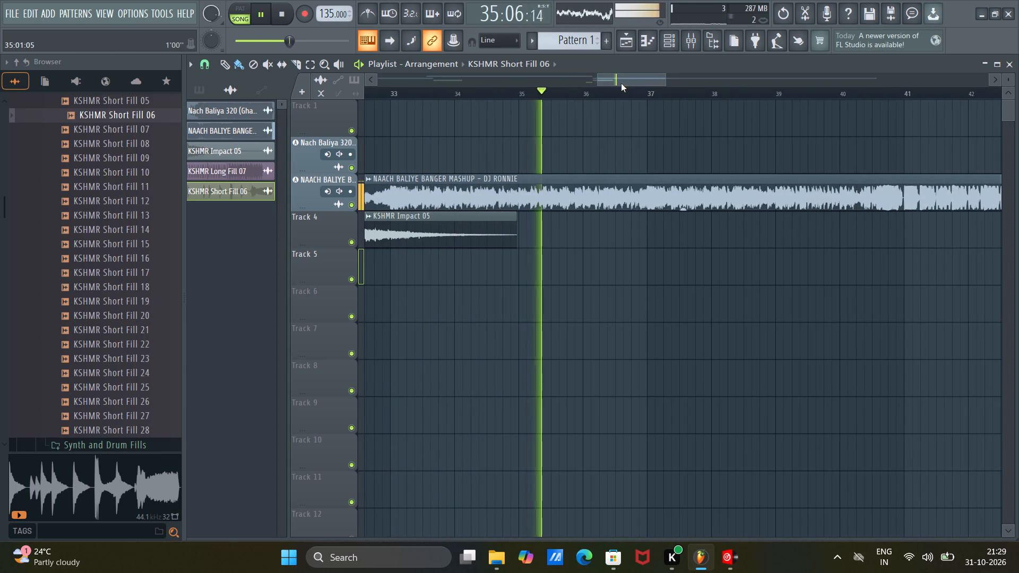
left_click(621, 83)
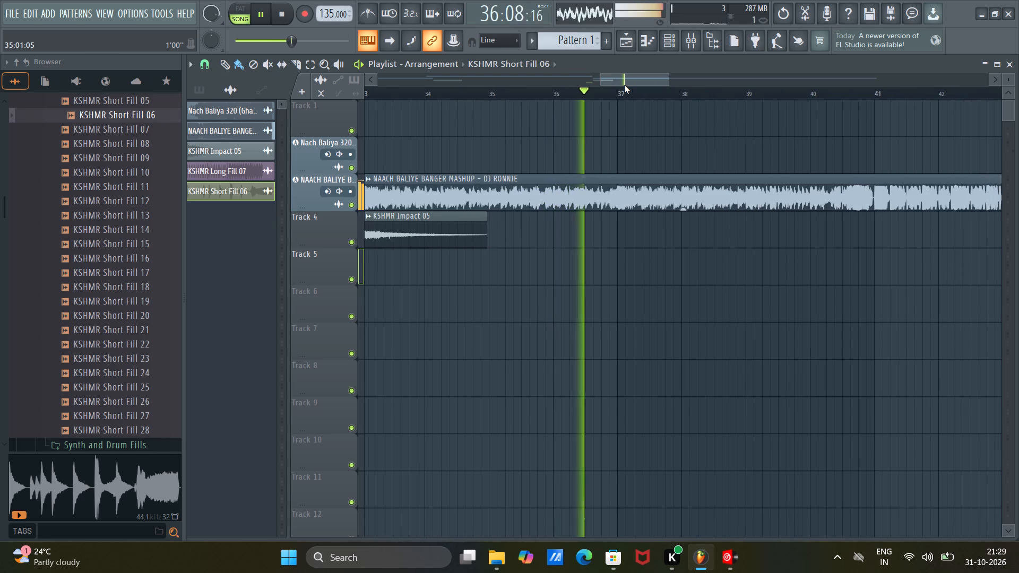
left_click_drag(624, 85, 634, 88)
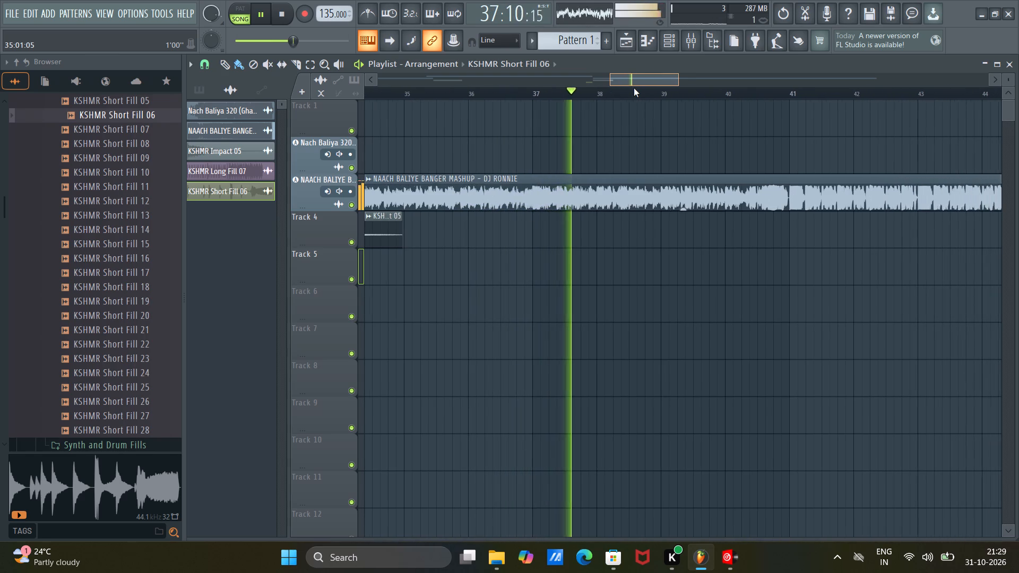
left_click_drag(634, 88, 634, 89)
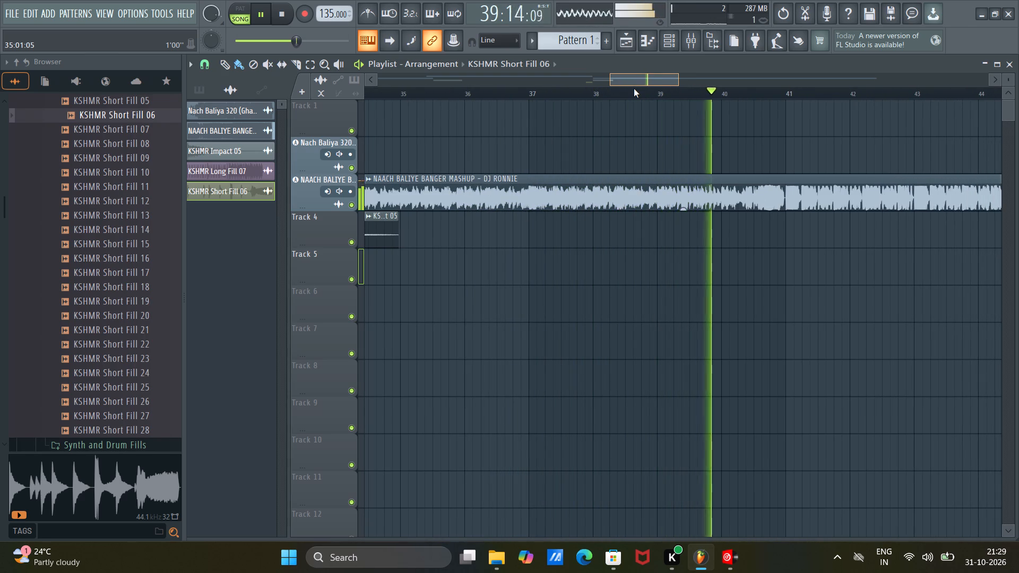
left_click_drag(634, 89, 638, 90)
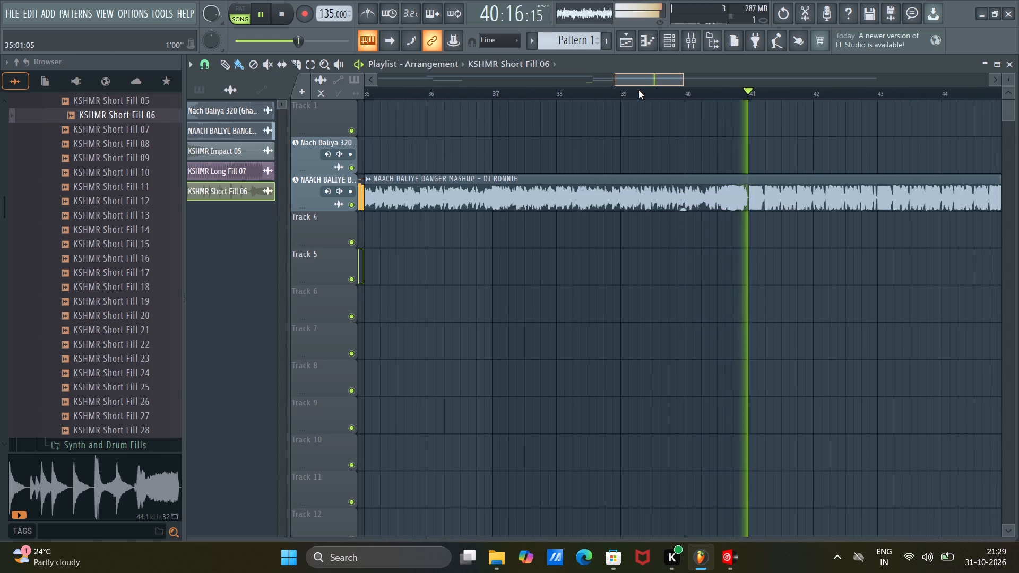
Replay the drum fill and the bar 32 transition from slightly before bar 30.
left_click_drag(638, 90, 582, 81)
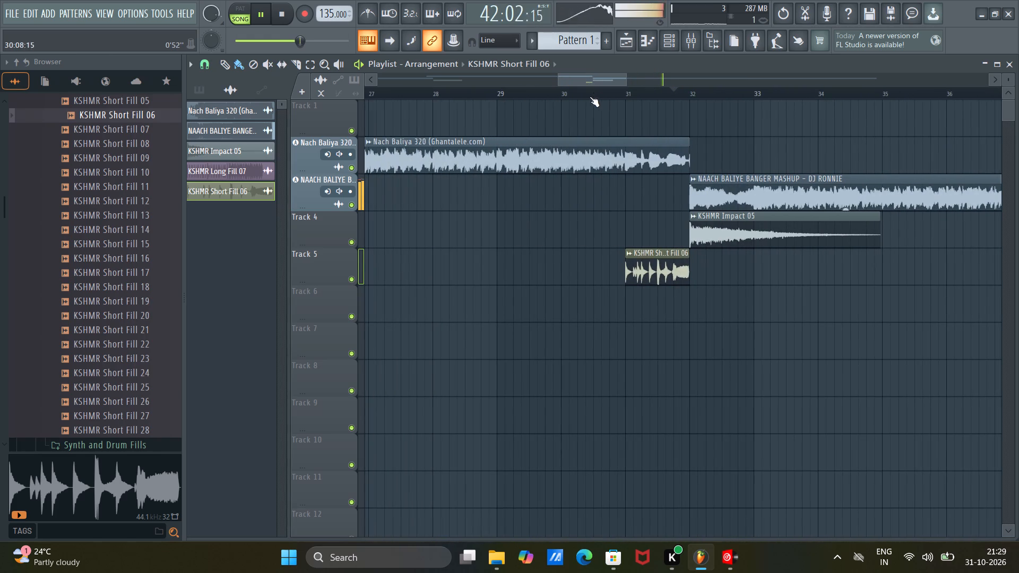
left_click_drag(577, 82, 588, 84)
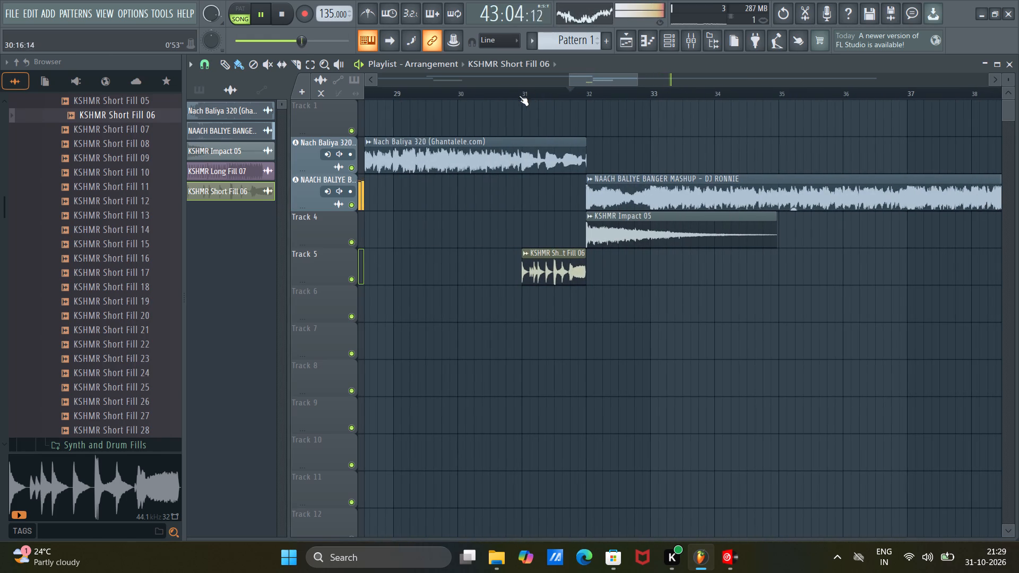
left_click(454, 99)
scroll(530, 95, "up", 1)
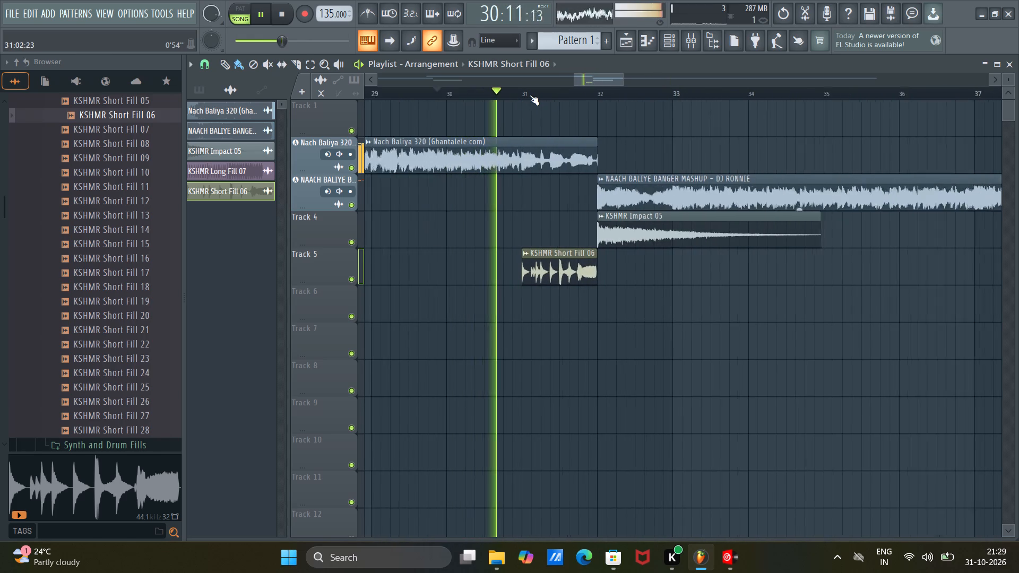
scroll(530, 95, "up", 3)
scroll(530, 94, "down", 4)
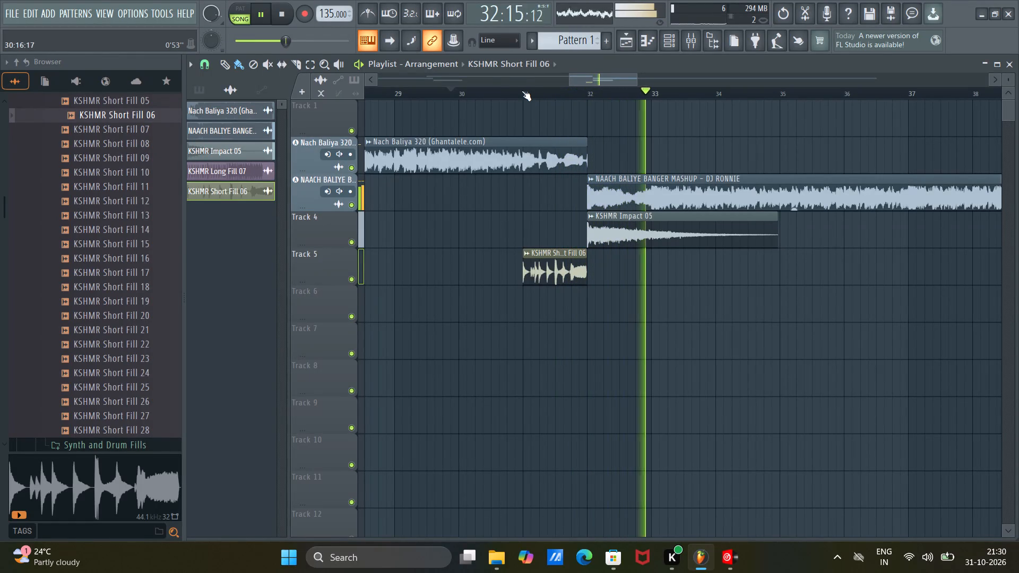
Replay the bar 32 transition from just before bar 31, then again from about the middle of bar 28.
left_click(521, 91)
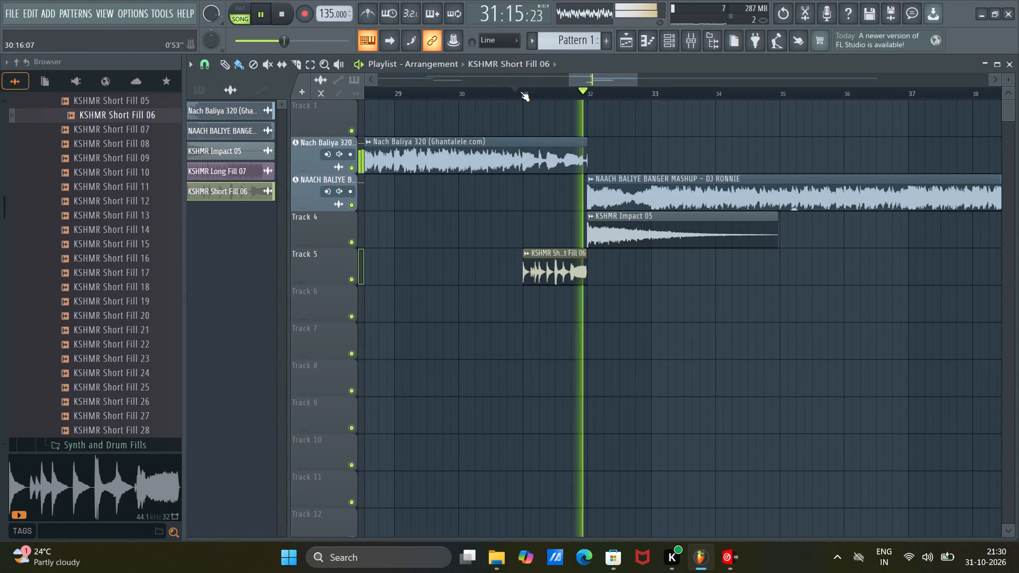
scroll(520, 91, "down", 7)
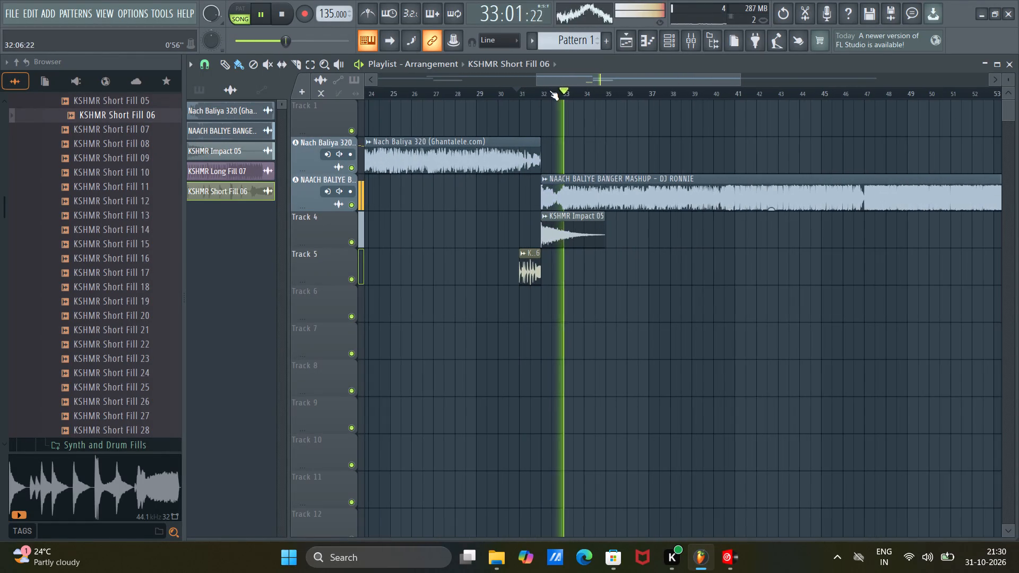
left_click_drag(559, 79, 525, 75)
left_click(575, 95)
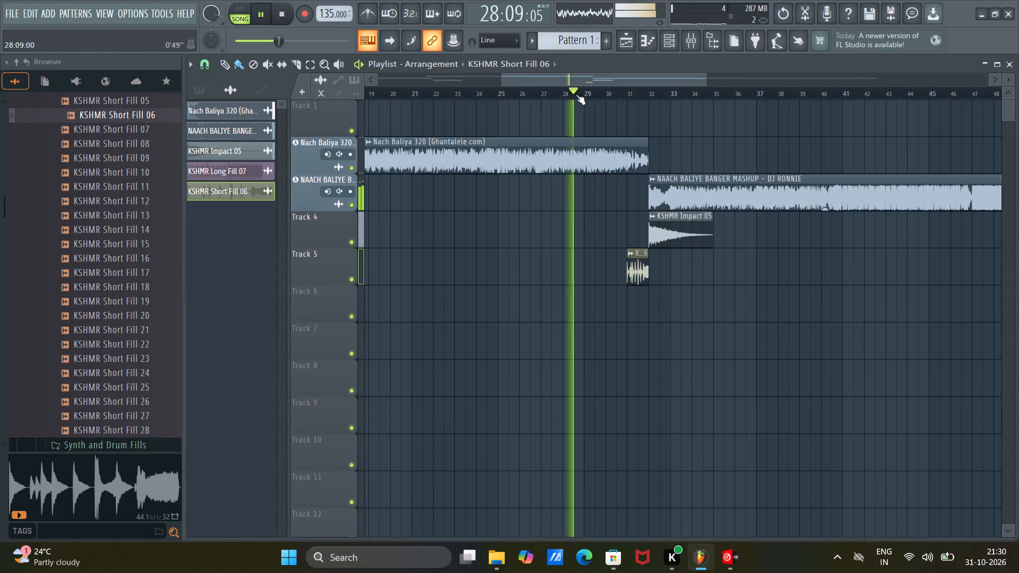
scroll(625, 92, "up", 5)
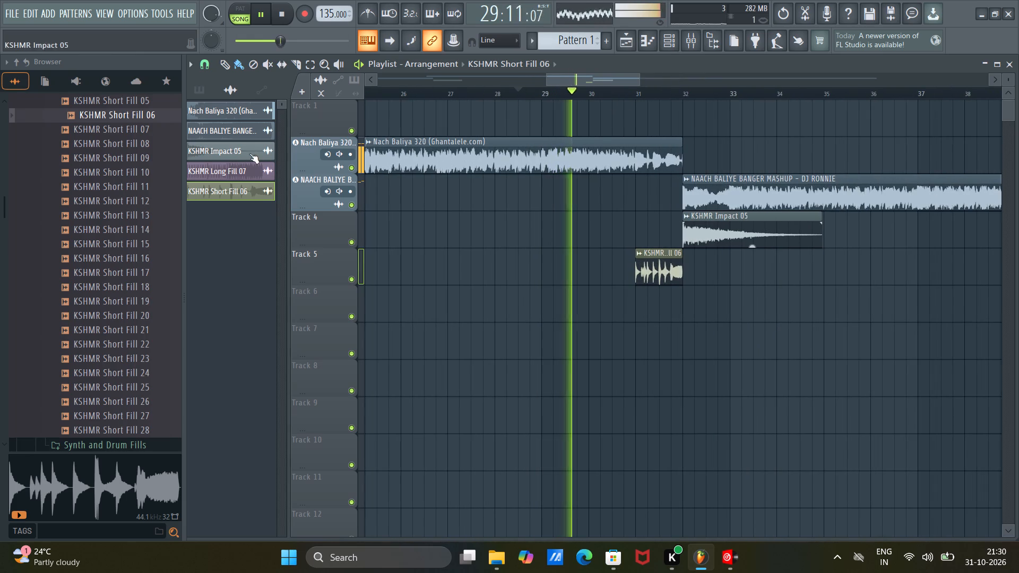
Leave the KSHMR Fills samples for the KSHMR FX folder and audition Big Stop 01 and 02 and Reverb Kick 01 and 03.
scroll(81, 193, "up", 4)
scroll(84, 186, "down", 2)
left_click(110, 201)
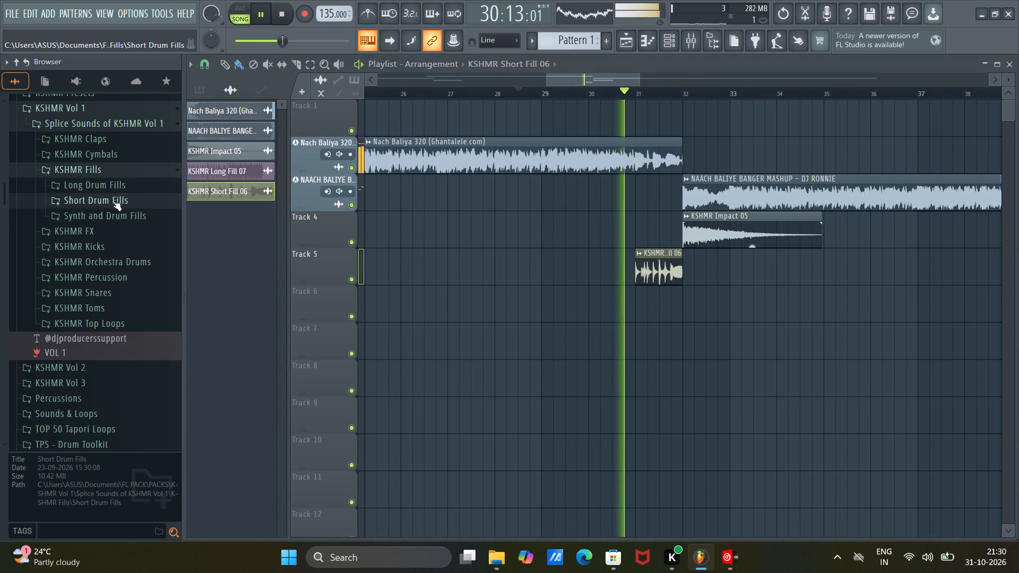
left_click(130, 173)
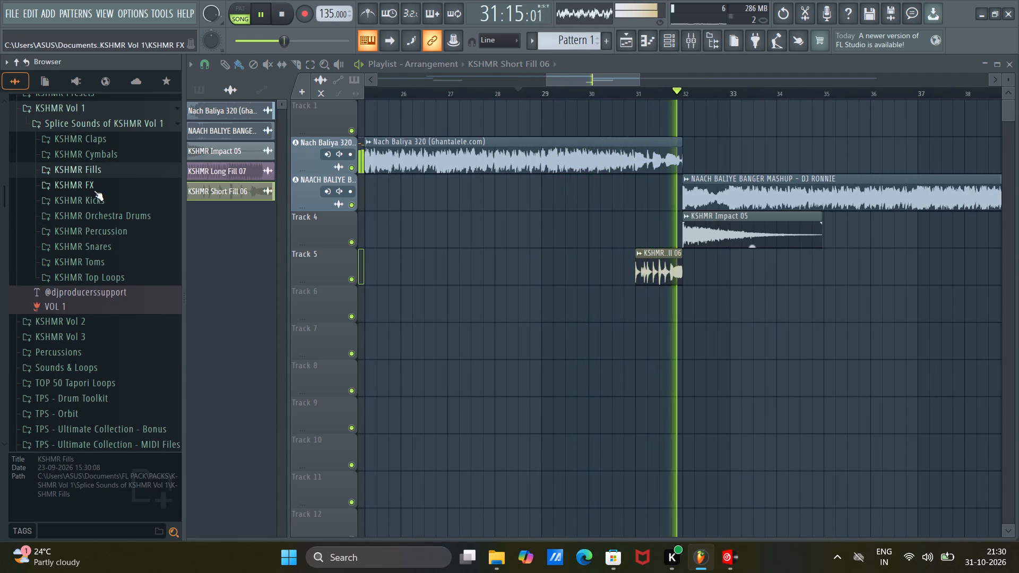
left_click(94, 188)
key("space")
key("space")
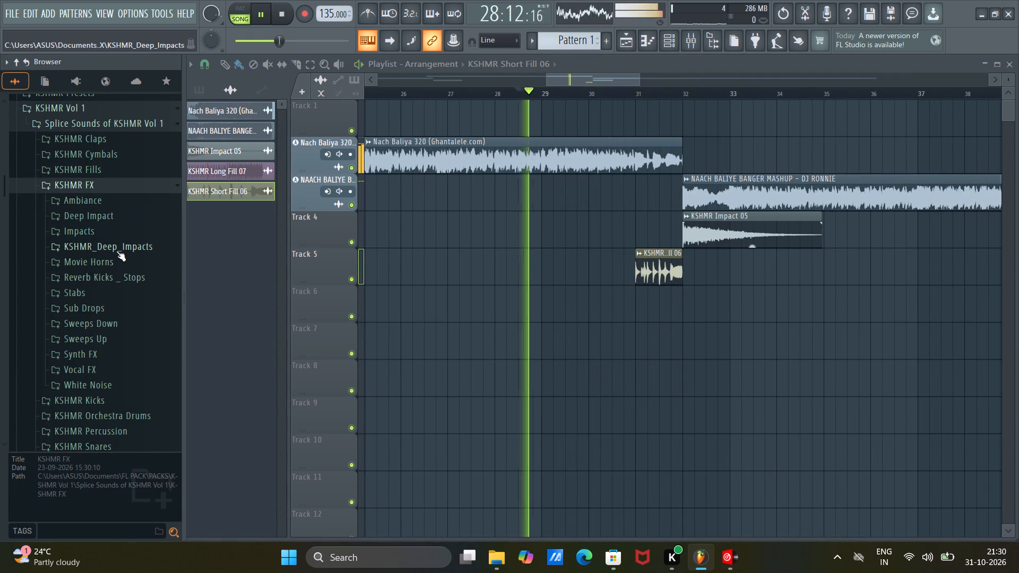
key("space")
key("space")
left_click(106, 276)
left_click(111, 291)
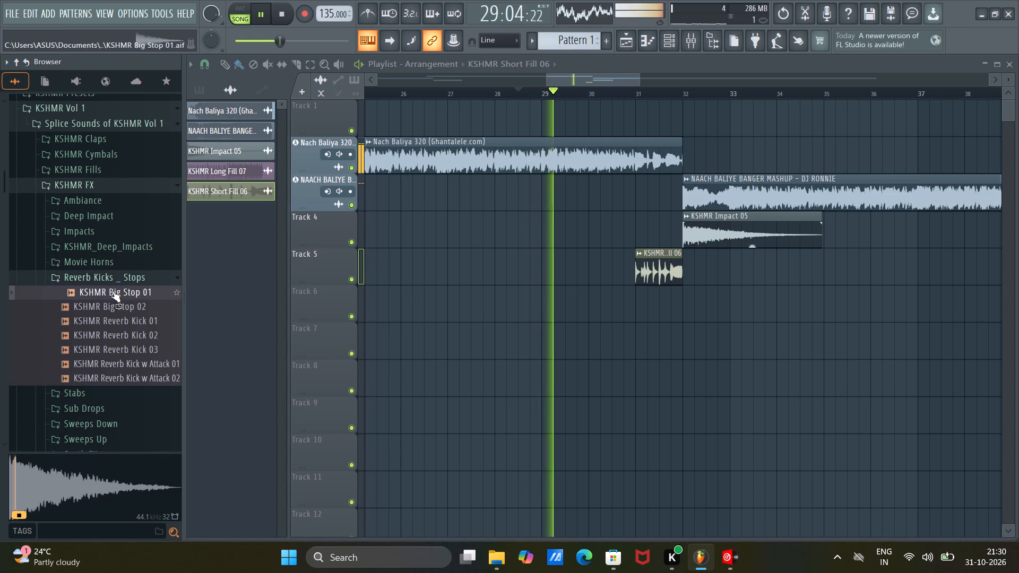
key("space")
left_click(118, 310)
left_click(119, 324)
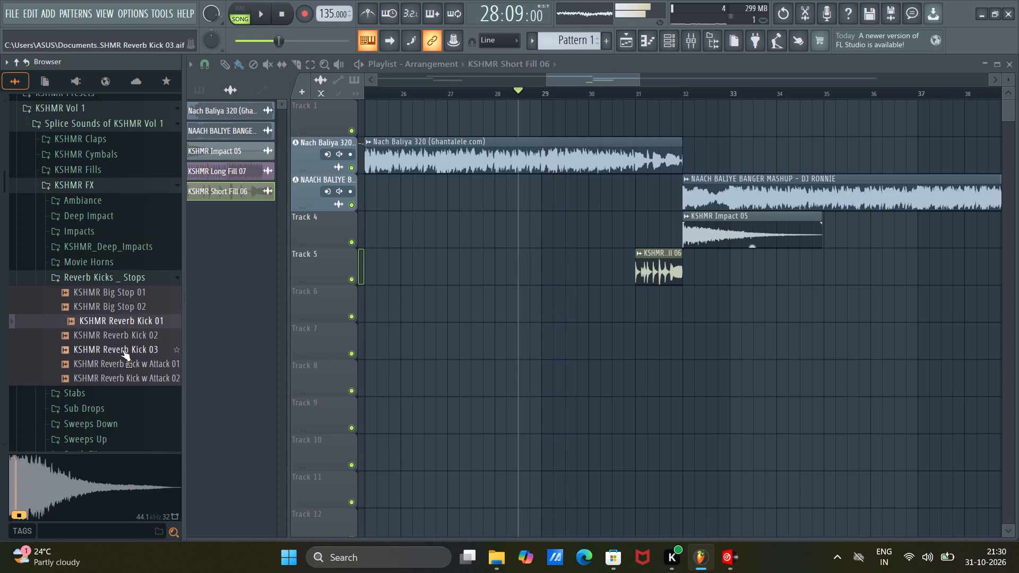
left_click(122, 350)
left_click(119, 276)
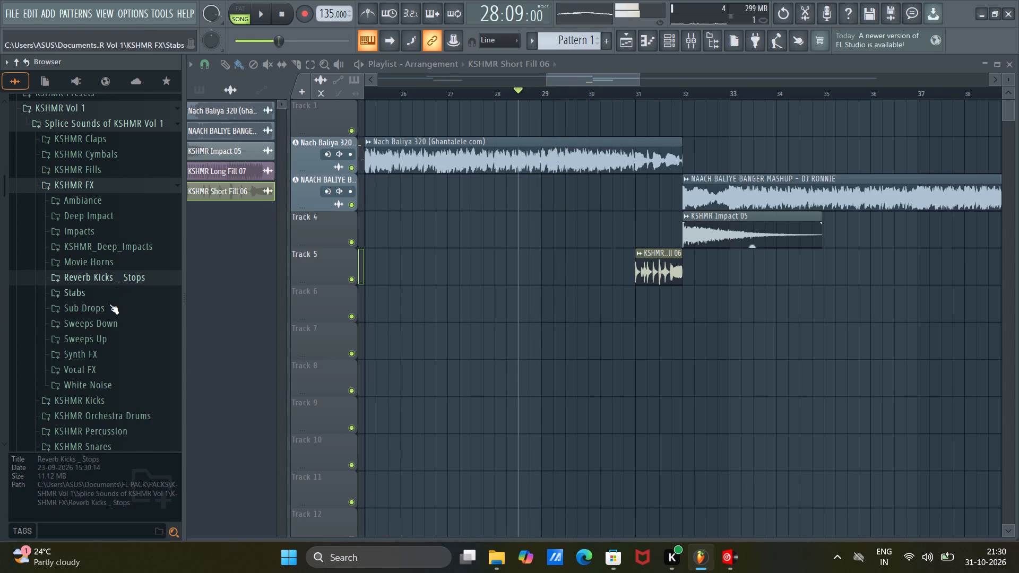
Audition the KSHMR Stab samples in the Stabs folder of KSHMR FX.
left_click(88, 297)
left_click(103, 318)
left_click(111, 334)
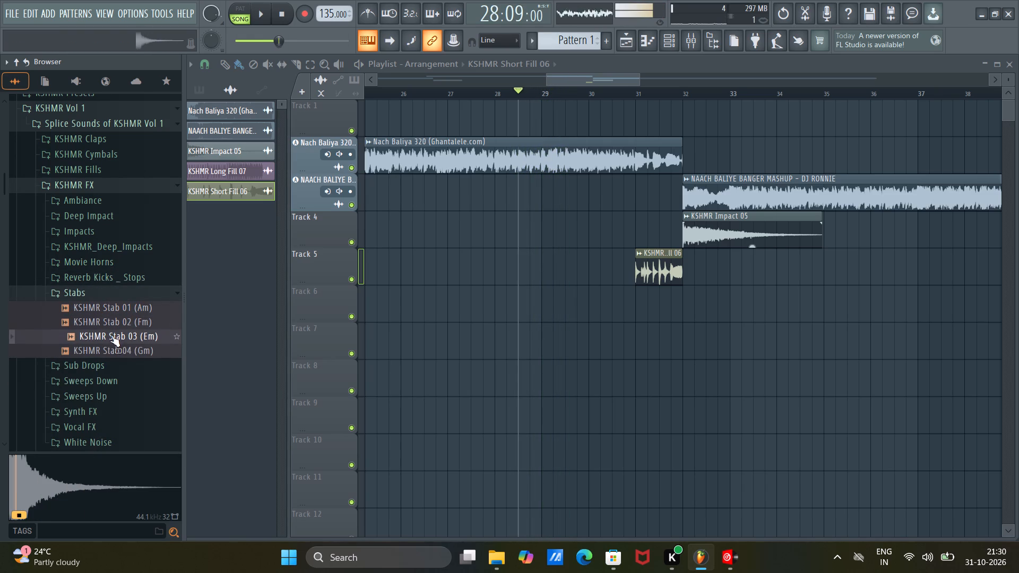
left_click(112, 343)
left_click(113, 343)
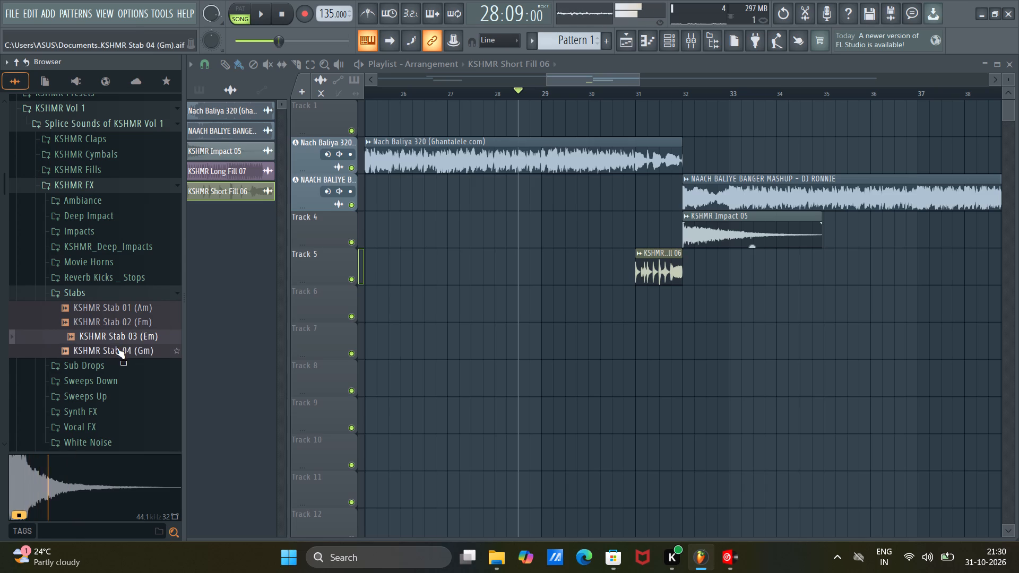
left_click(117, 346)
left_click(100, 311)
left_click(100, 311)
left_click(102, 299)
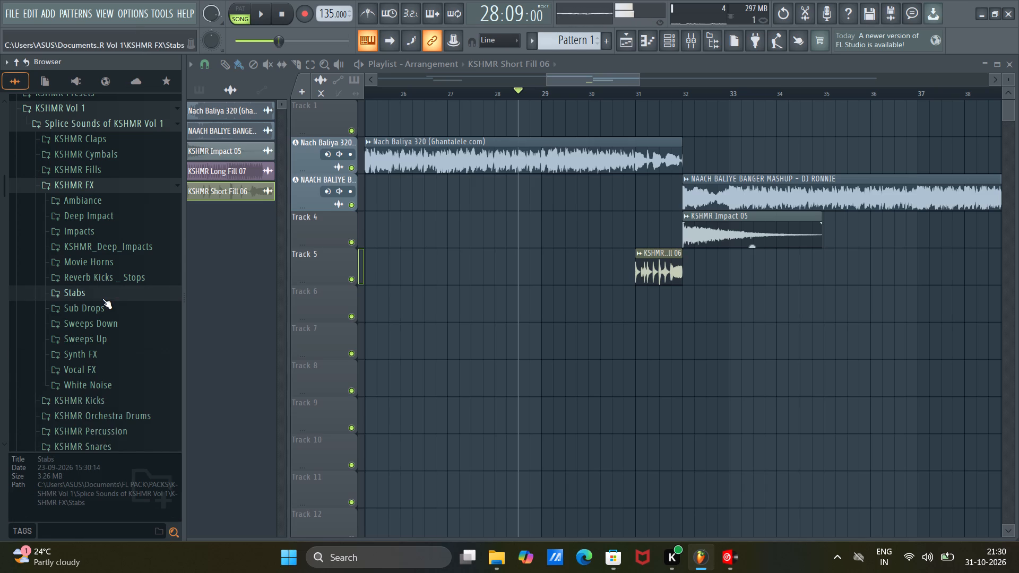
Audition samples from the Sub Drops and Sweeps Down folders, including Clean Downsweep and KSHMR Sweep Down 02.
left_click(94, 307)
left_click(102, 325)
left_click(98, 309)
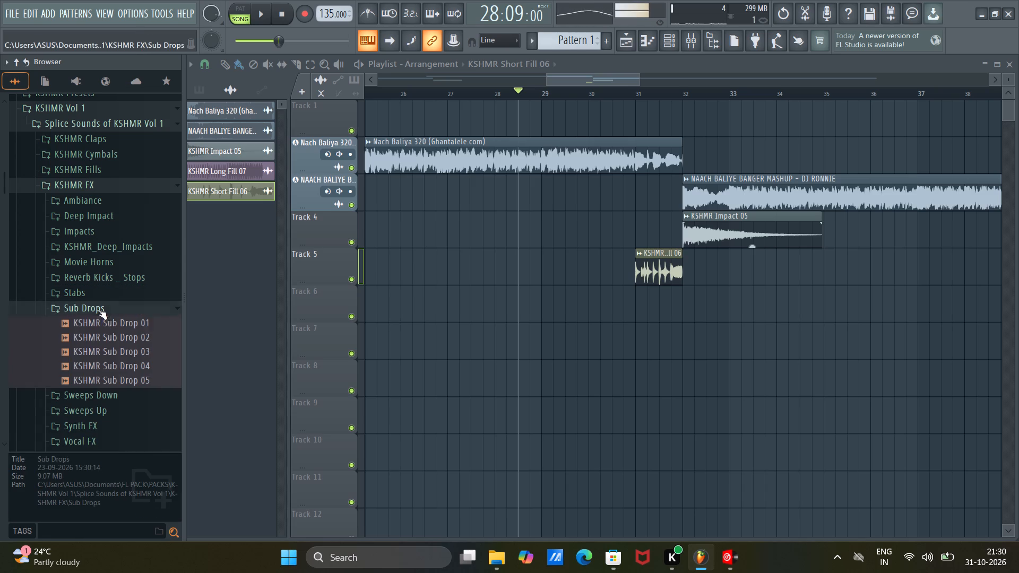
left_click(98, 327)
left_click(101, 345)
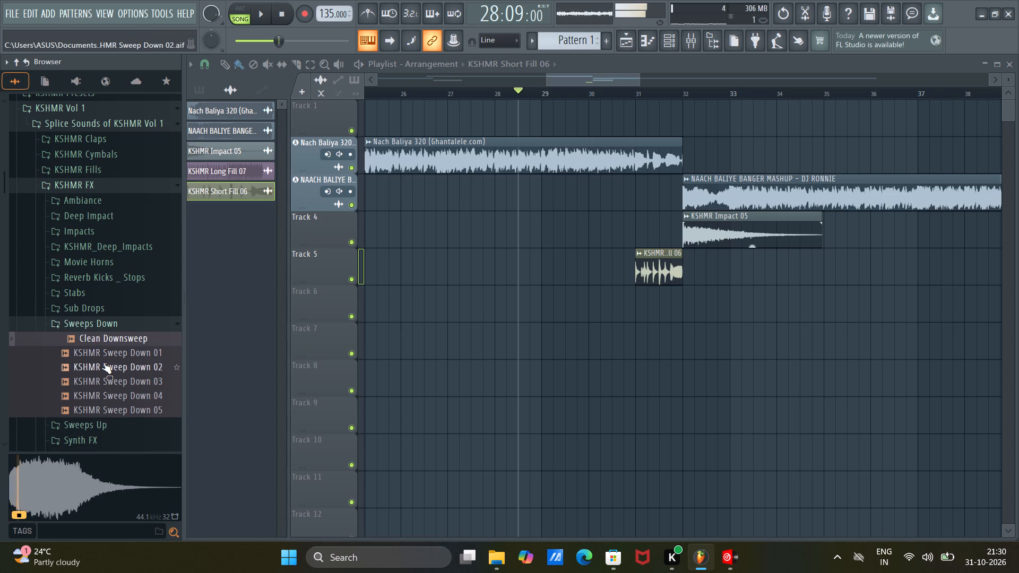
left_click(103, 362)
left_click(101, 327)
Audition KSHMR Long Sweep Up 01, 02 and 03 in the Long subfolder of Sweeps Up.
left_click(93, 341)
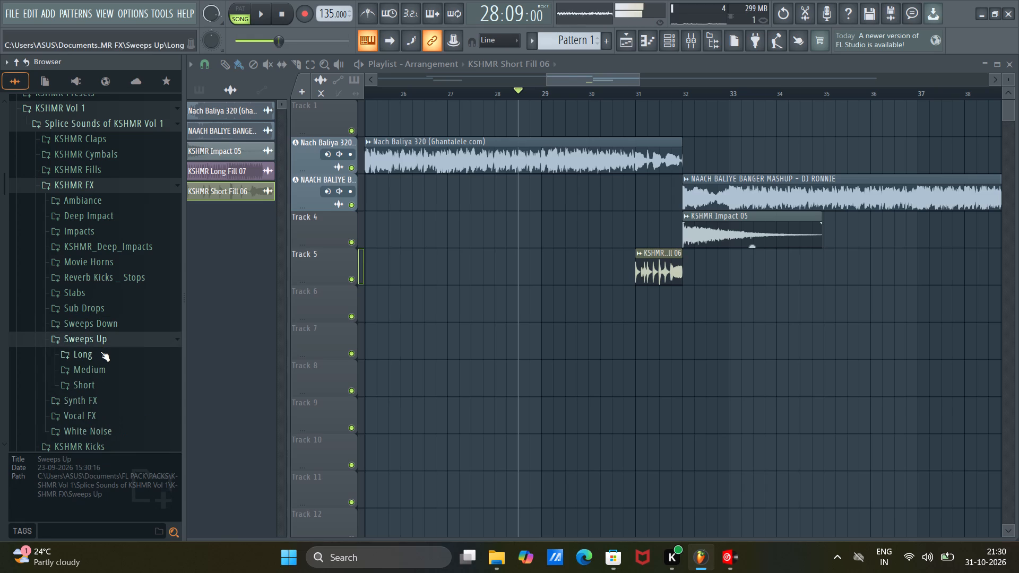
key("space")
left_click(94, 355)
key("space")
left_click(100, 368)
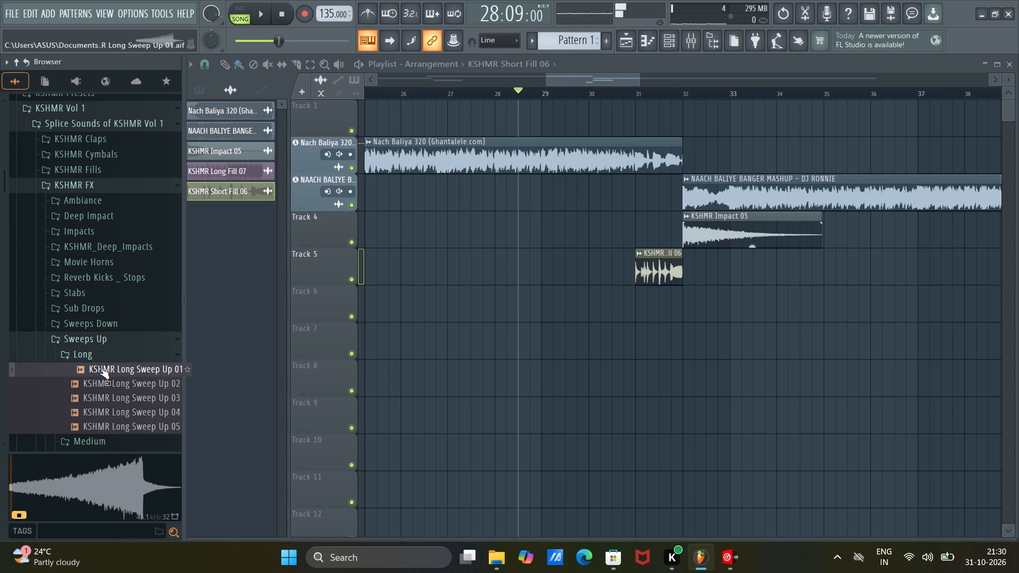
left_click(115, 379)
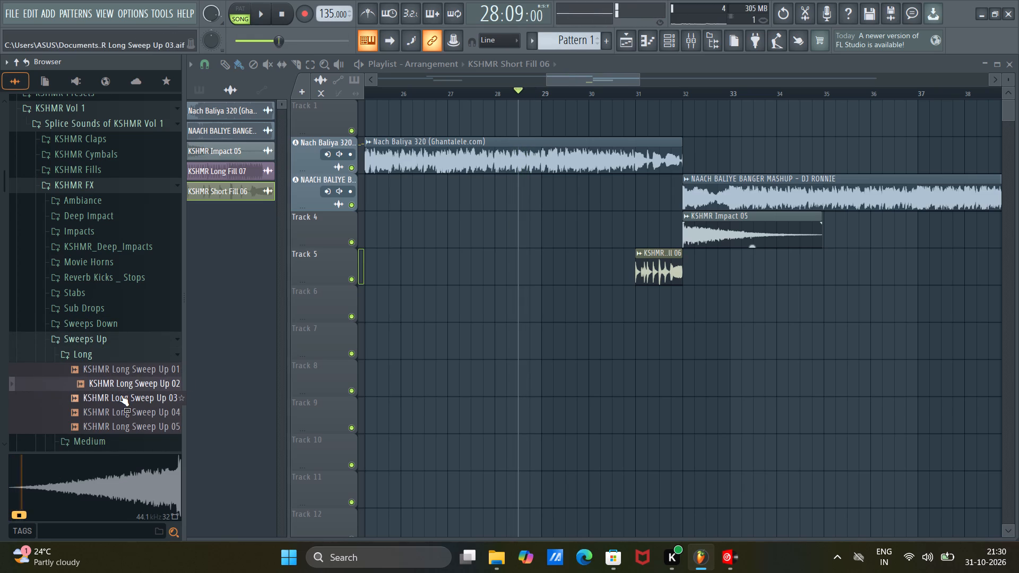
left_click(120, 395)
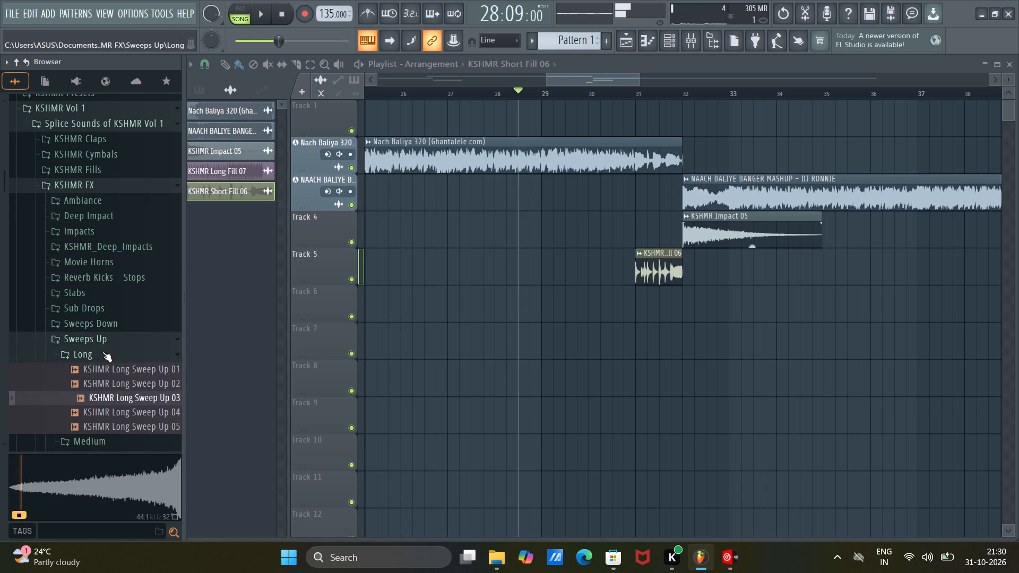
left_click(102, 352)
Audition KSHMR Medium Sweep Up 01 and 02, then KSHMR Short Sweep Up 01.
left_click(97, 371)
left_click(97, 376)
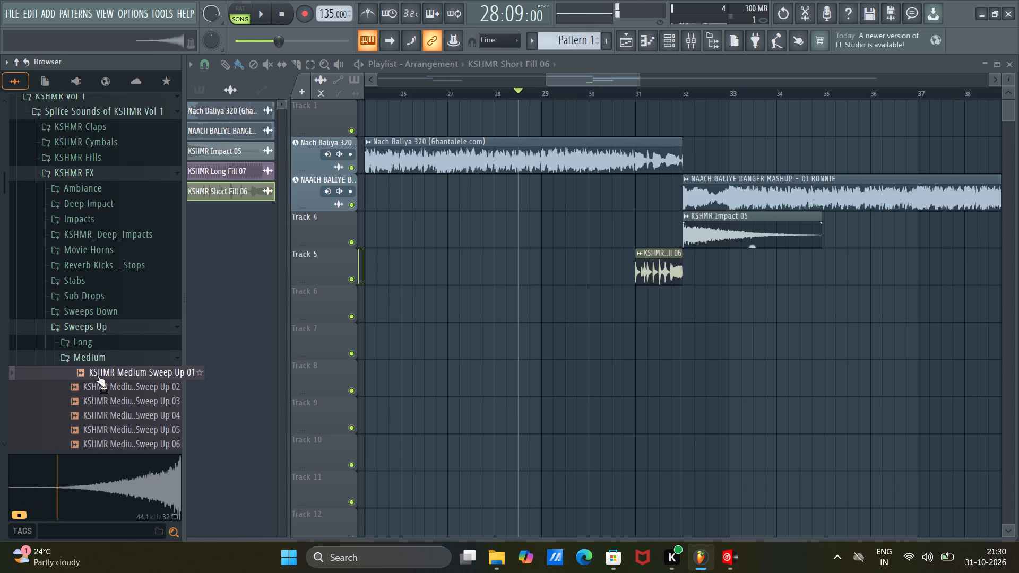
left_click(99, 385)
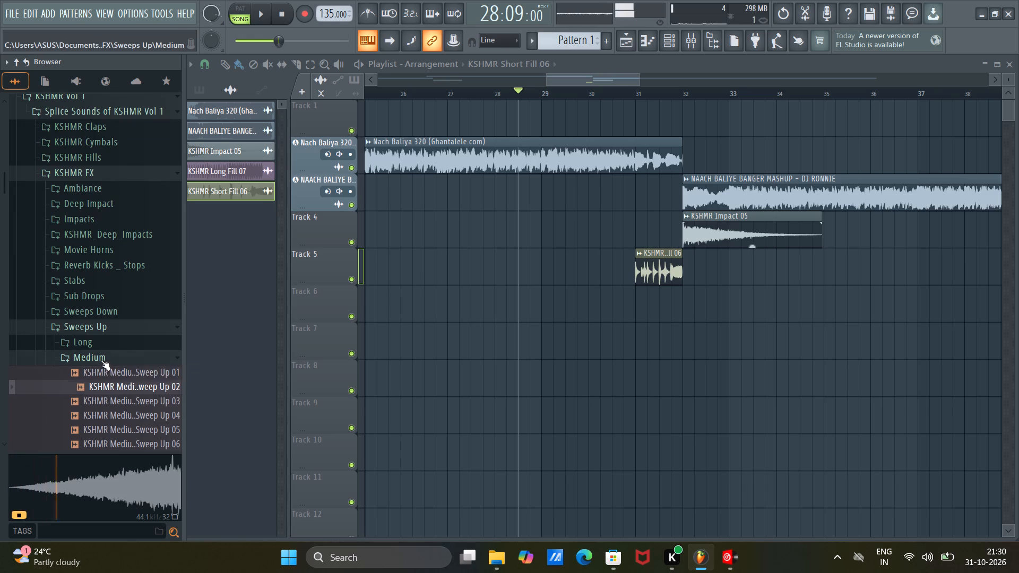
left_click(101, 360)
left_click(97, 375)
left_click(100, 385)
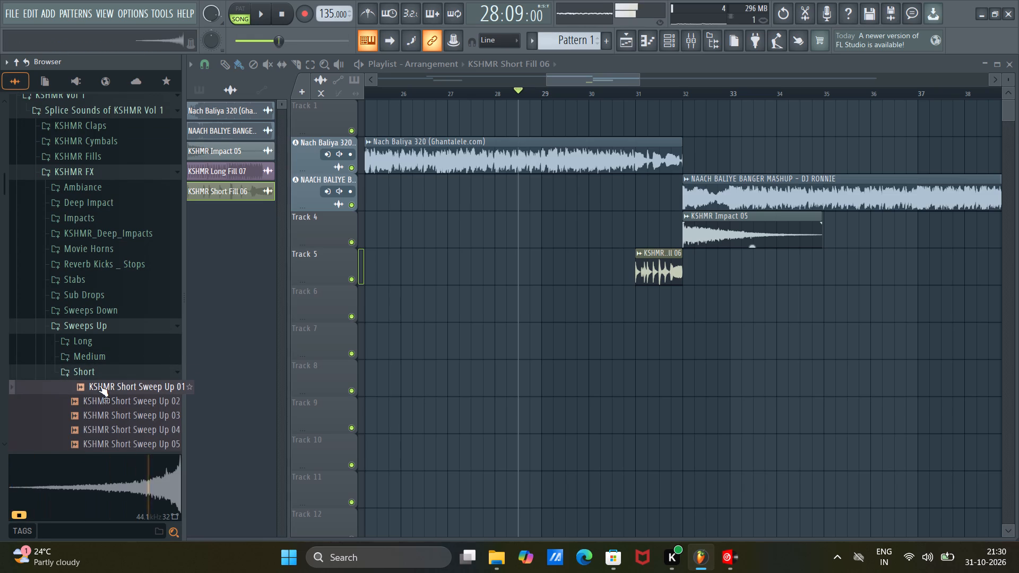
left_click(100, 385)
left_click(97, 373)
Return to the Medium sweeps and audition KSHMR Medium Sweep Up 03 through 06.
left_click(95, 353)
left_click(116, 403)
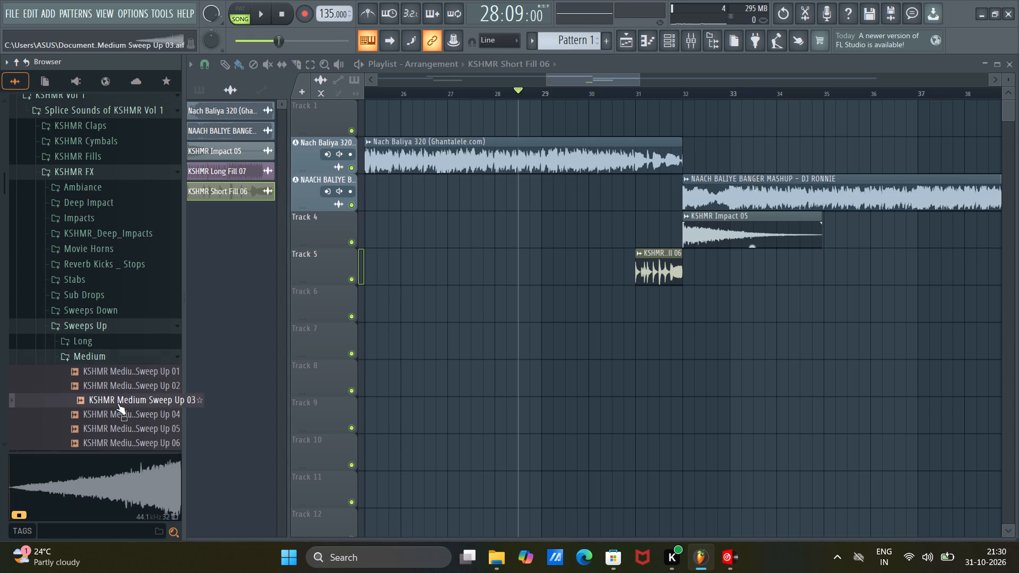
scroll(117, 404, "down", 2)
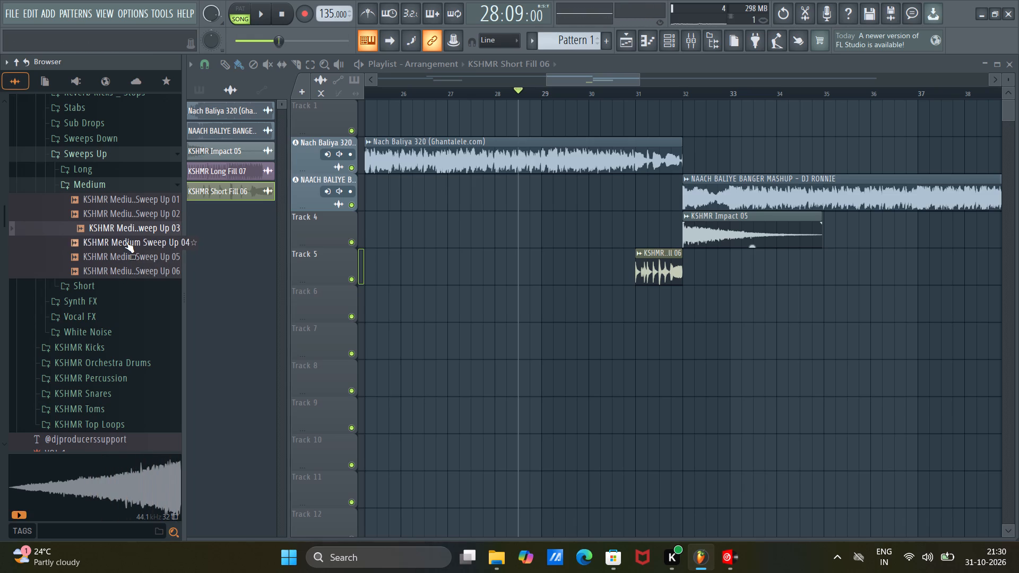
left_click(126, 241)
left_click(136, 257)
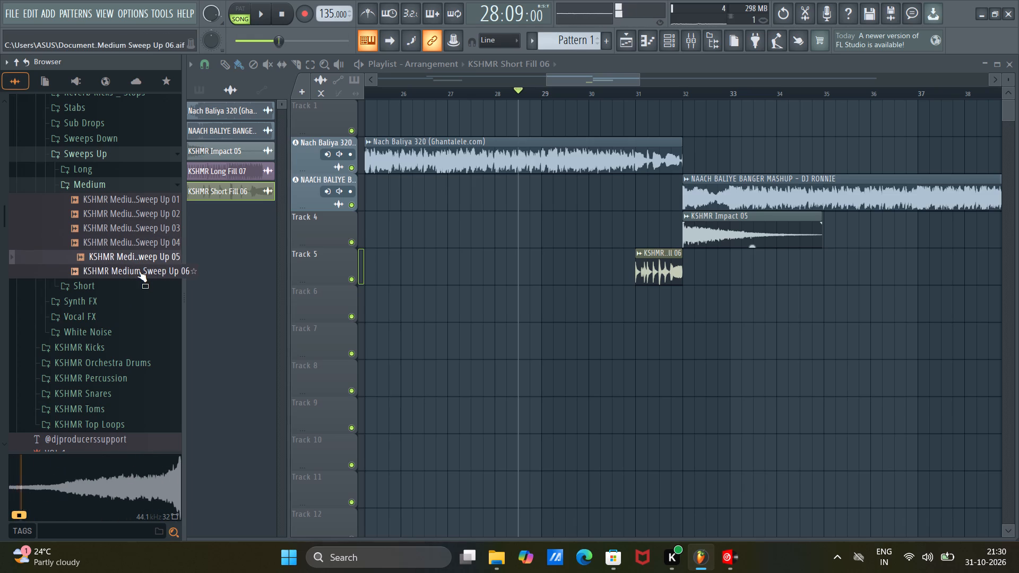
left_click(139, 271)
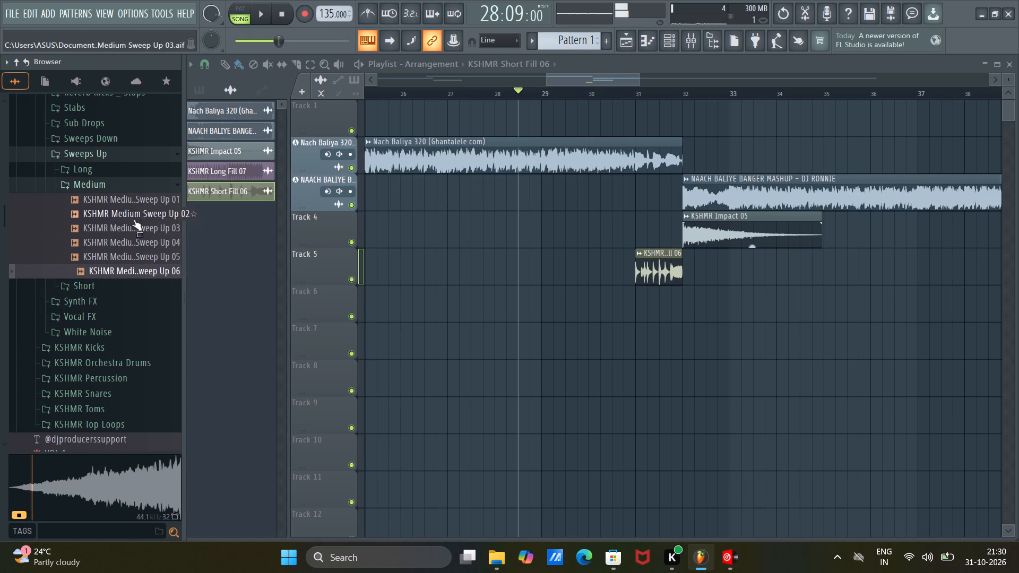
Preview KSHMR Medium Sweep Up 01 and place it on Track 6 at bar 31, beneath the drum fill.
left_click(131, 202)
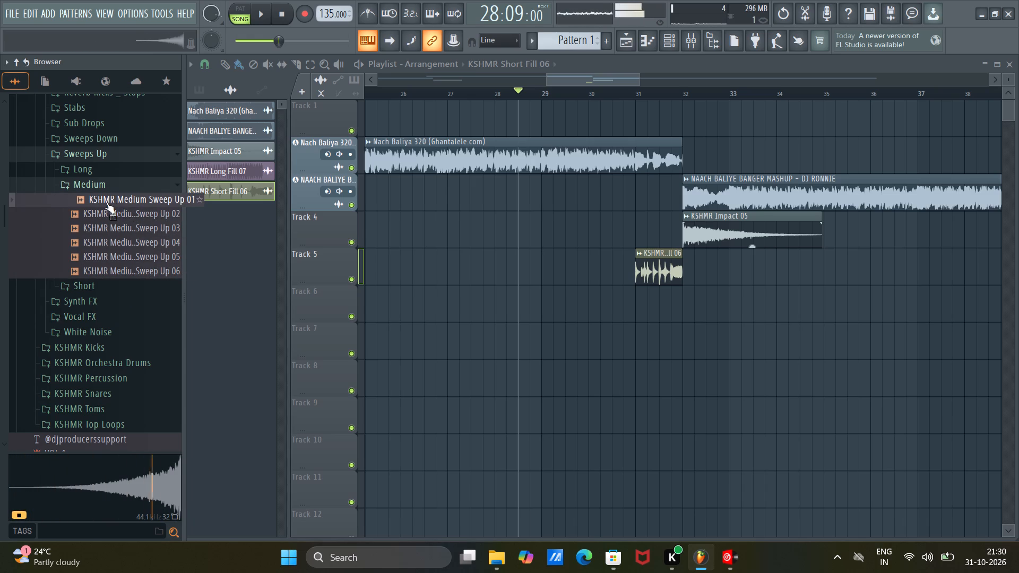
left_click_drag(101, 199, 644, 316)
Time-stretch the KSHMR Medium Sweep Up 01 clip to the project tempo, then fit it using autodetected tempo.
scroll(683, 98, "up", 4)
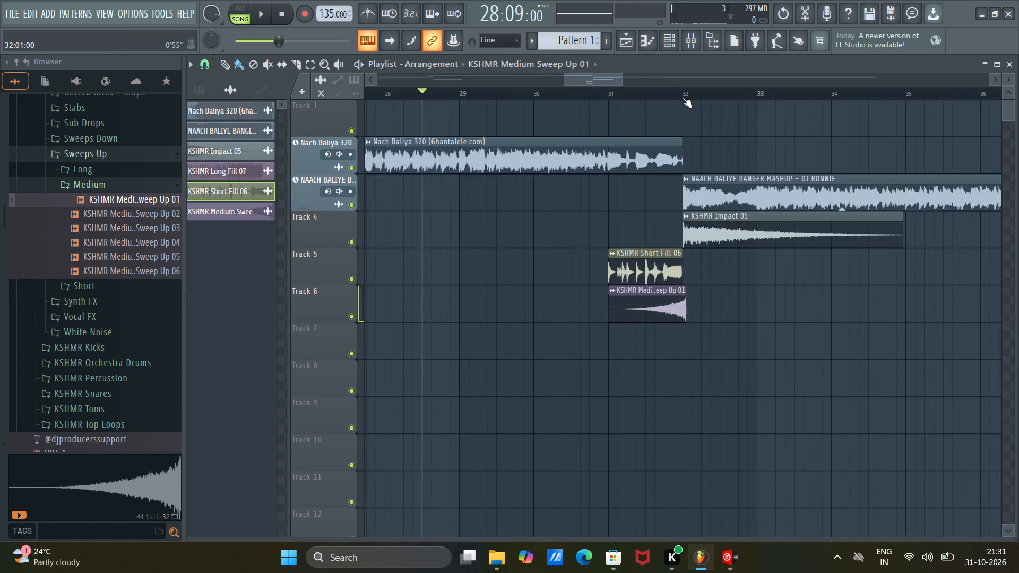
scroll(683, 98, "up", 6)
double_click(594, 288)
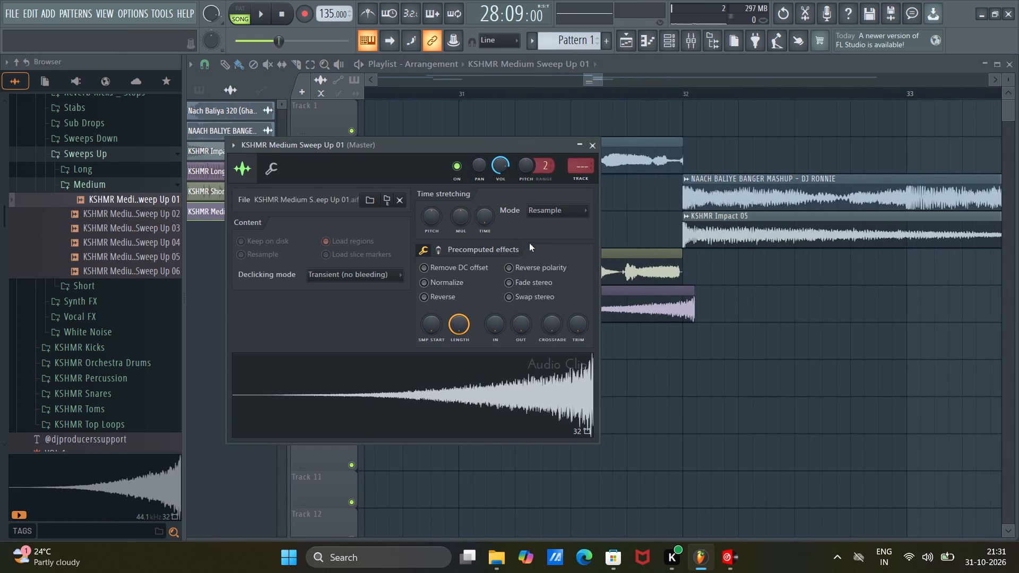
right_click(483, 220)
left_click(511, 253)
right_click(489, 222)
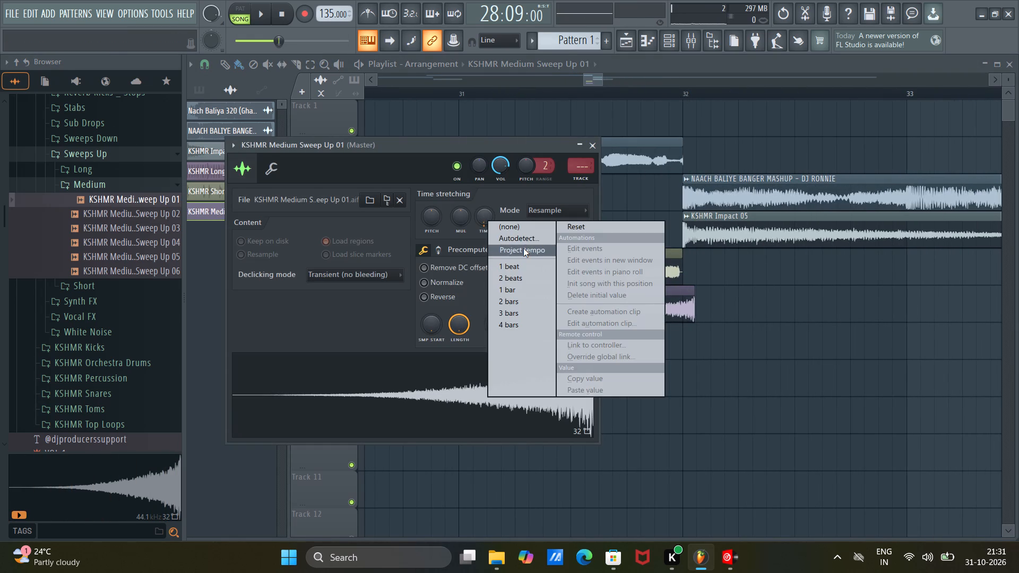
left_click(523, 241)
left_click(525, 337)
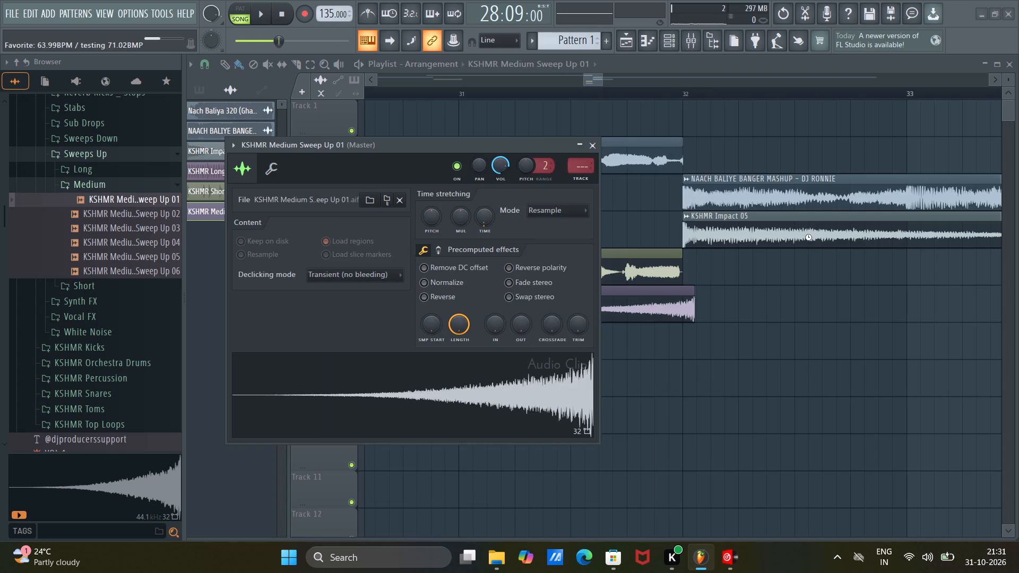
Time-stretch the KSHMR Impact 05 clip to the project tempo, then autodetect its tempo within the 75 to 150 BPM range.
double_click(794, 224)
right_click(573, 298)
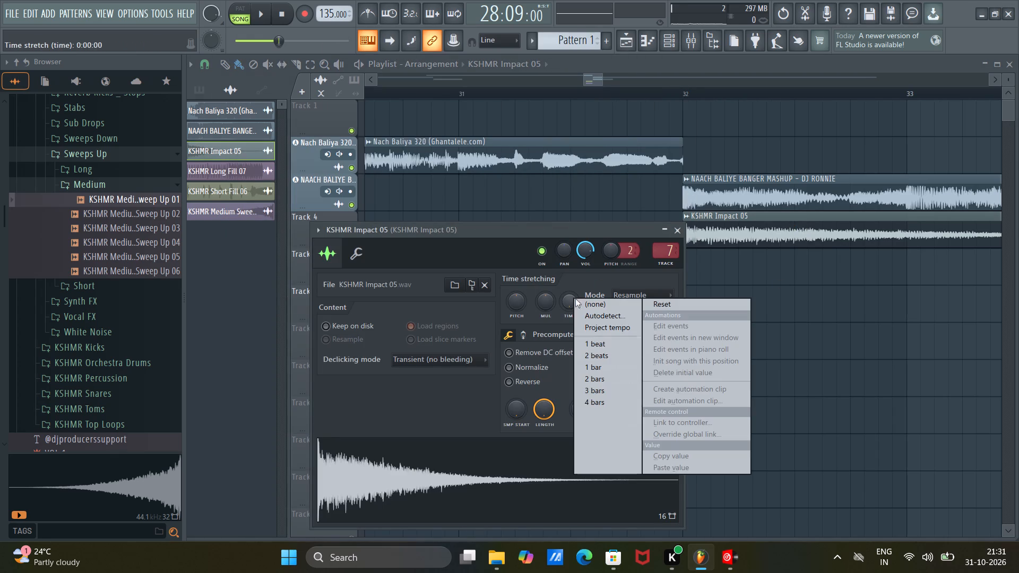
left_click(617, 331)
right_click(563, 294)
left_click(598, 315)
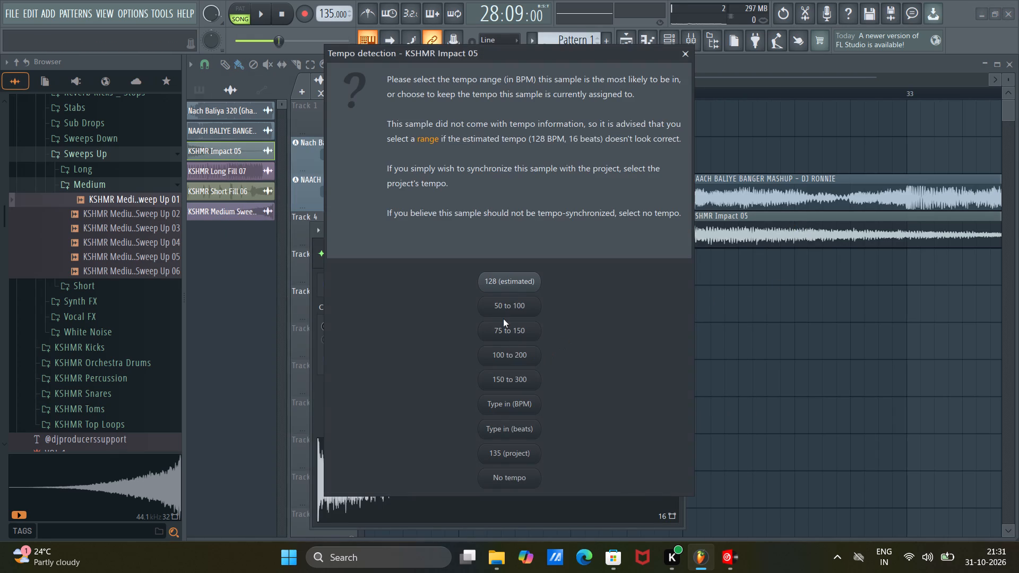
left_click(521, 335)
left_click(673, 235)
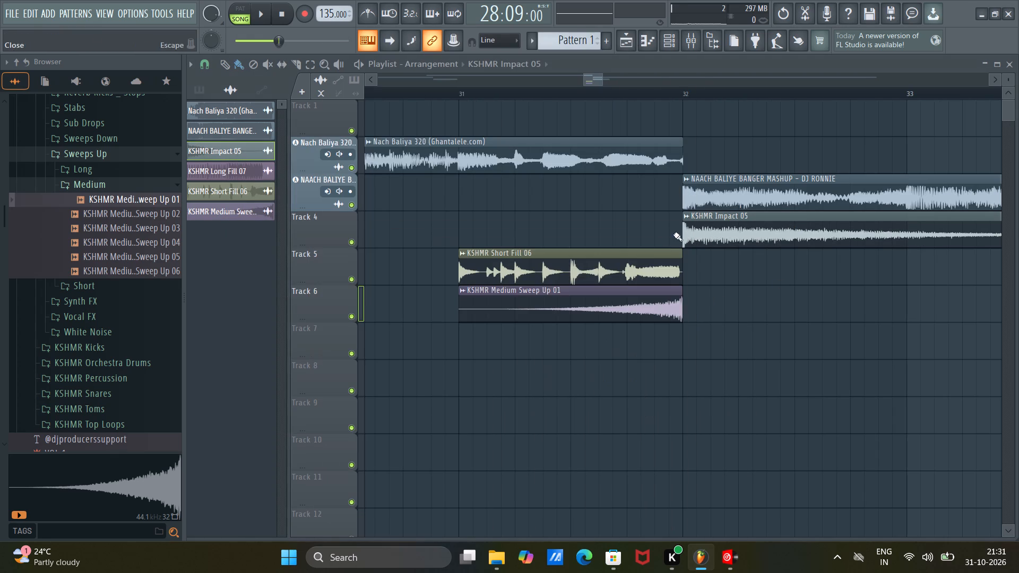
Play the transition, then move the KSHMR Medium Sweep Up 01 clip on Track 6 one bar earlier to bar 30.
key("space")
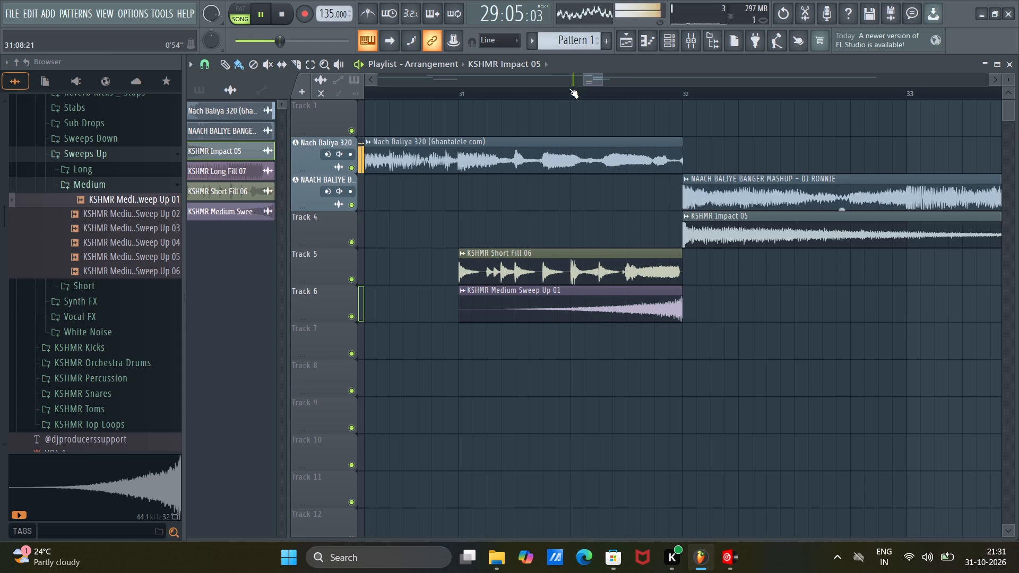
scroll(569, 88, "down", 5)
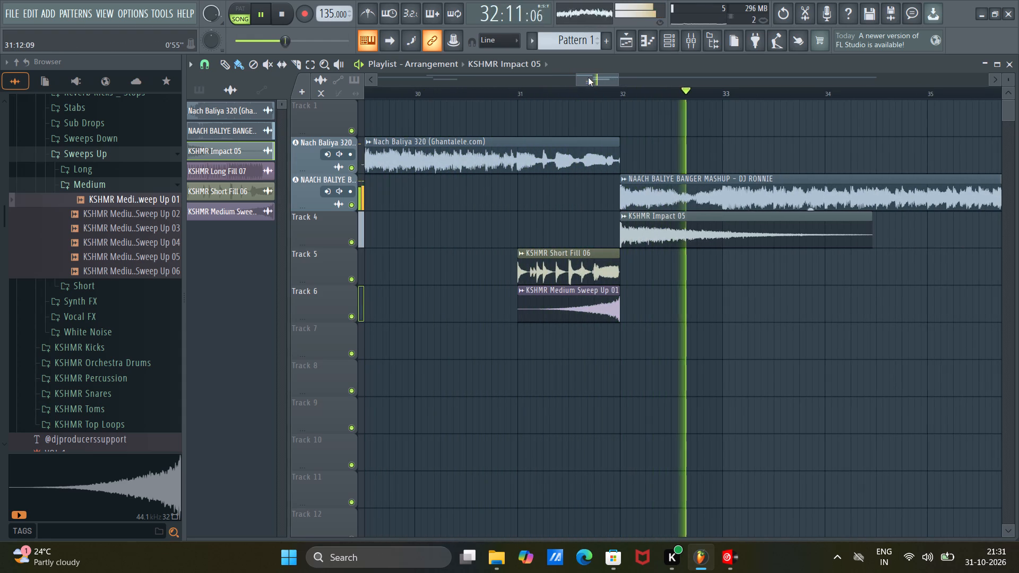
left_click(588, 77)
left_click_drag(589, 311, 483, 304)
Play back the transition around bars 29 to 32 to check the sweep's timing against the drum fill and impact.
key("space")
key("space")
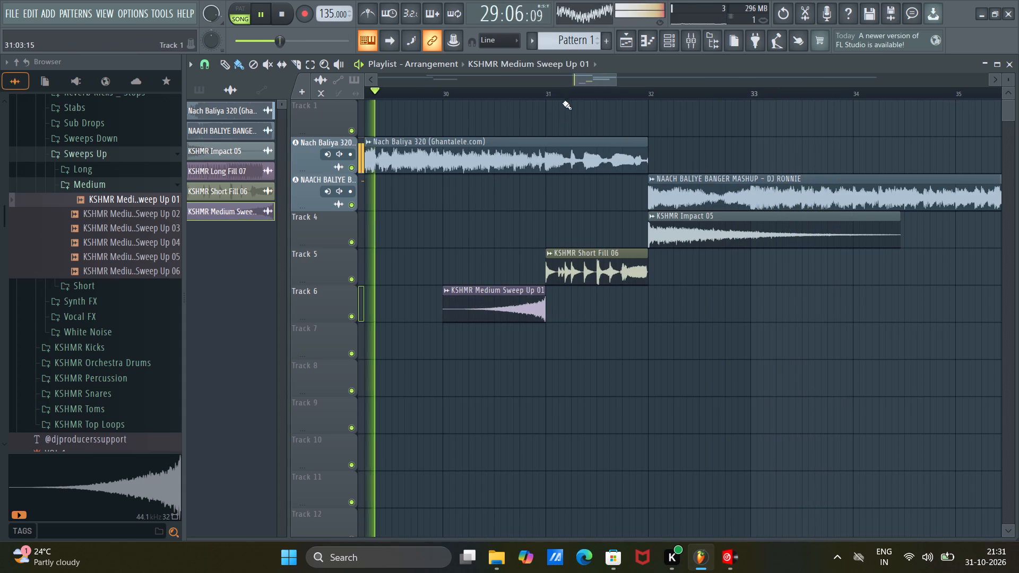
left_click(590, 80)
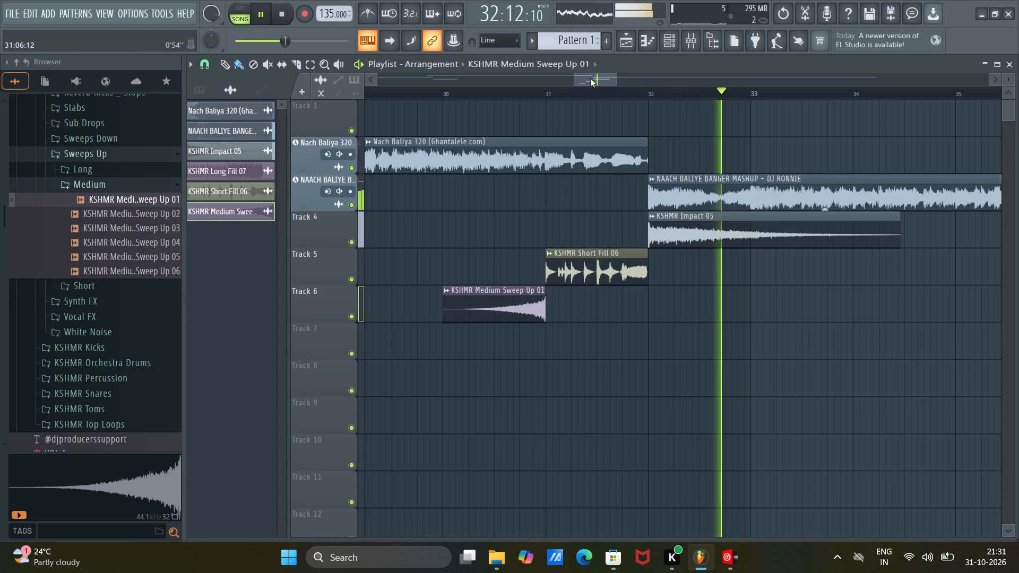
left_click_drag(590, 79, 581, 76)
left_click(564, 91)
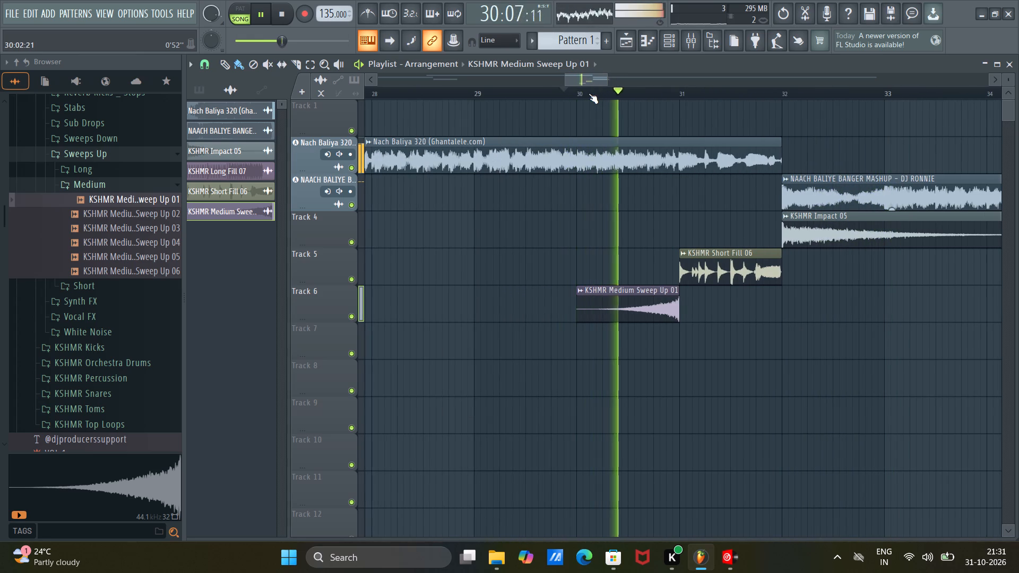
left_click_drag(583, 81, 592, 87)
Route the KSHMR Medium Sweep Up 01 channel to its own mixer track 9.
left_click(691, 44)
key("space")
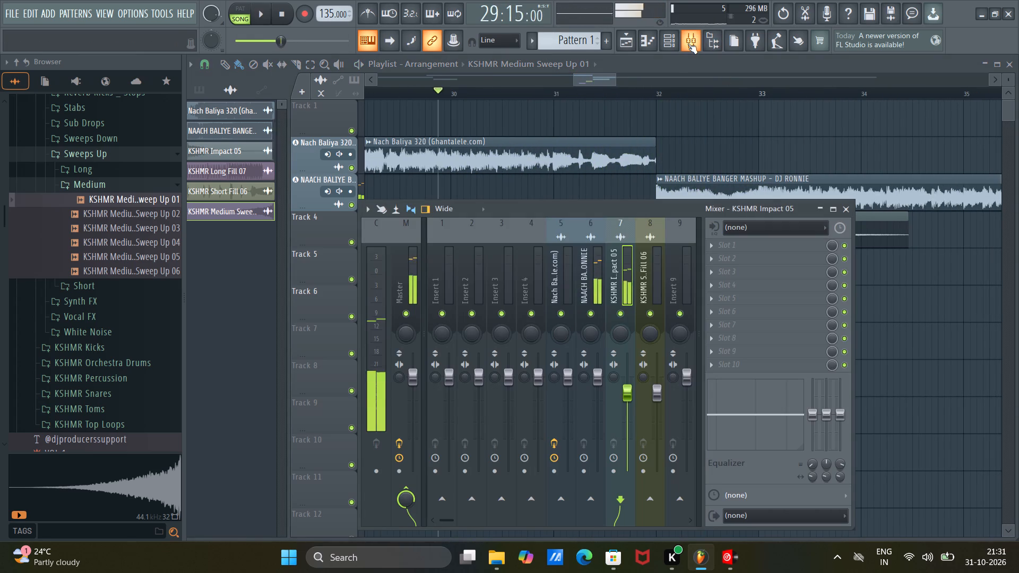
key("space")
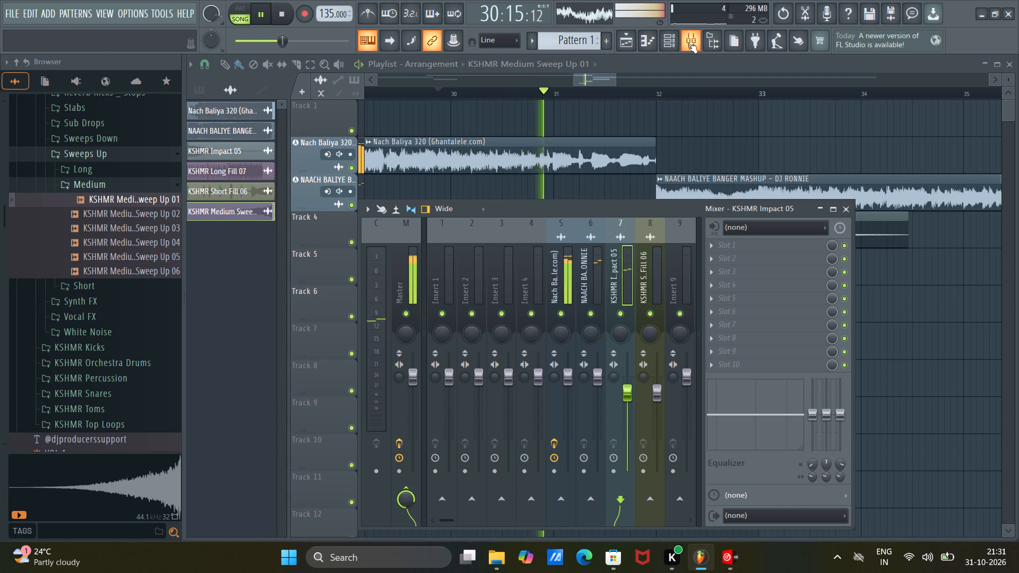
left_click(847, 210)
double_click(487, 312)
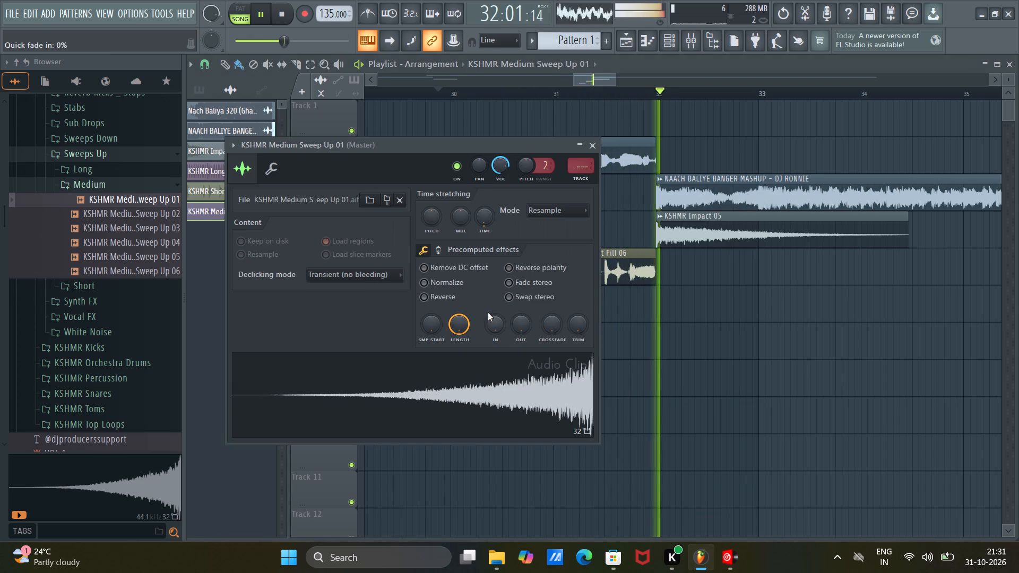
left_click(589, 183)
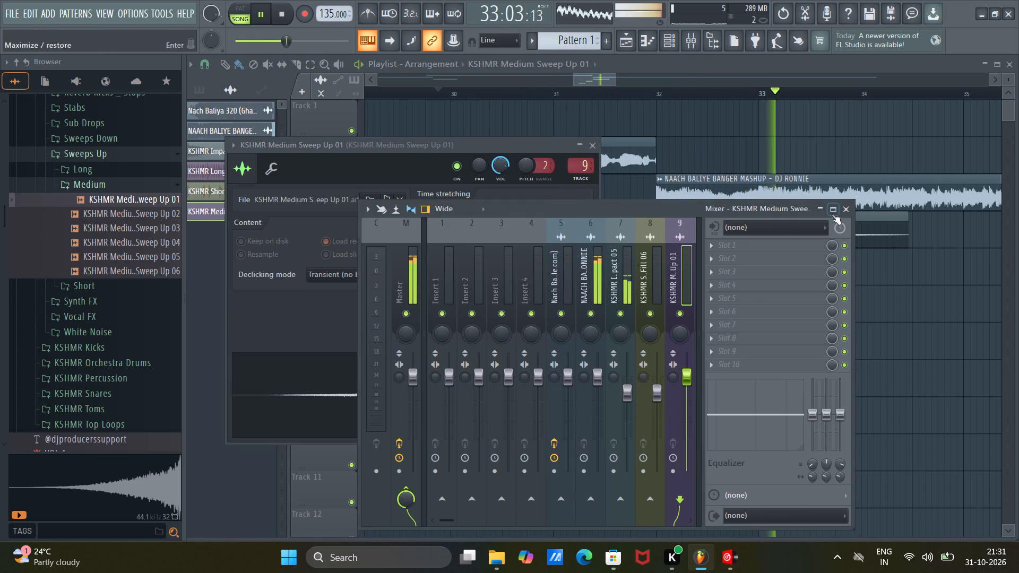
Lower the sweep's volume on mixer track 9 to slightly below 90% while replaying the transition, then close the mixer and channel windows.
key("space")
key("space")
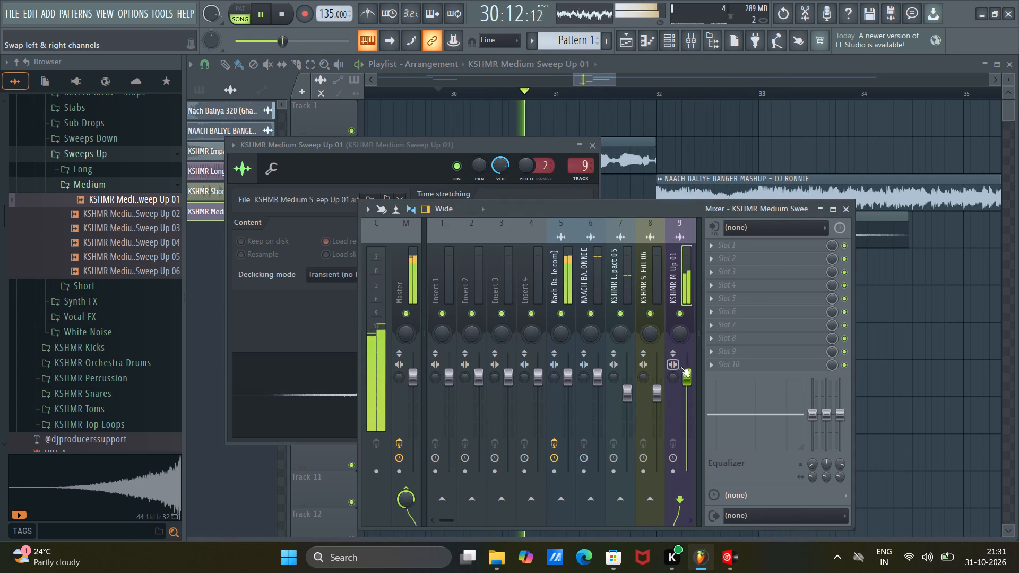
scroll(685, 370, "down", 3)
key("space")
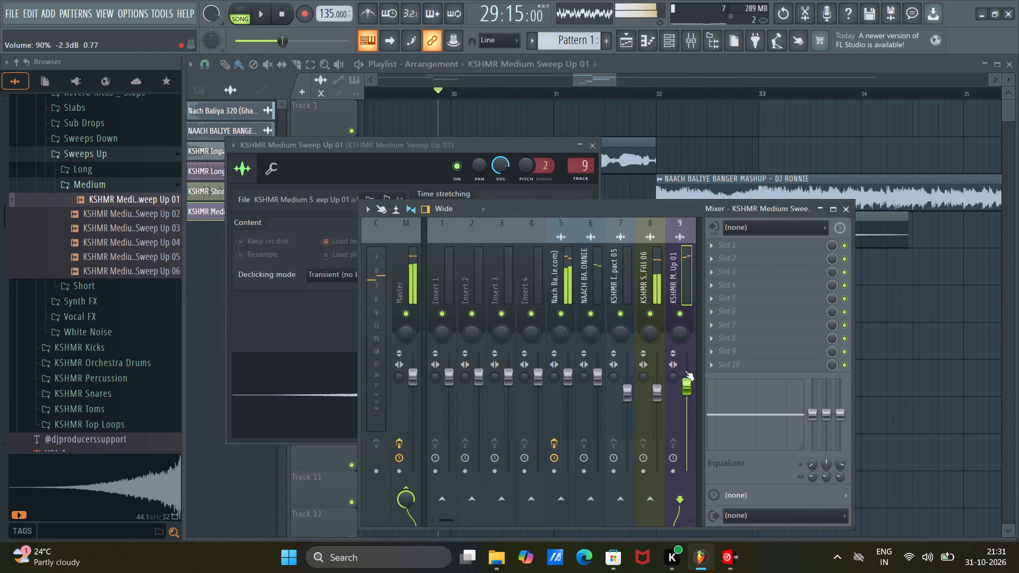
key("space")
scroll(685, 370, "down", 1)
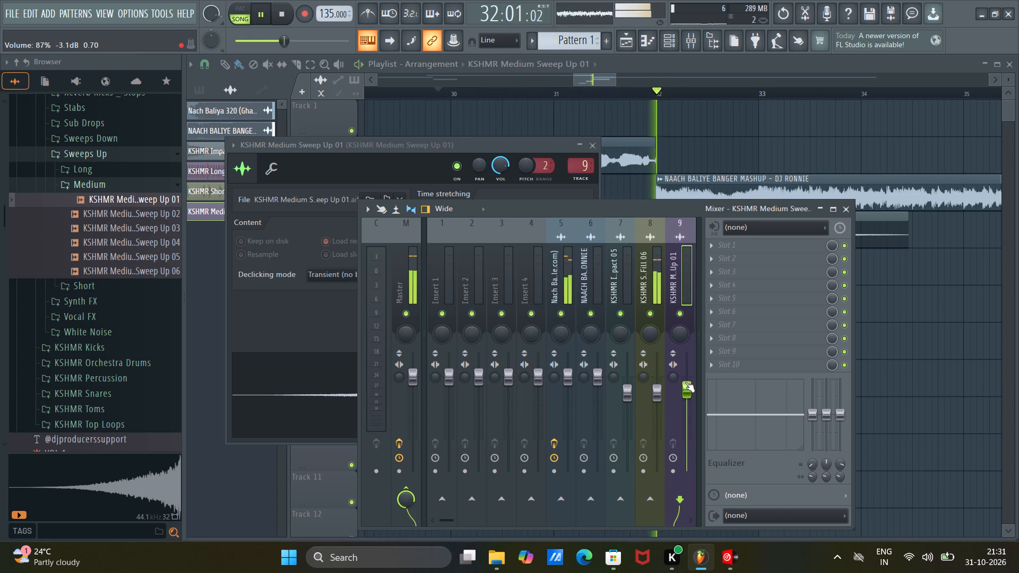
left_click(854, 207)
left_click(853, 207)
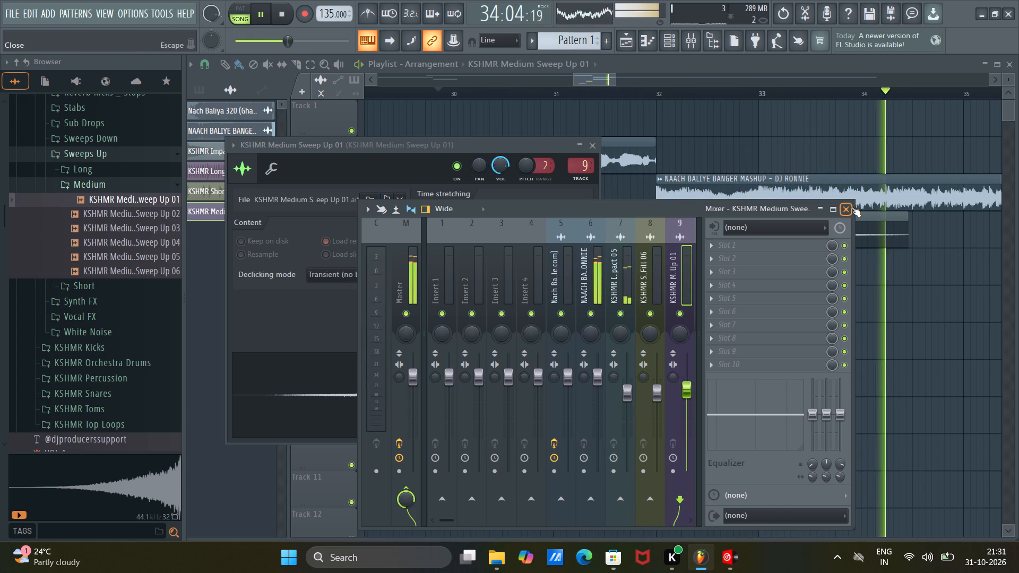
key("space")
key("space")
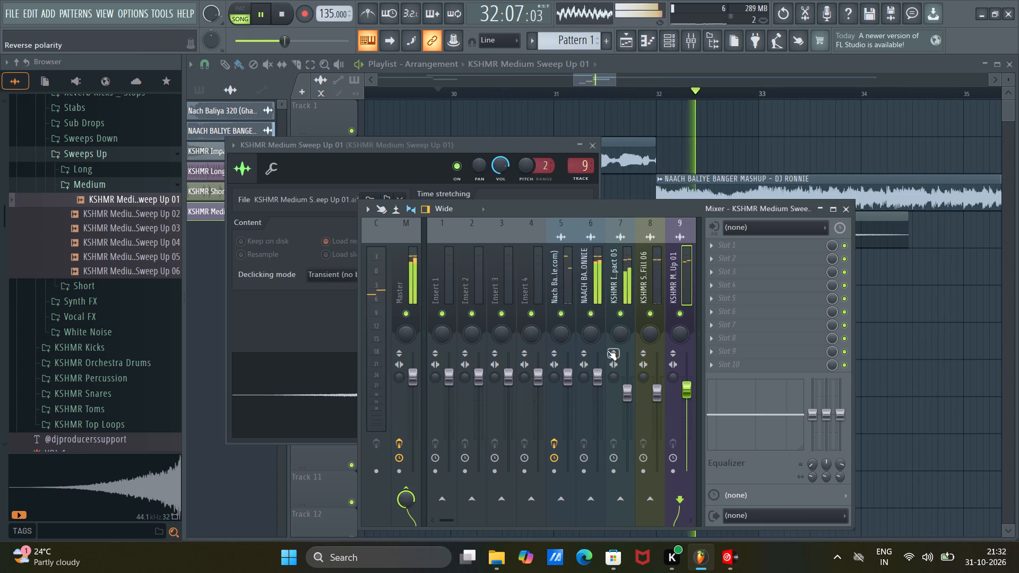
left_click(843, 207)
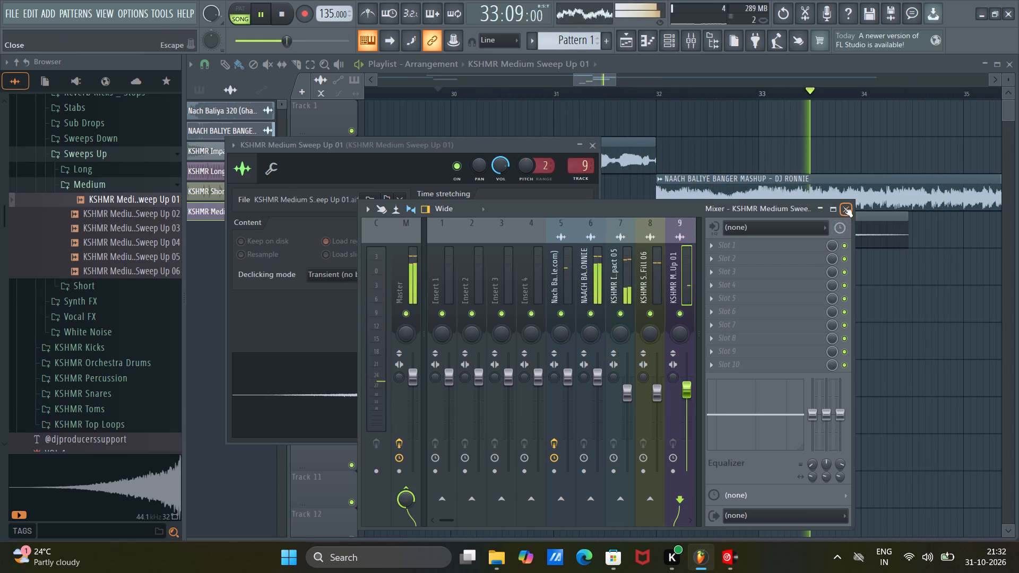
left_click(586, 142)
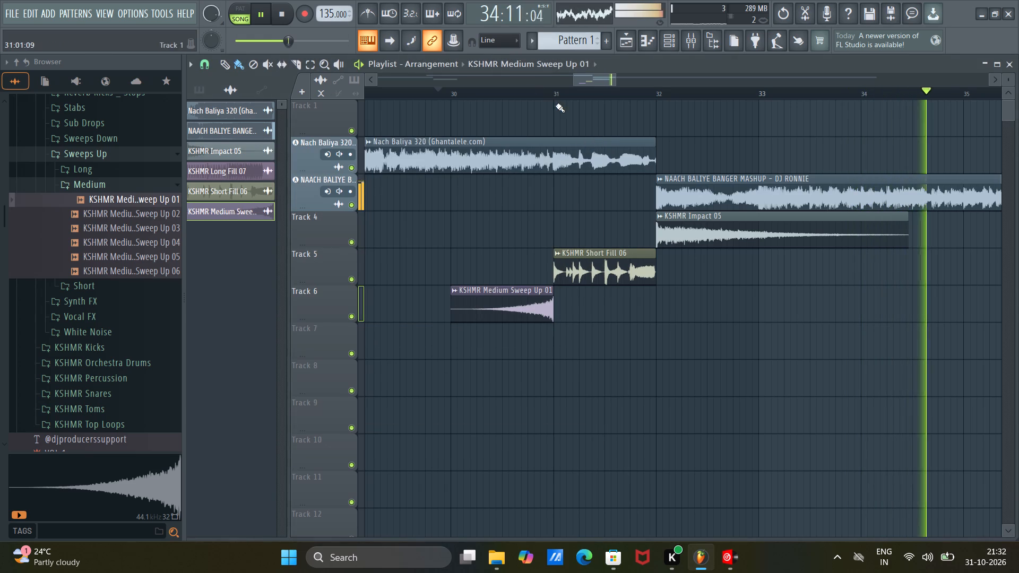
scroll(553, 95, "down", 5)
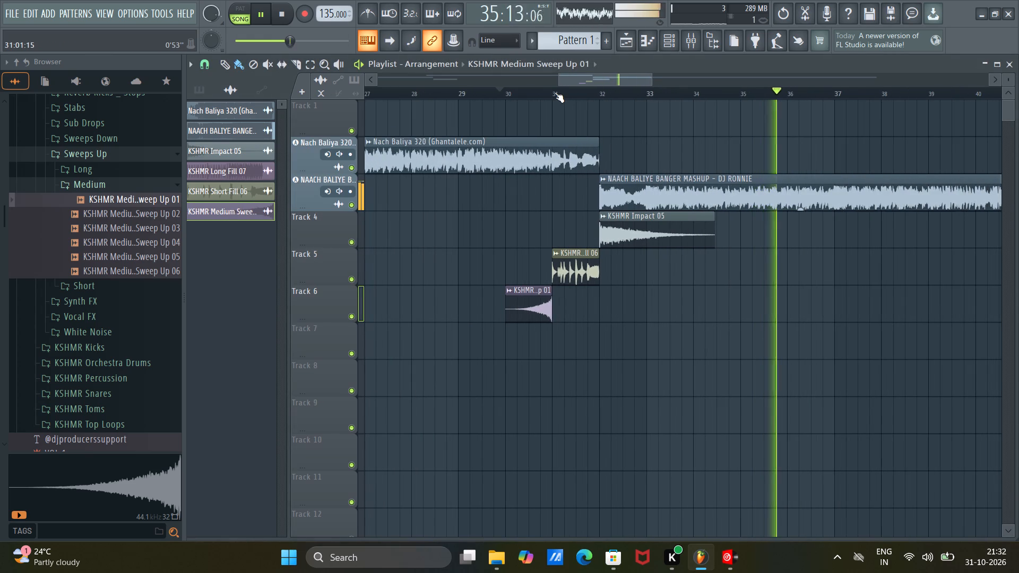
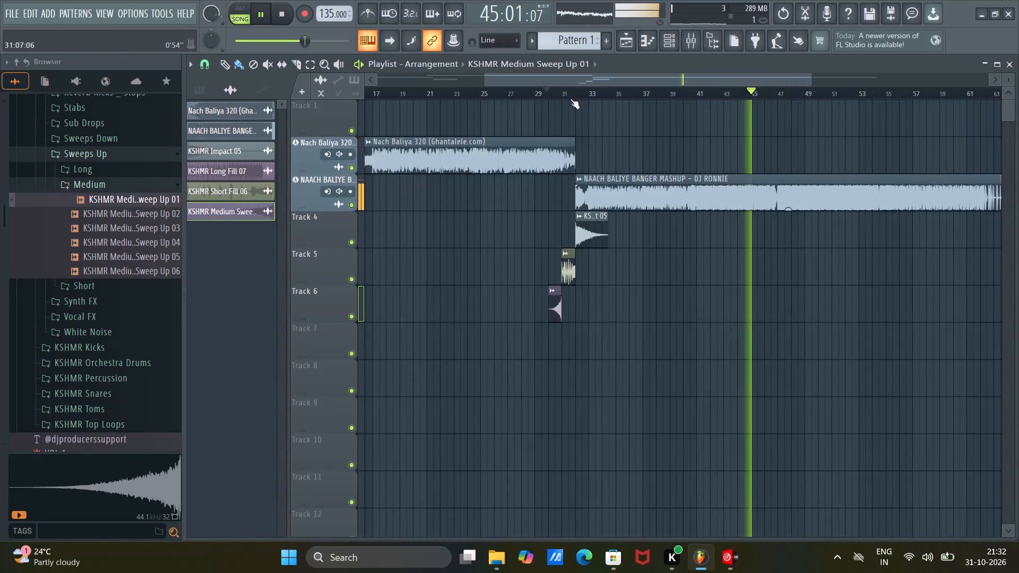
Stop playback, return the playhead to bar 1 and briefly play the opening of the arrangement.
scroll(570, 93, "down", 3)
scroll(571, 93, "up", 5)
scroll(571, 93, "down", 6)
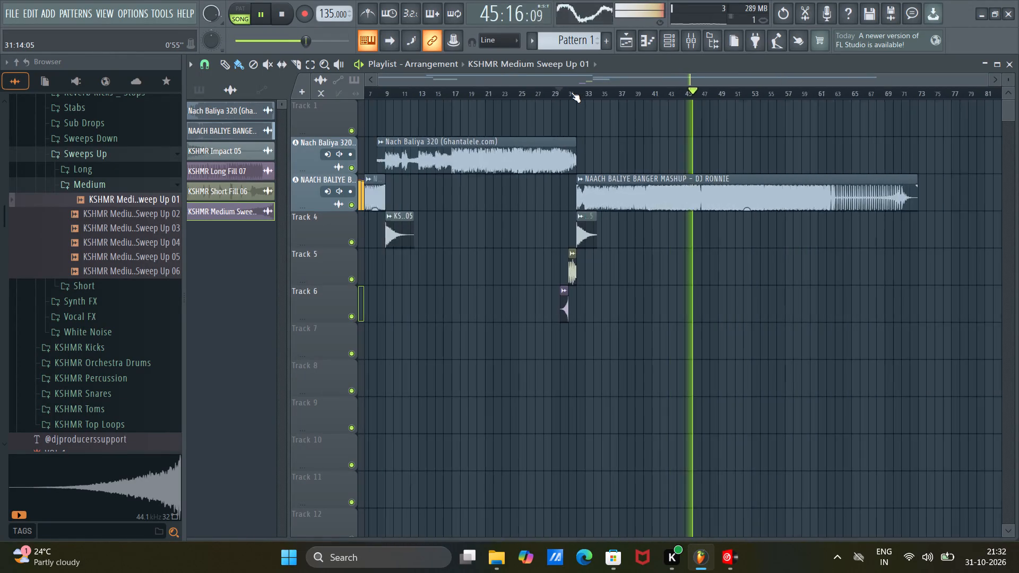
scroll(571, 92, "up", 5)
left_click_drag(591, 76, 524, 76)
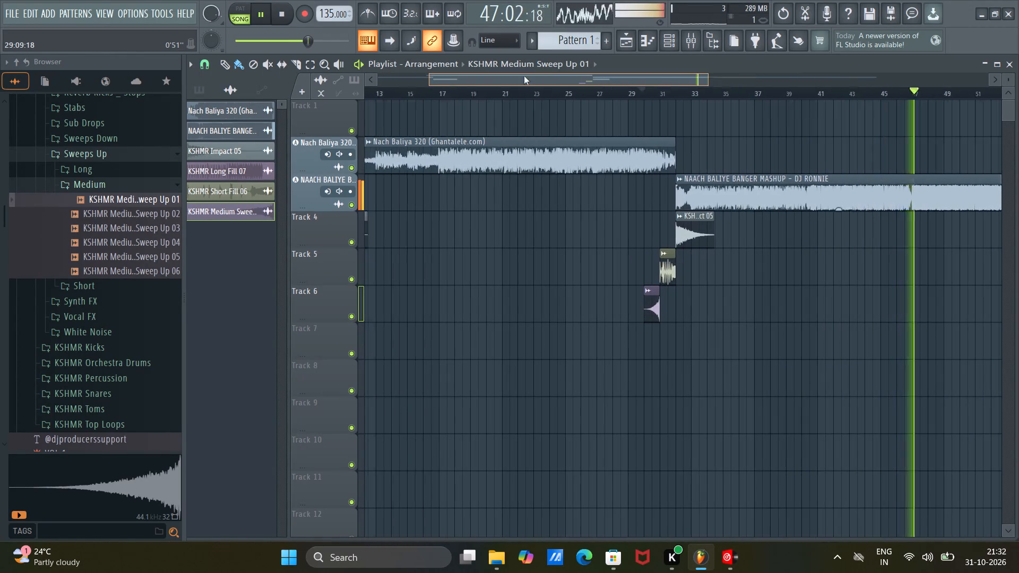
left_click_drag(524, 76, 429, 73)
key("space")
left_click_drag(431, 94, 245, 109)
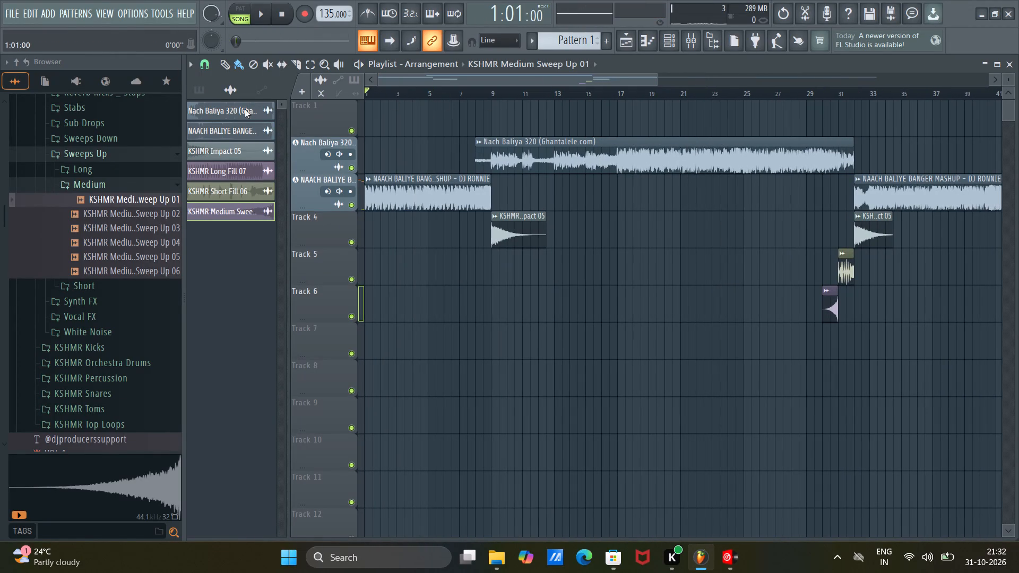
key("space")
key("space")
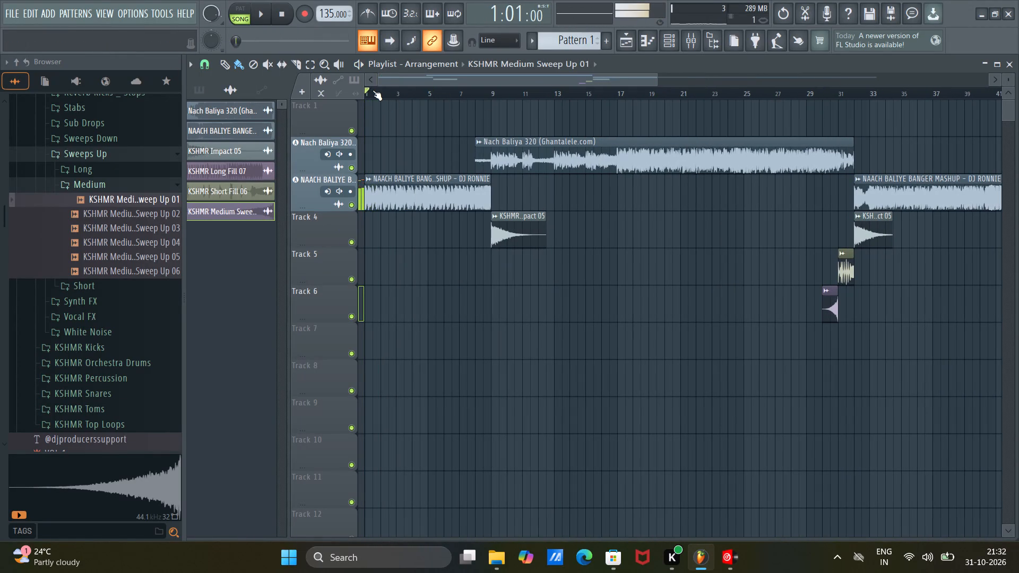
Start a WAV export of the project and name the file NACH BALIYE -DJ HITESH EDITZ.
left_click(11, 15)
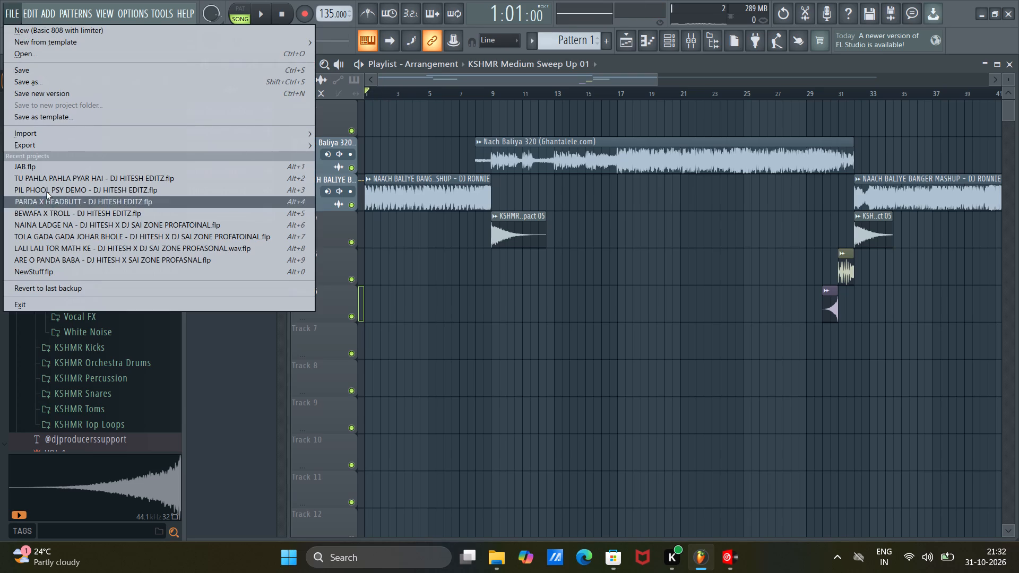
left_click(38, 141)
left_click(361, 151)
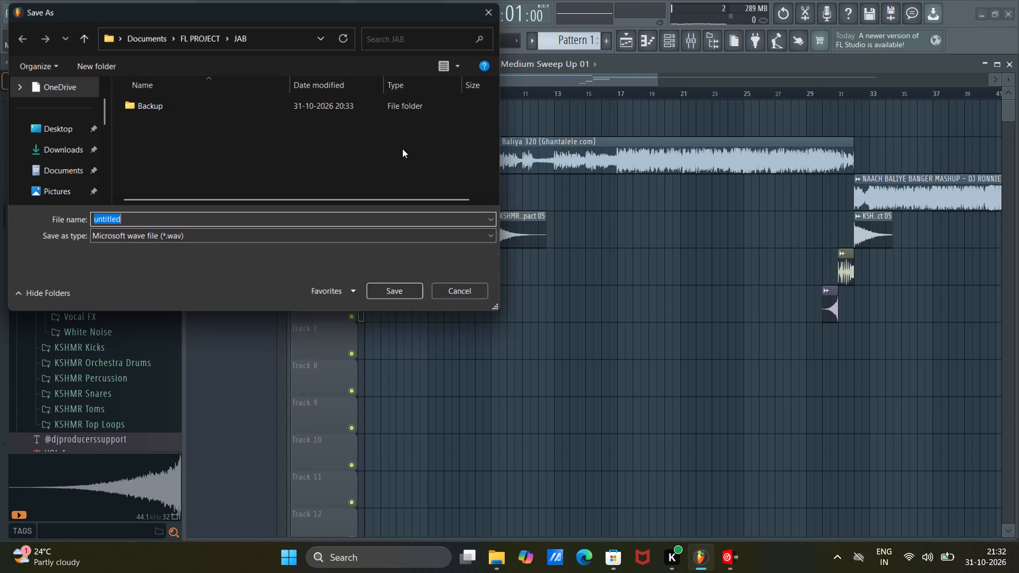
key("BackSpace")
type("NACH BALIYE")
key("space")
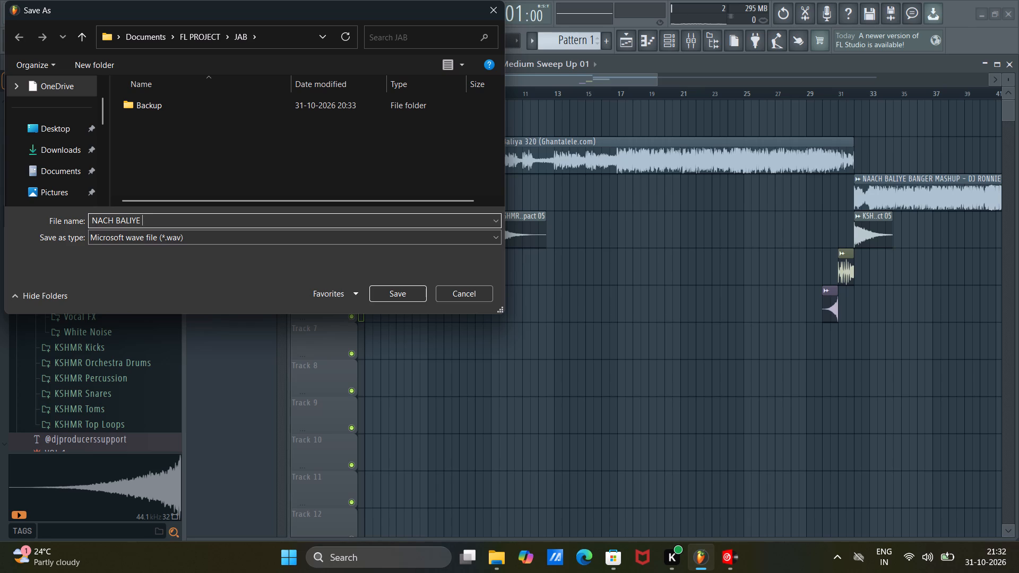
type("-NDJ")
key("space")
key("BackSpace")
key("BackSpace")
key("BackSpace")
key("BackSpace")
type("DJ HITESH")
key("space")
type("EDITZ")
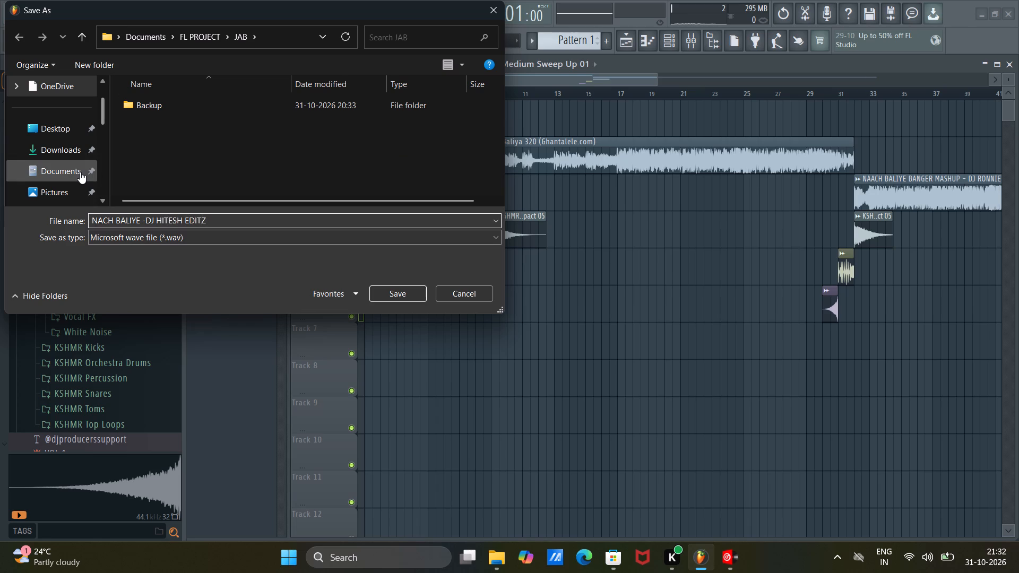
key("BackSpace")
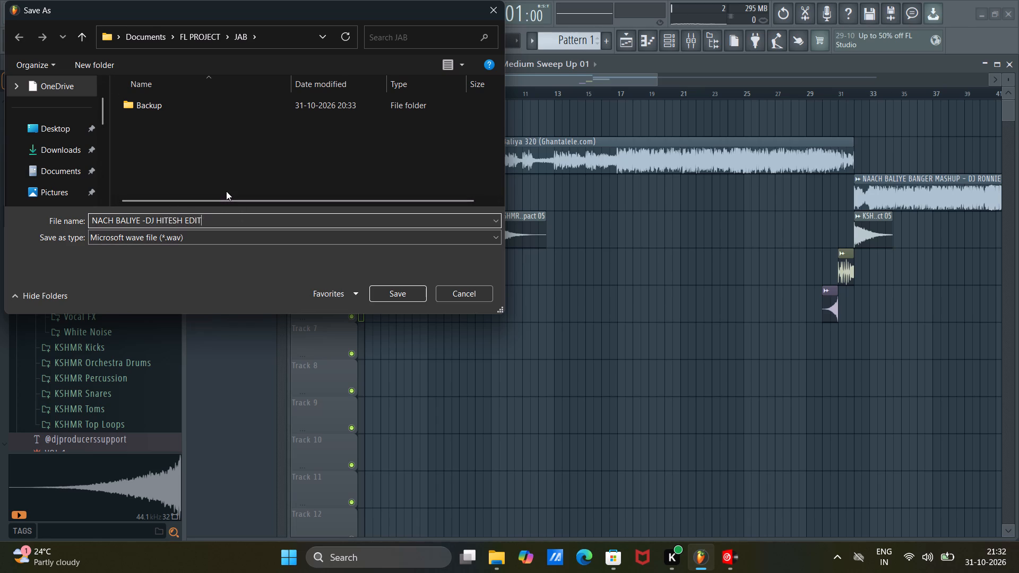
key("BackSpace")
key("BackSpace")
key("BackSpace")
key("BackSpace")
type("EDITZ")
Save the WAV export to the Downloads folder and start rendering the full song.
left_click(63, 147)
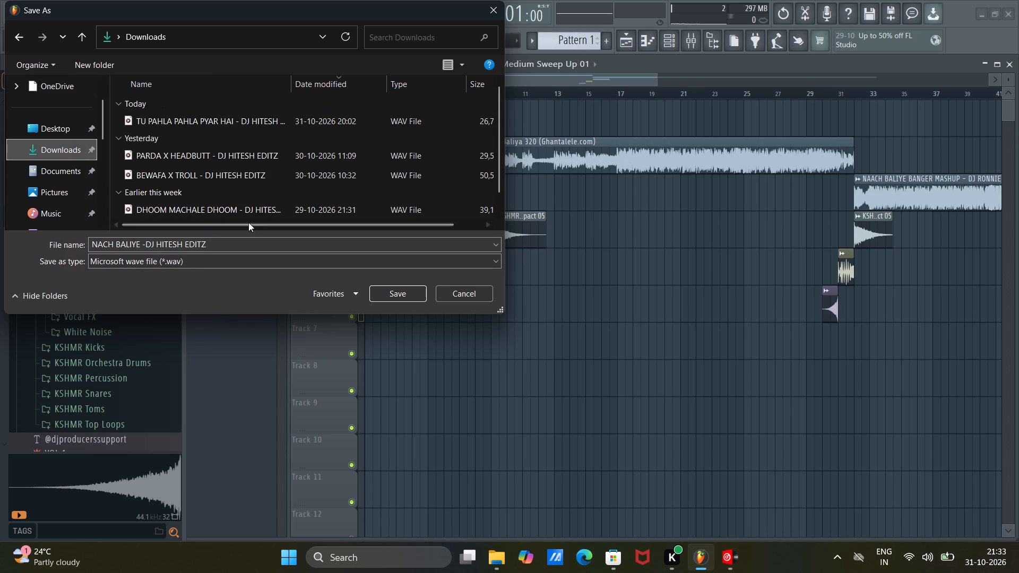
left_click(382, 294)
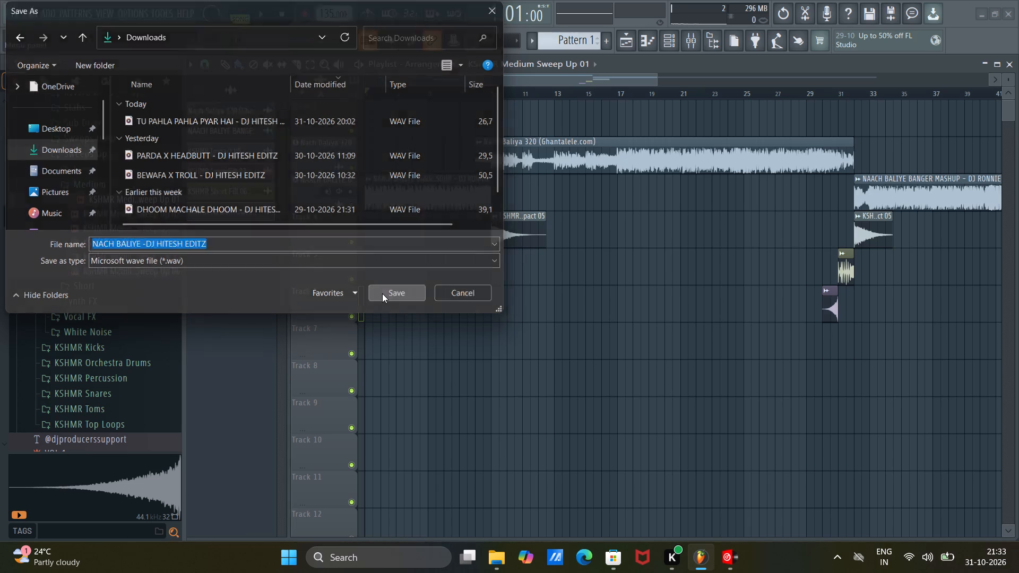
left_click(620, 459)
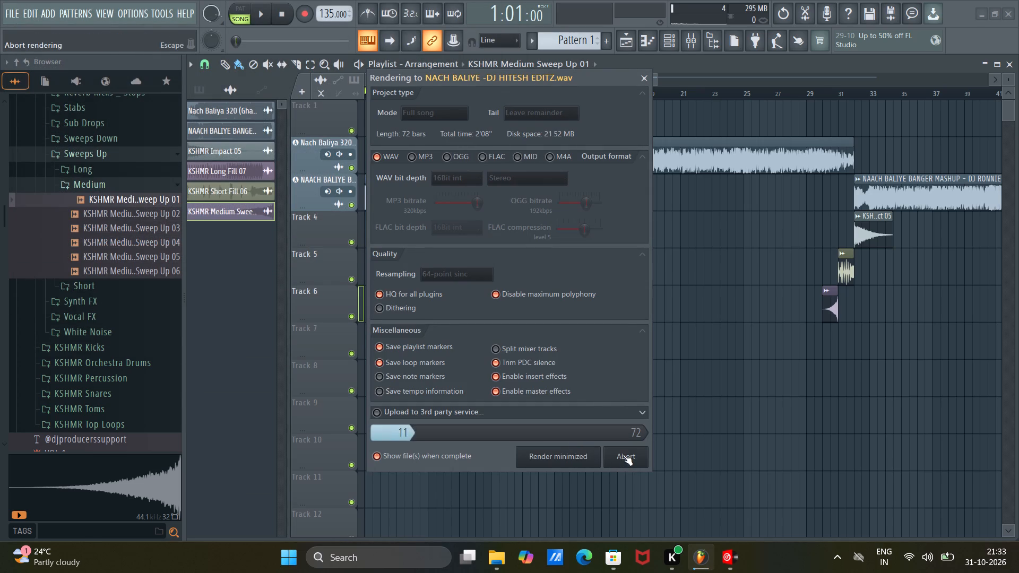